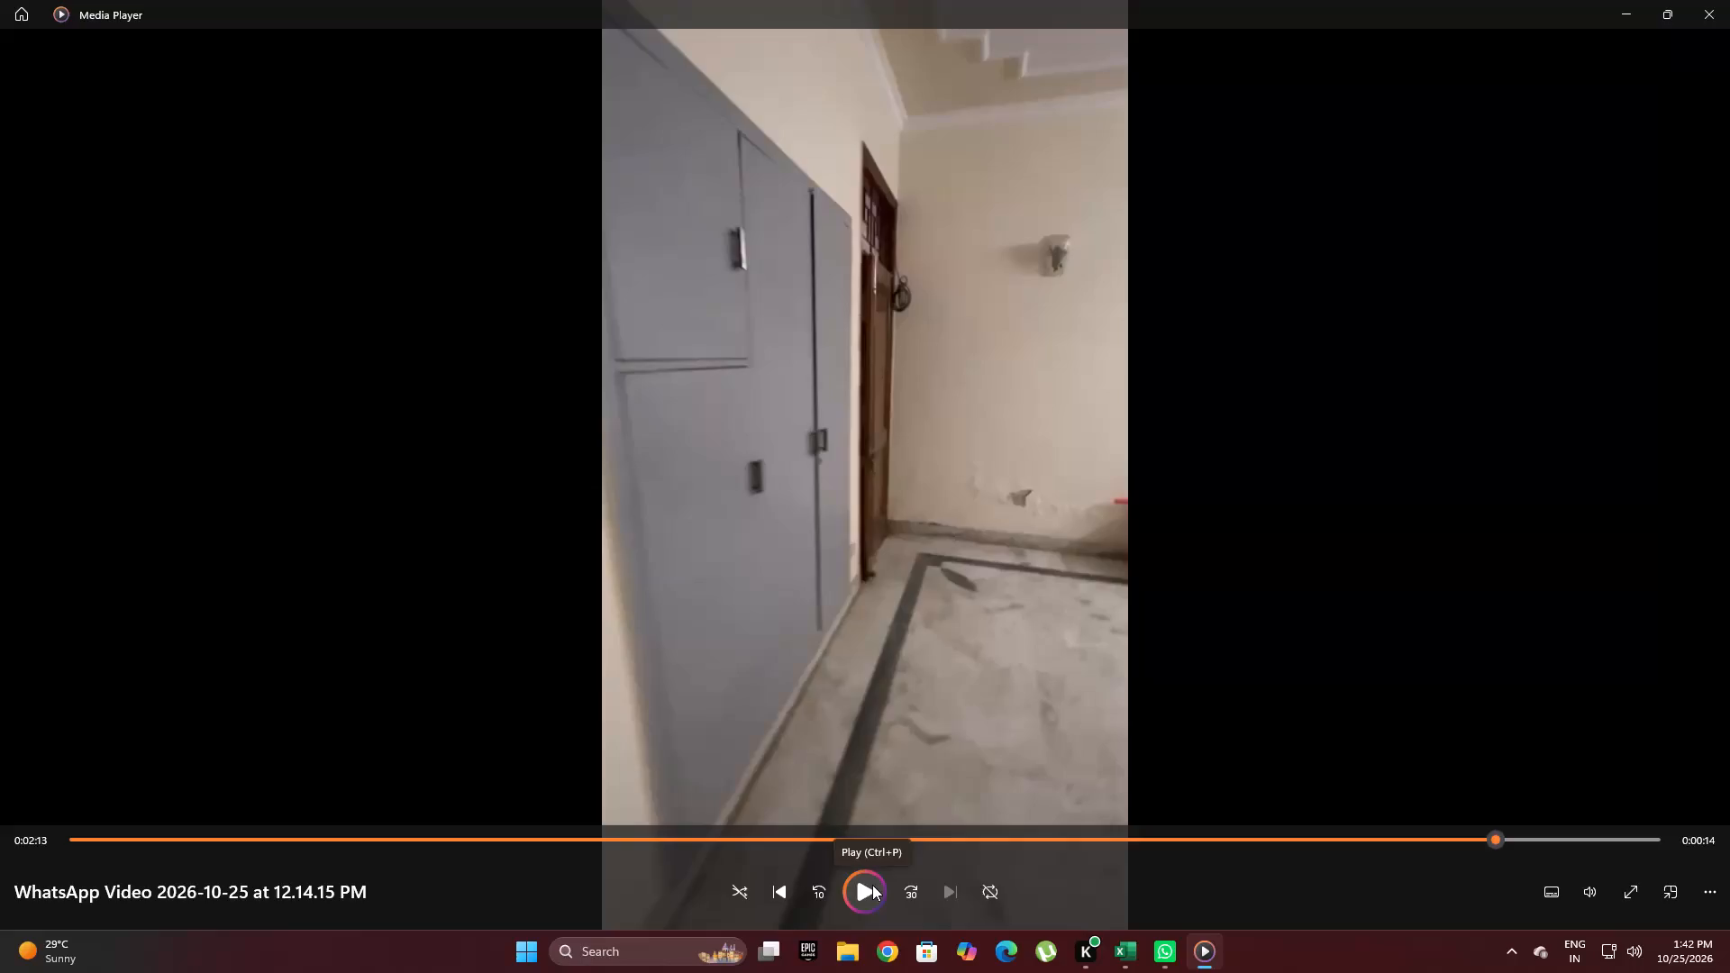
# Play a little more of the room video past the wardrobe, pause it, and check the floor plan in WhatsApp.
pyautogui.click(872, 885)
pyautogui.click(870, 896)
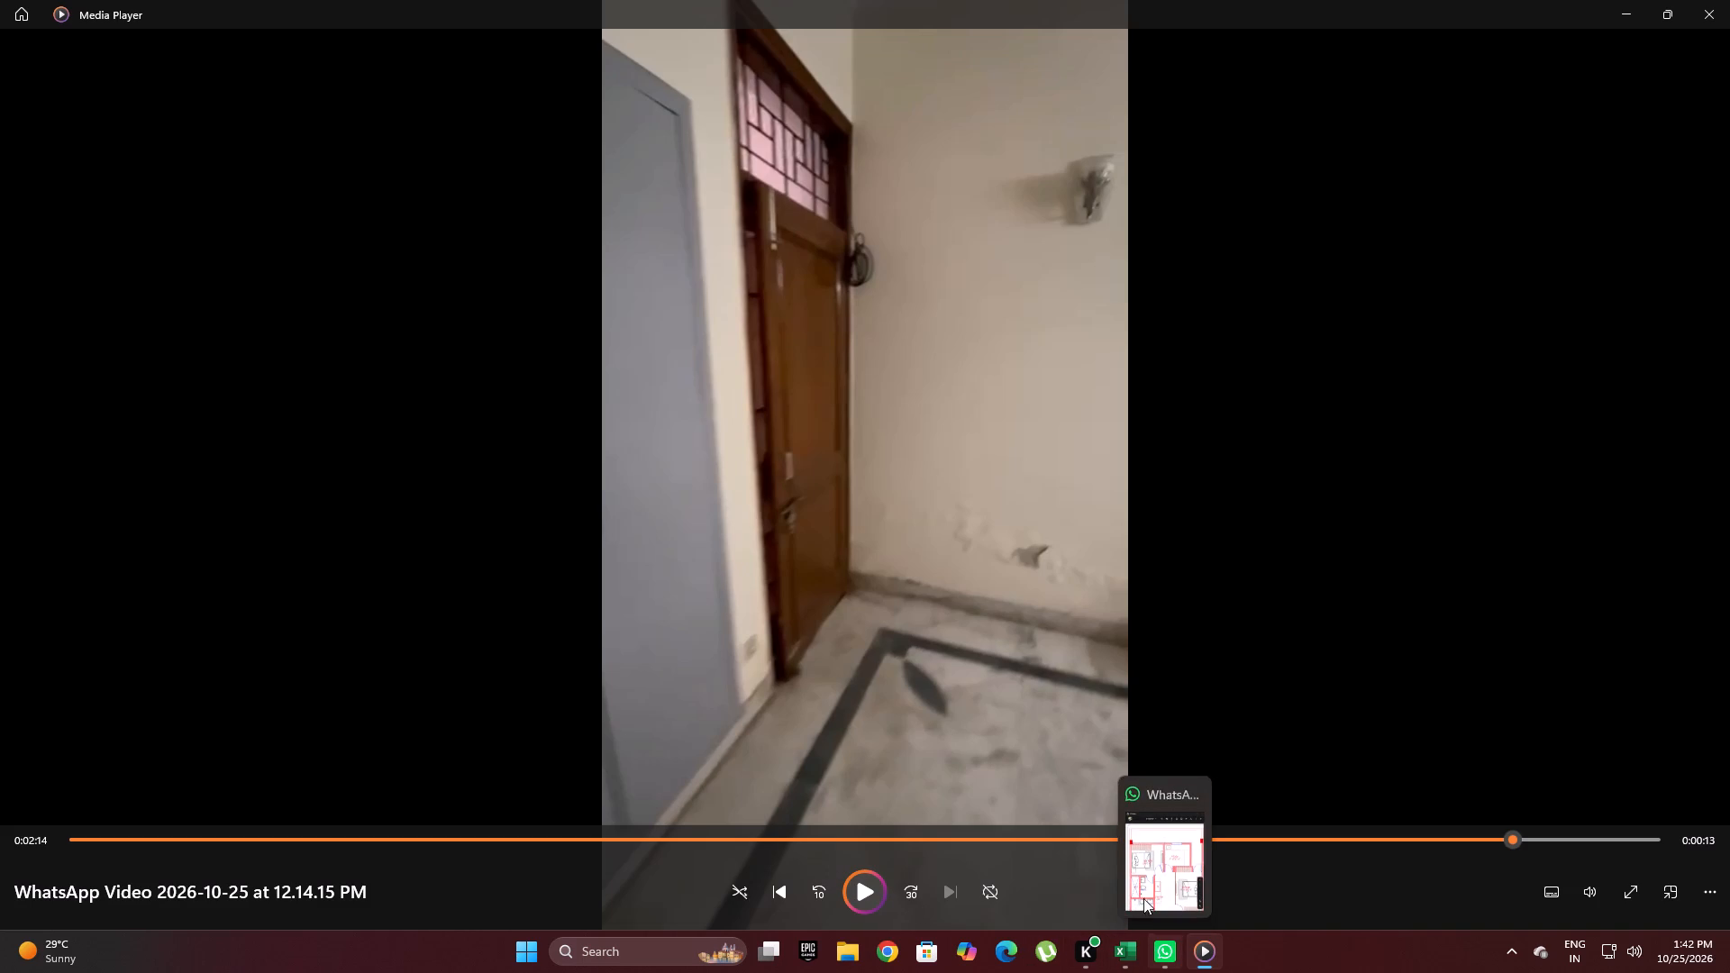
pyautogui.click(1162, 872)
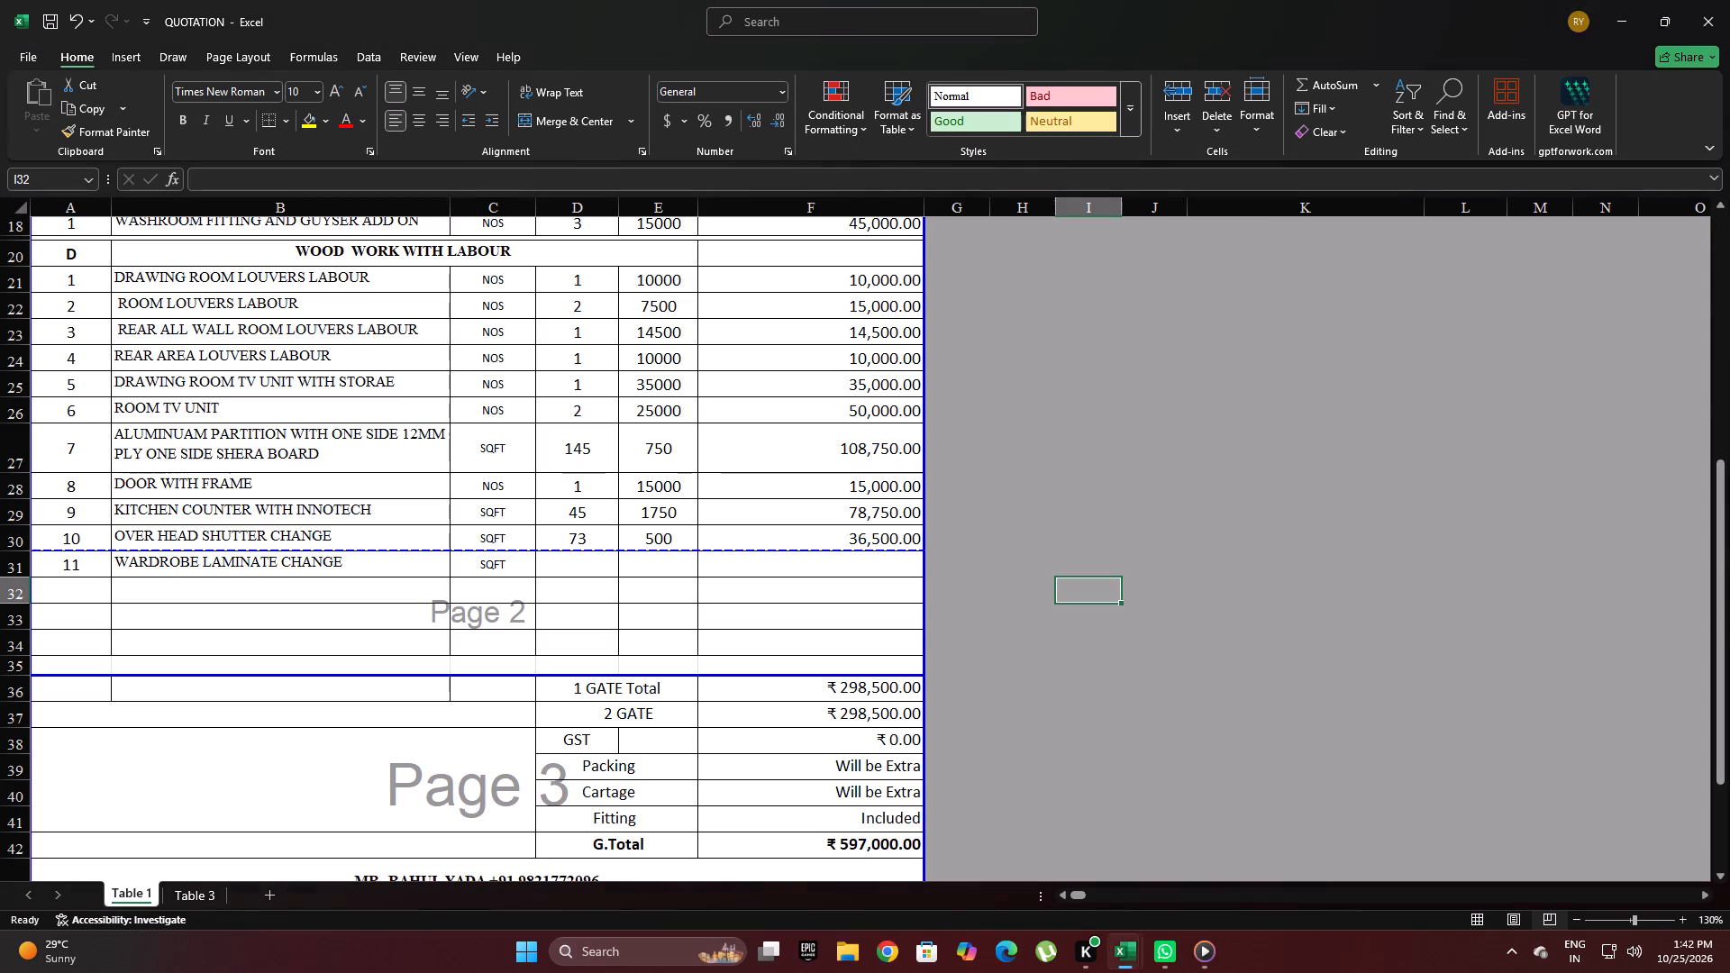
# In the Excel quotation, enter a quantity of 88 for the WARDROBE LAMINATE CHANGE item.
pyautogui.click(578, 550)
pyautogui.click(586, 568)
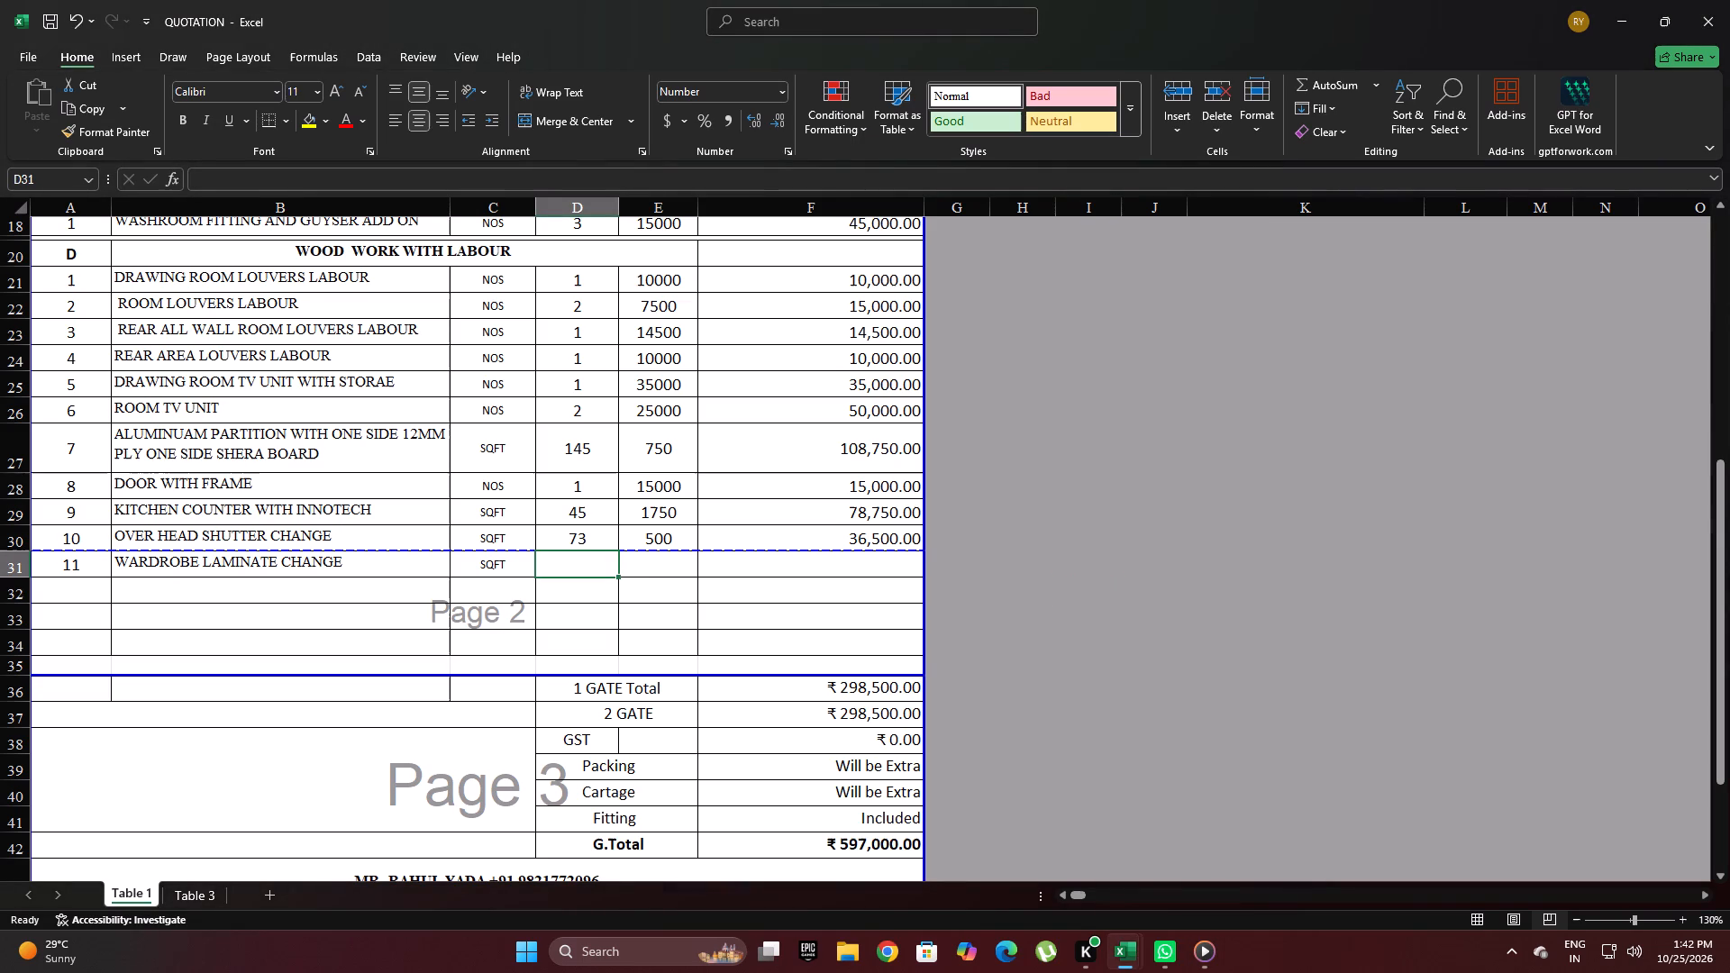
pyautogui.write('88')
pyautogui.click(639, 572)
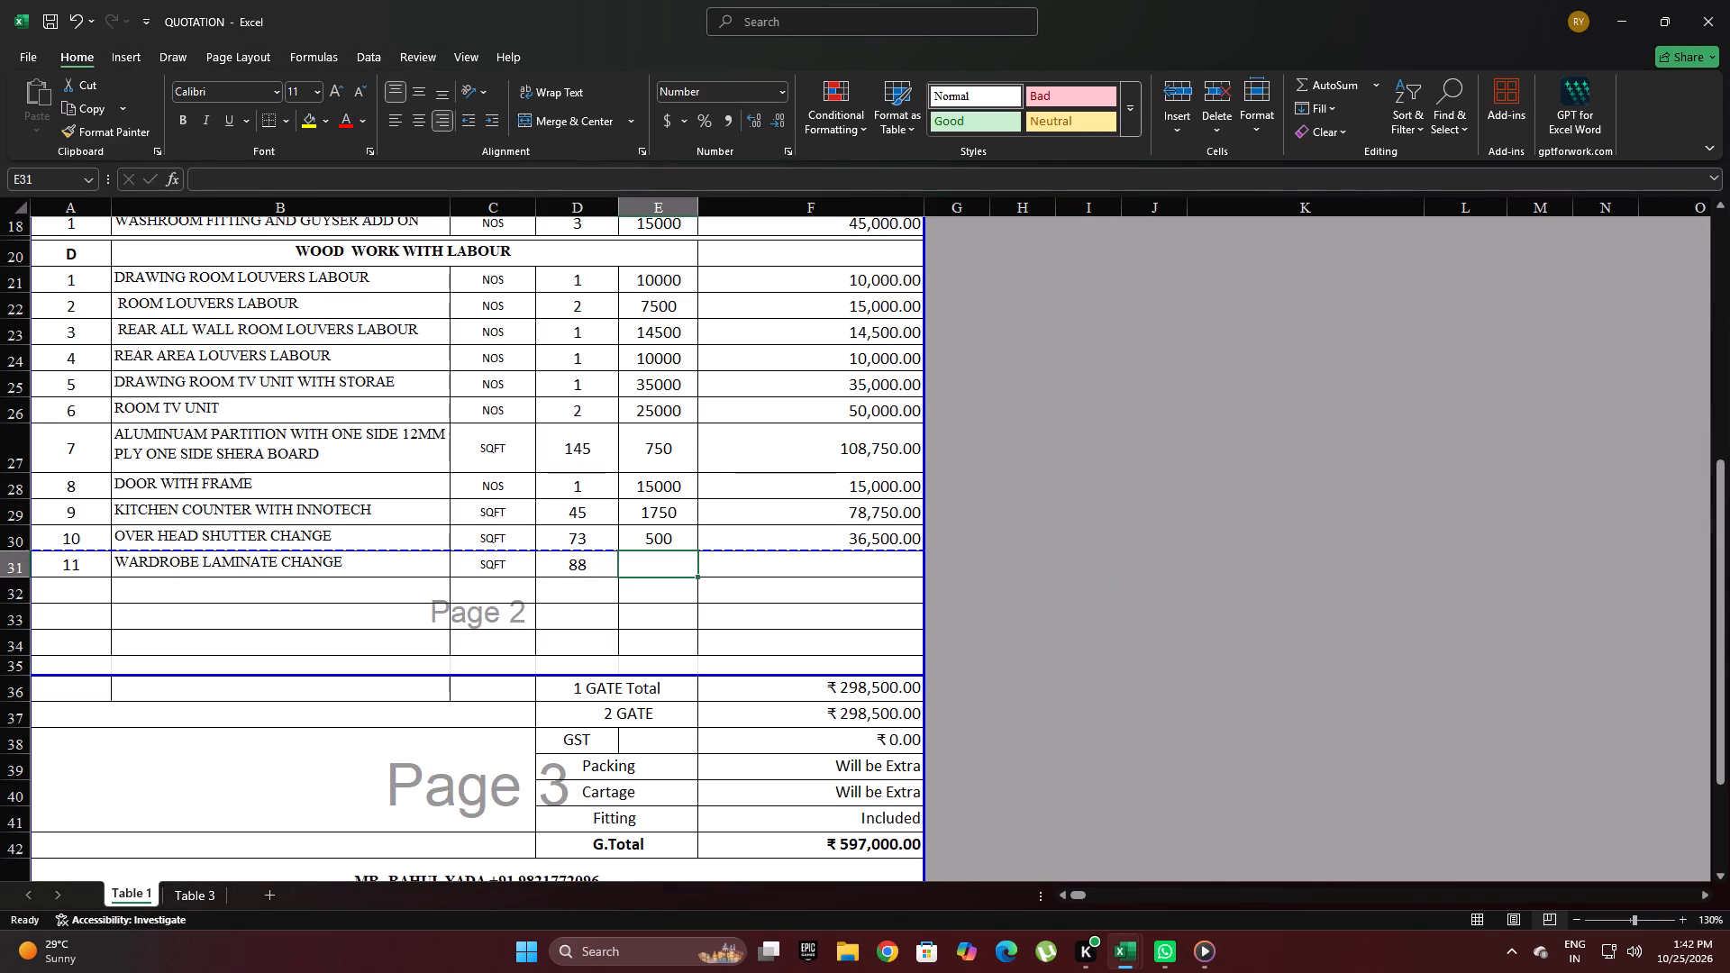
# Open the WARDROBE LAMINATE CHANGE description in item 11 for editing.
pyautogui.doubleClick(204, 562)
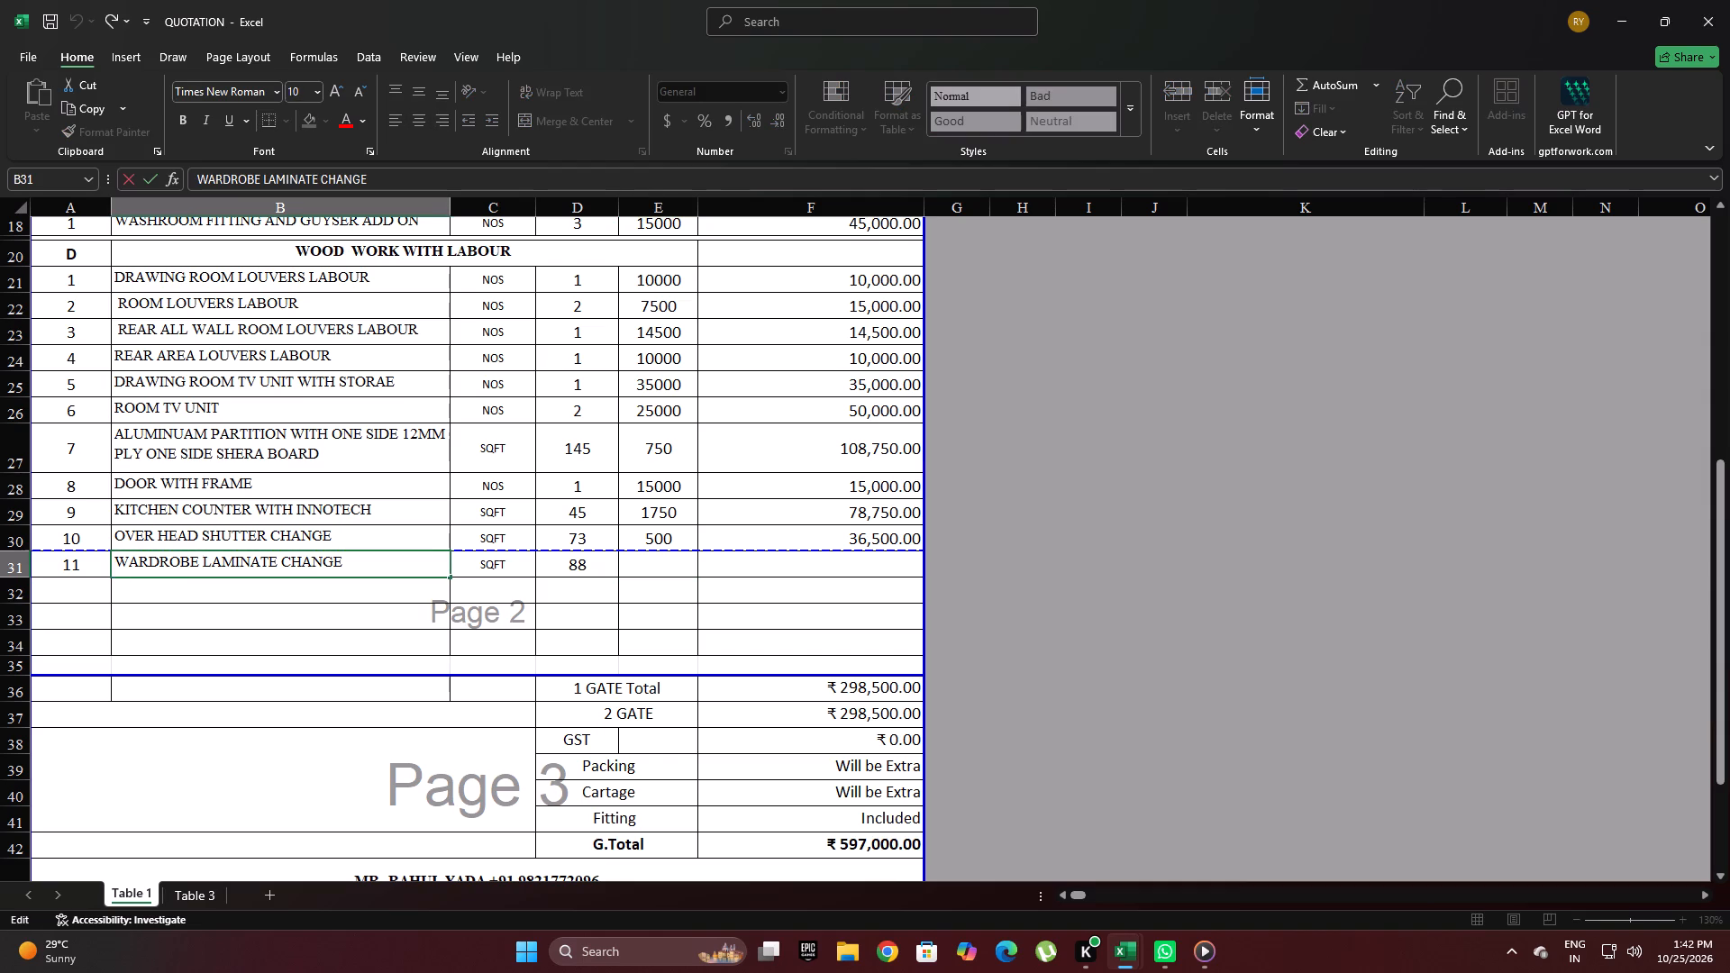
# Edit item 11's description in the wood work section to read "WARDROBE SHUTTR CHANGE".
pyautogui.write('SHUTTR')
pyautogui.press('space')
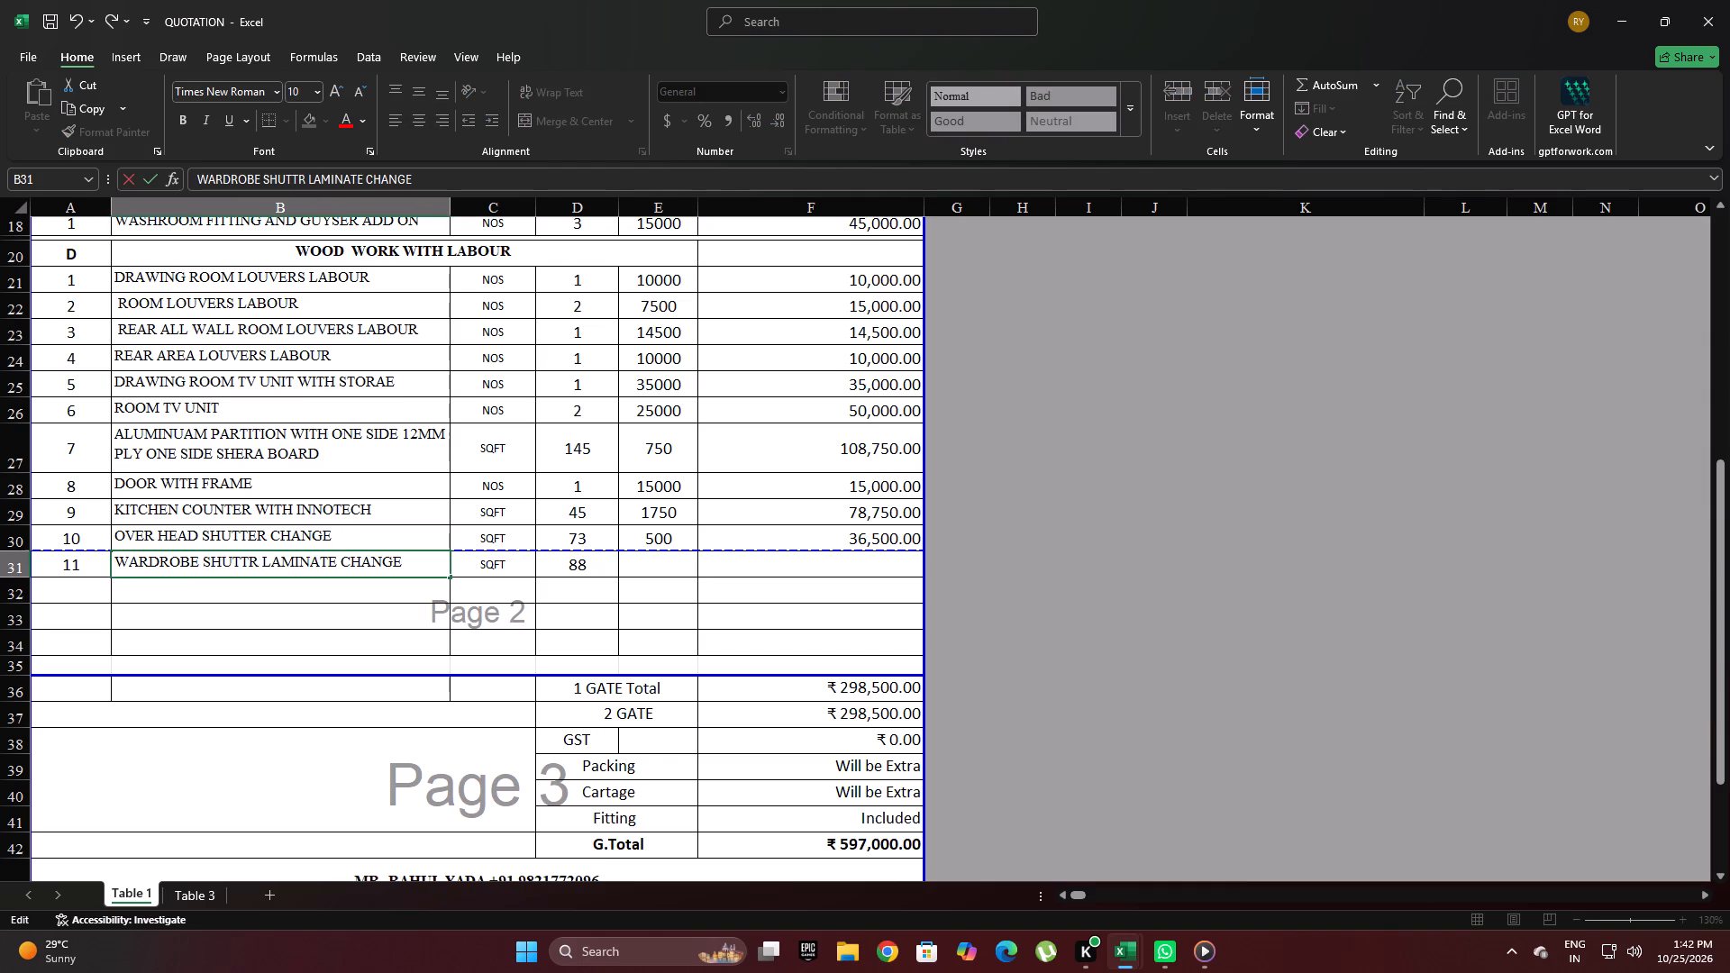
pyautogui.moveTo(339, 559); pyautogui.dragTo(271, 560)
pyautogui.moveTo(271, 560); pyautogui.dragTo(265, 568)
pyautogui.press('BackSpace')
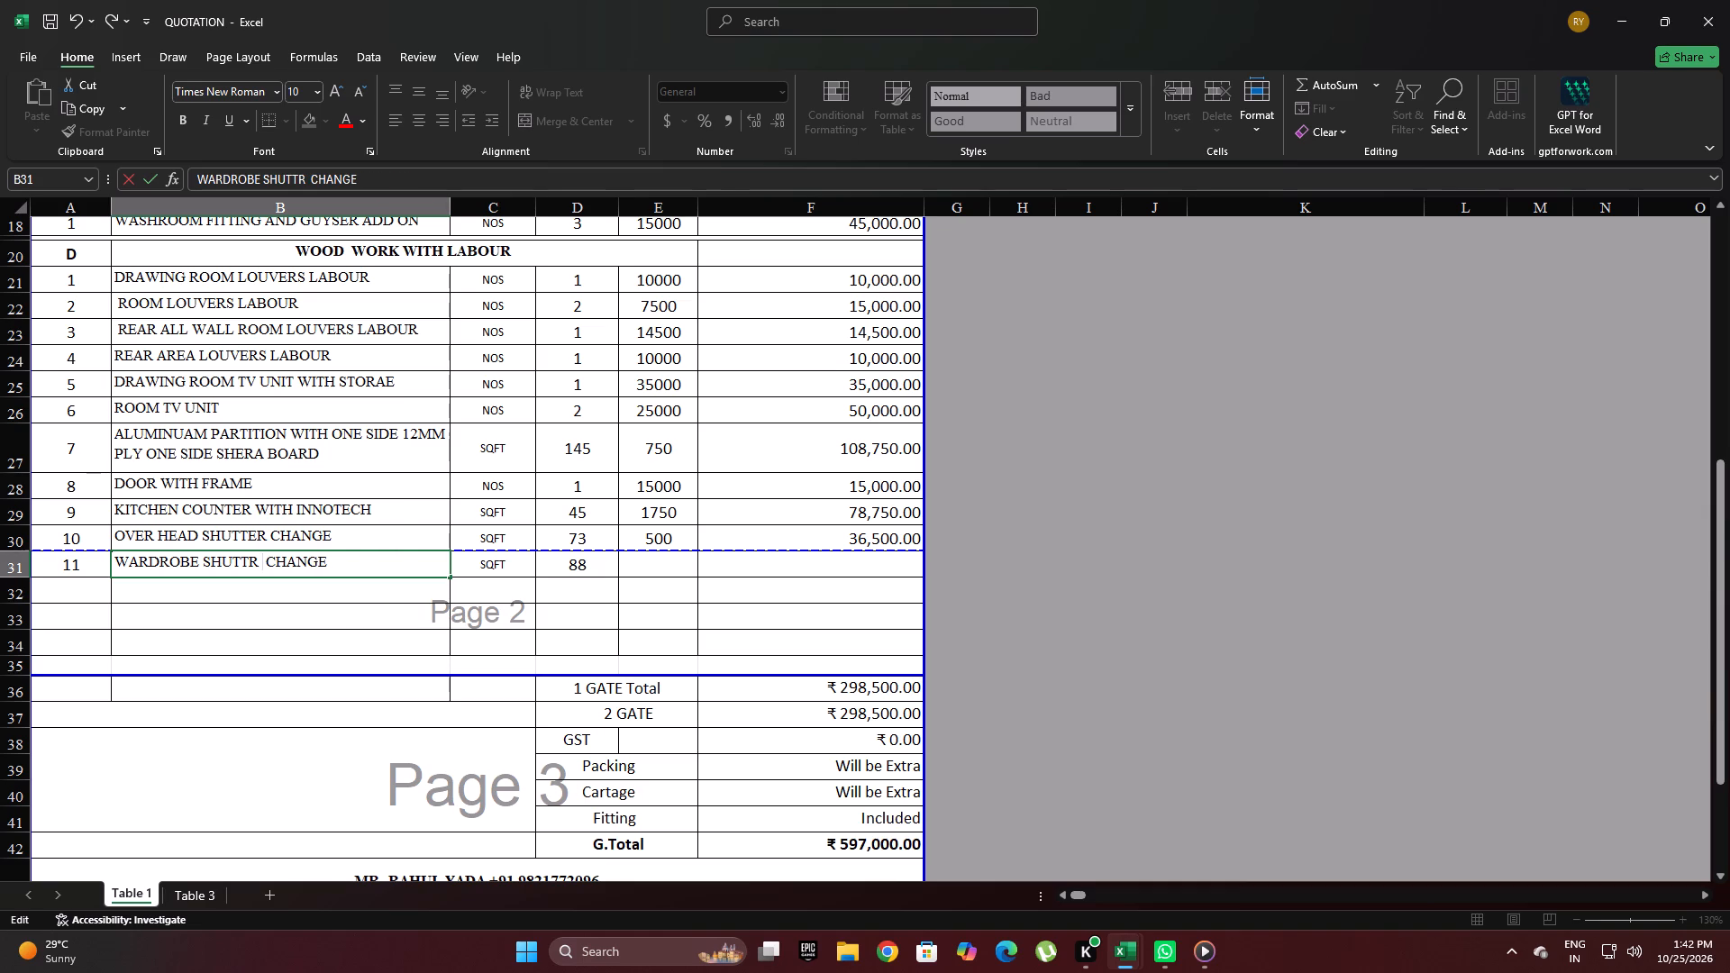
pyautogui.click(621, 568)
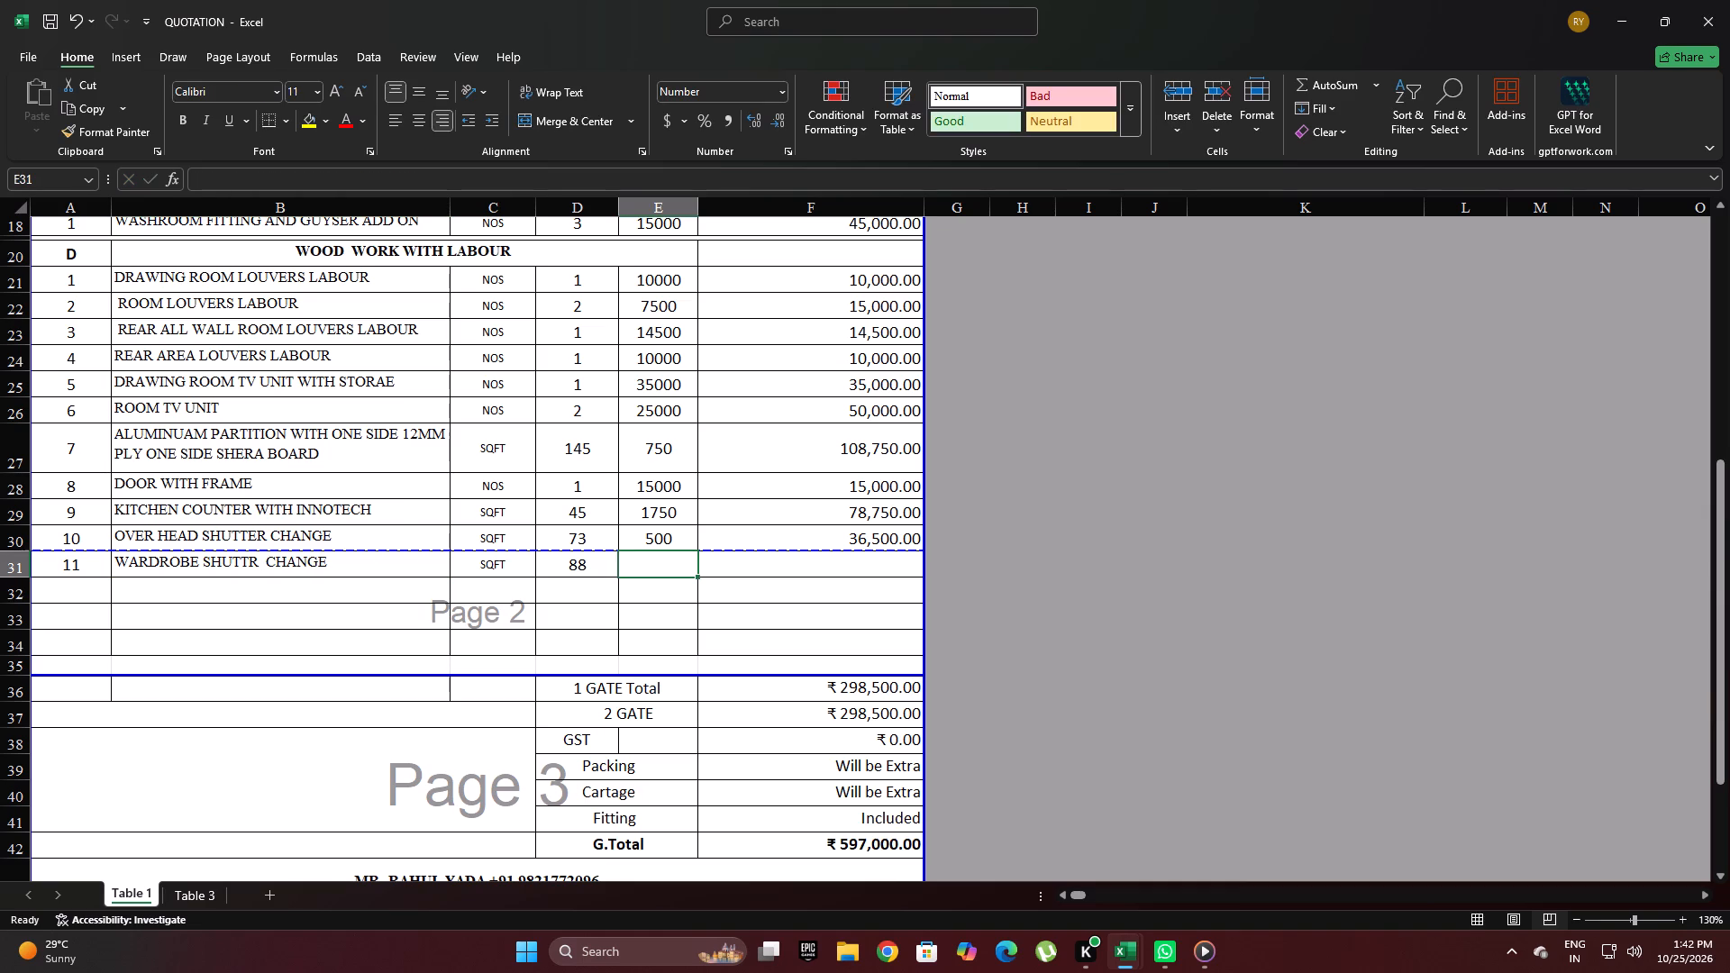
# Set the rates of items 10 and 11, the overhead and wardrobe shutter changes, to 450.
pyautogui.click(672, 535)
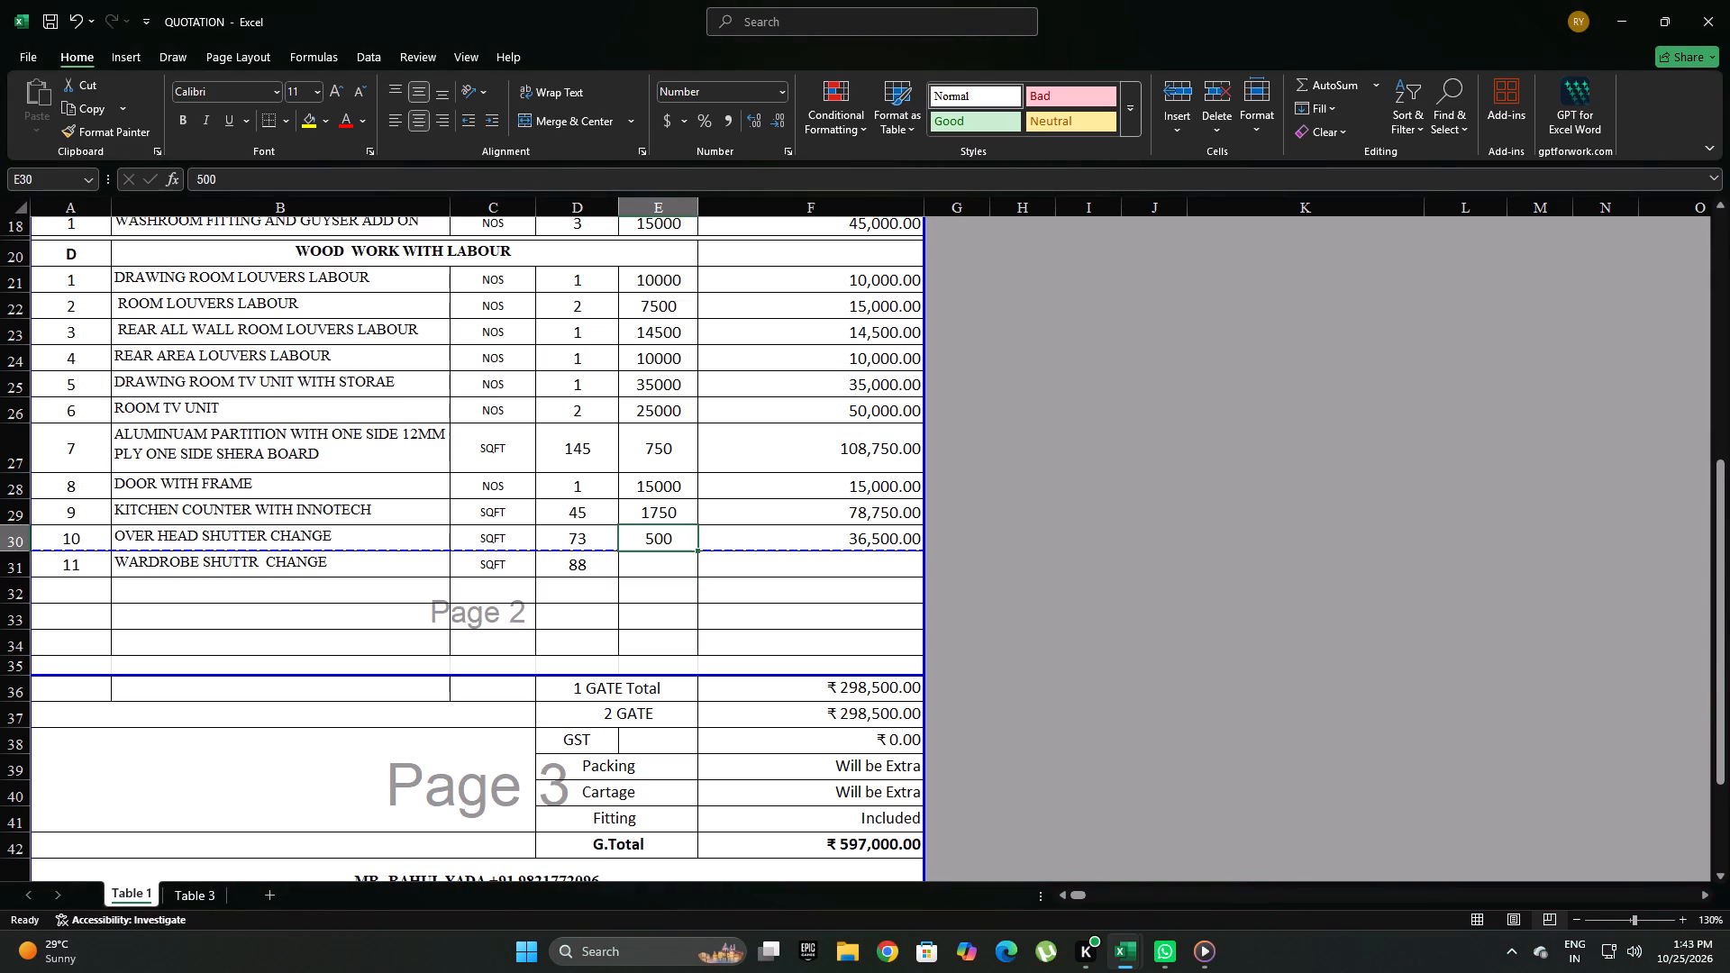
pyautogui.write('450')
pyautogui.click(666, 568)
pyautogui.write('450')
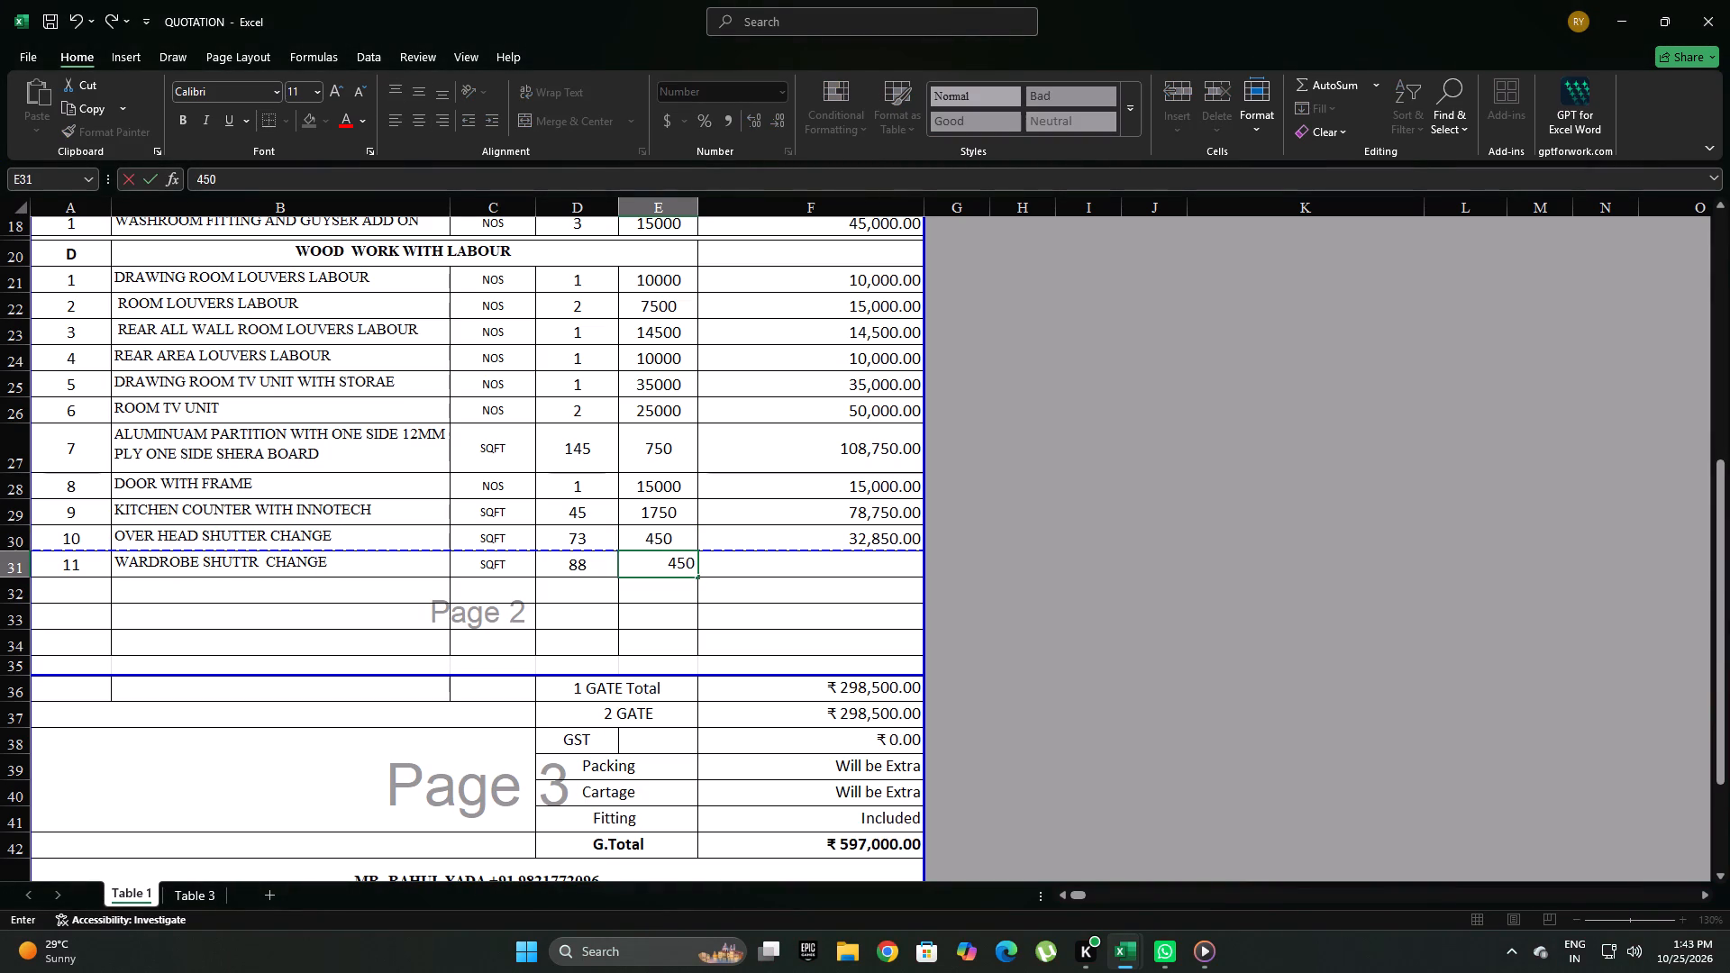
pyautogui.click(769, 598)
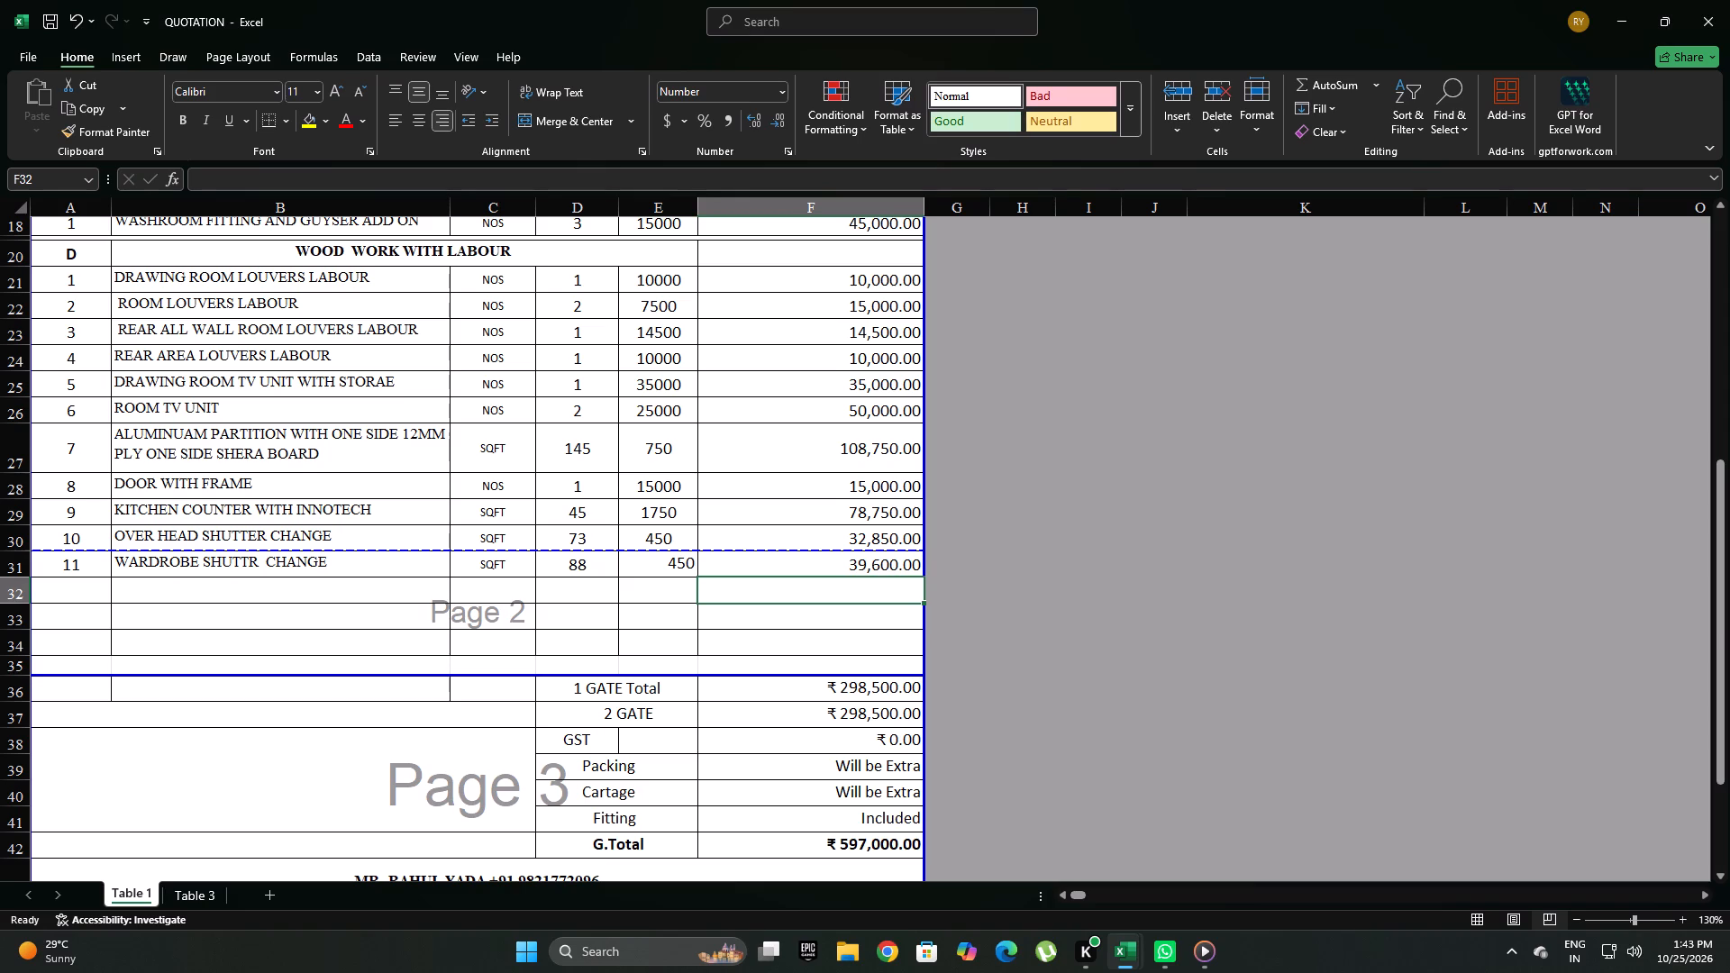
# Set the rates of items 10 and 11, the overhead and wardrobe shutter changes, to 500.
pyautogui.click(656, 537)
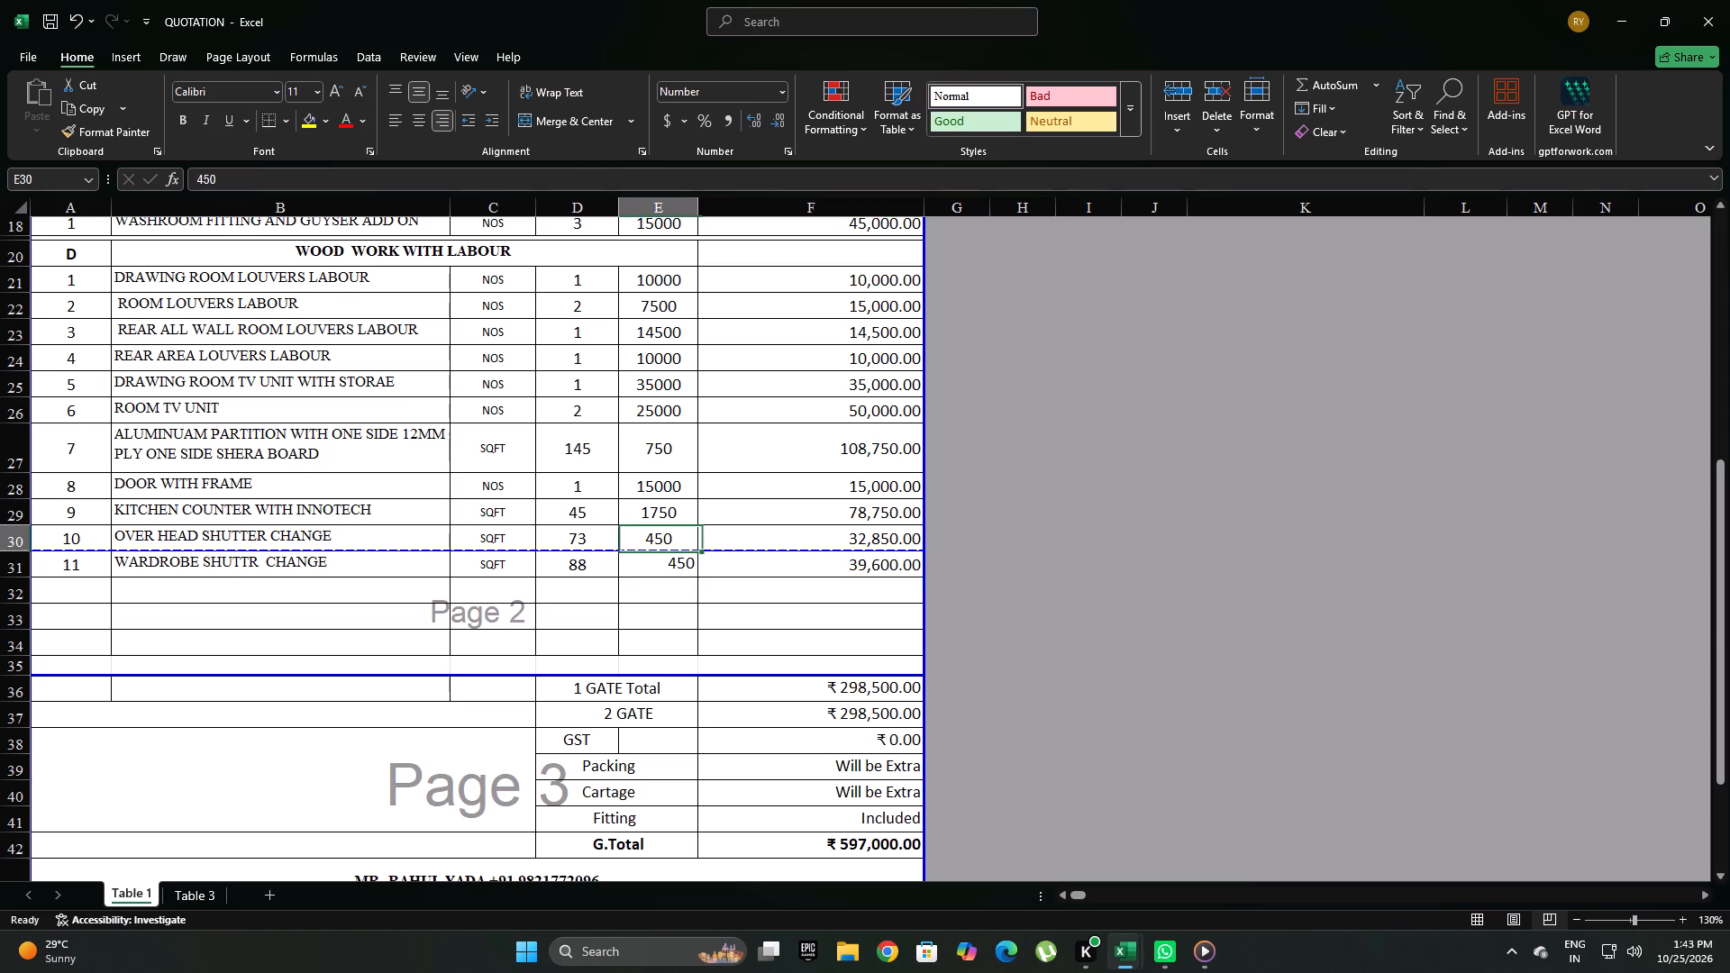
pyautogui.write('500')
pyautogui.click(664, 568)
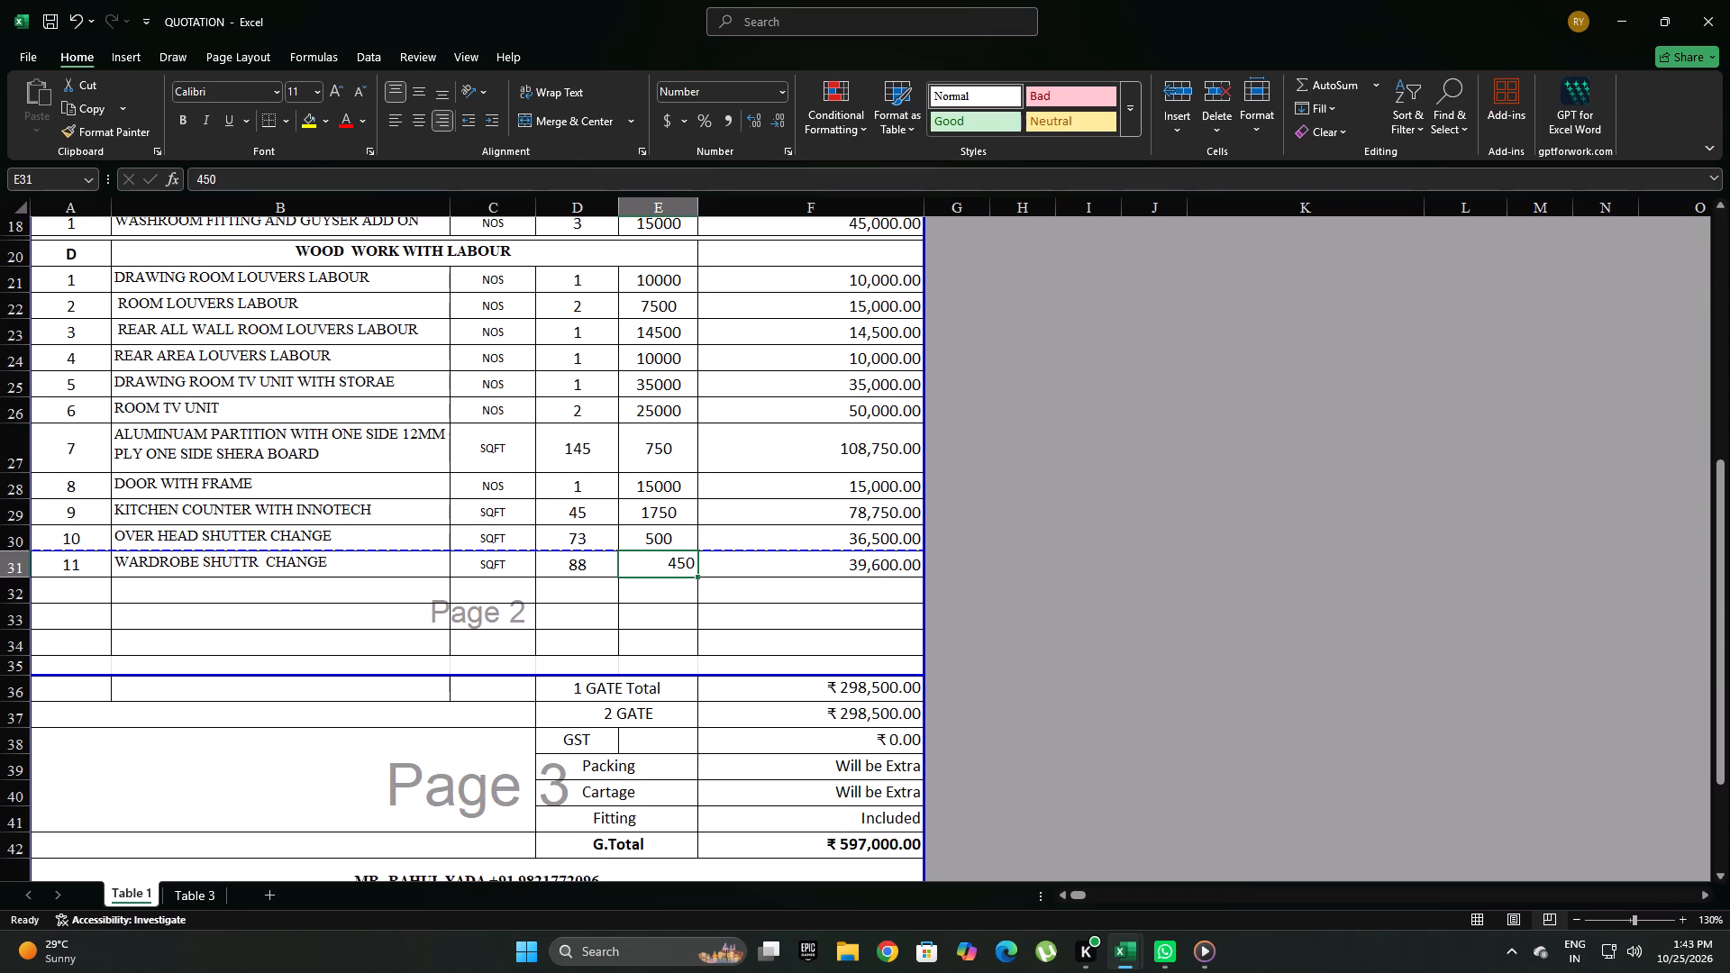
pyautogui.write('500')
pyautogui.click(734, 604)
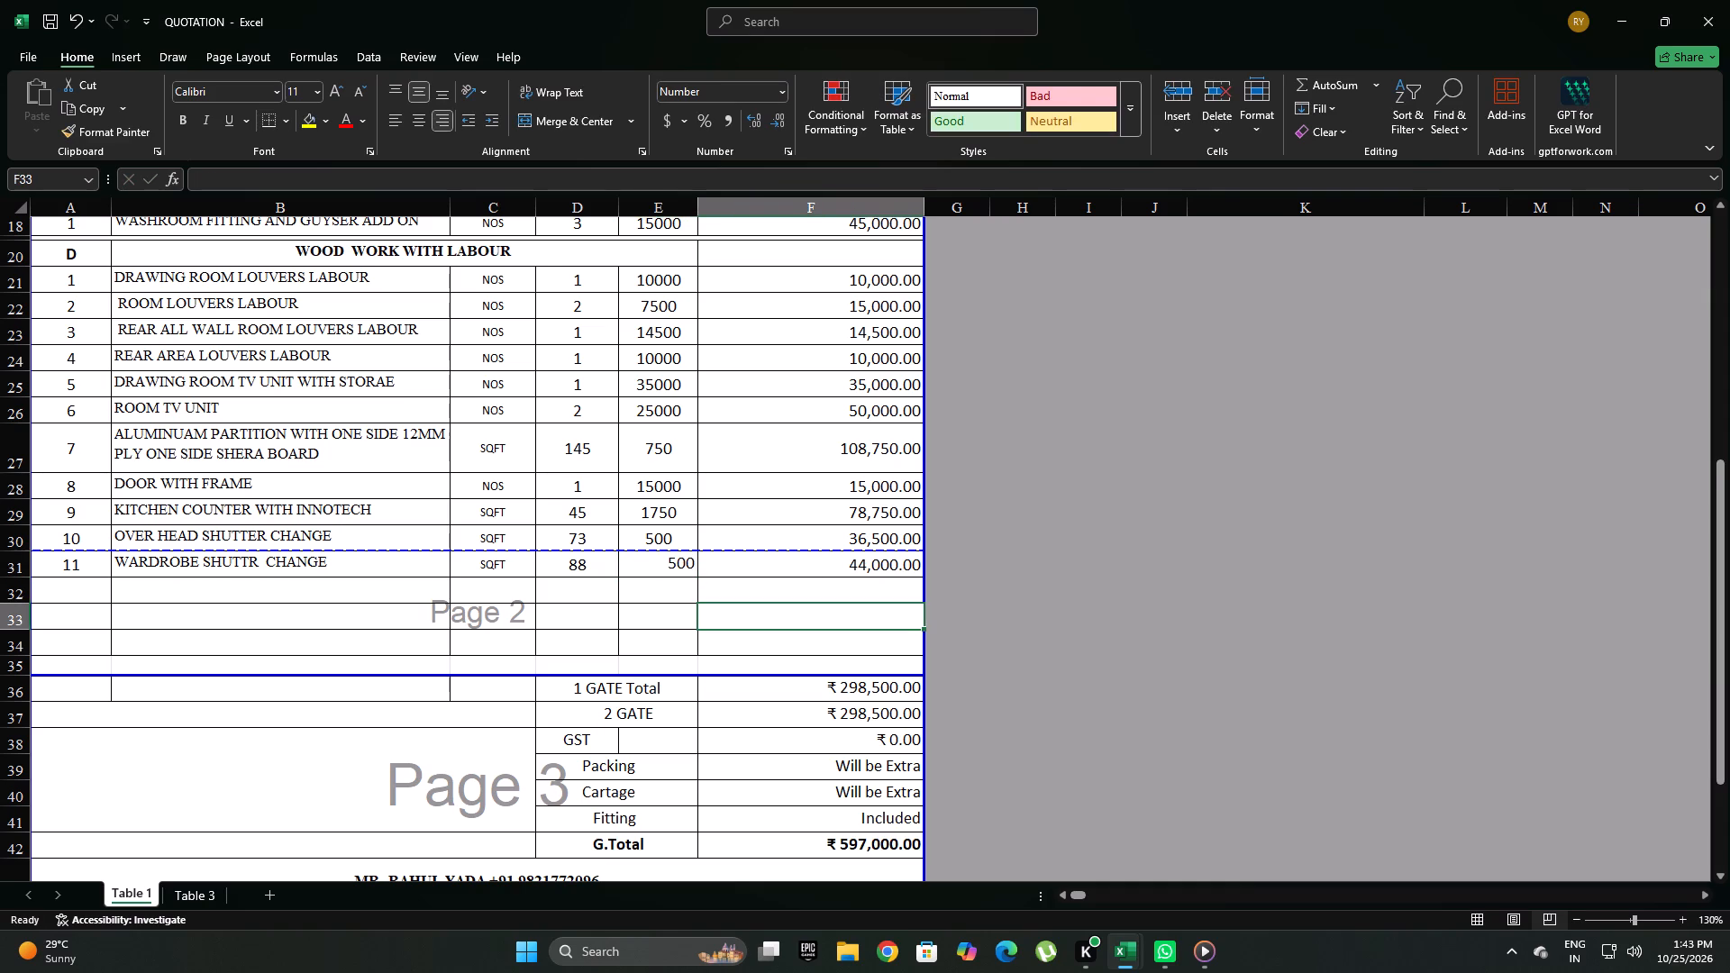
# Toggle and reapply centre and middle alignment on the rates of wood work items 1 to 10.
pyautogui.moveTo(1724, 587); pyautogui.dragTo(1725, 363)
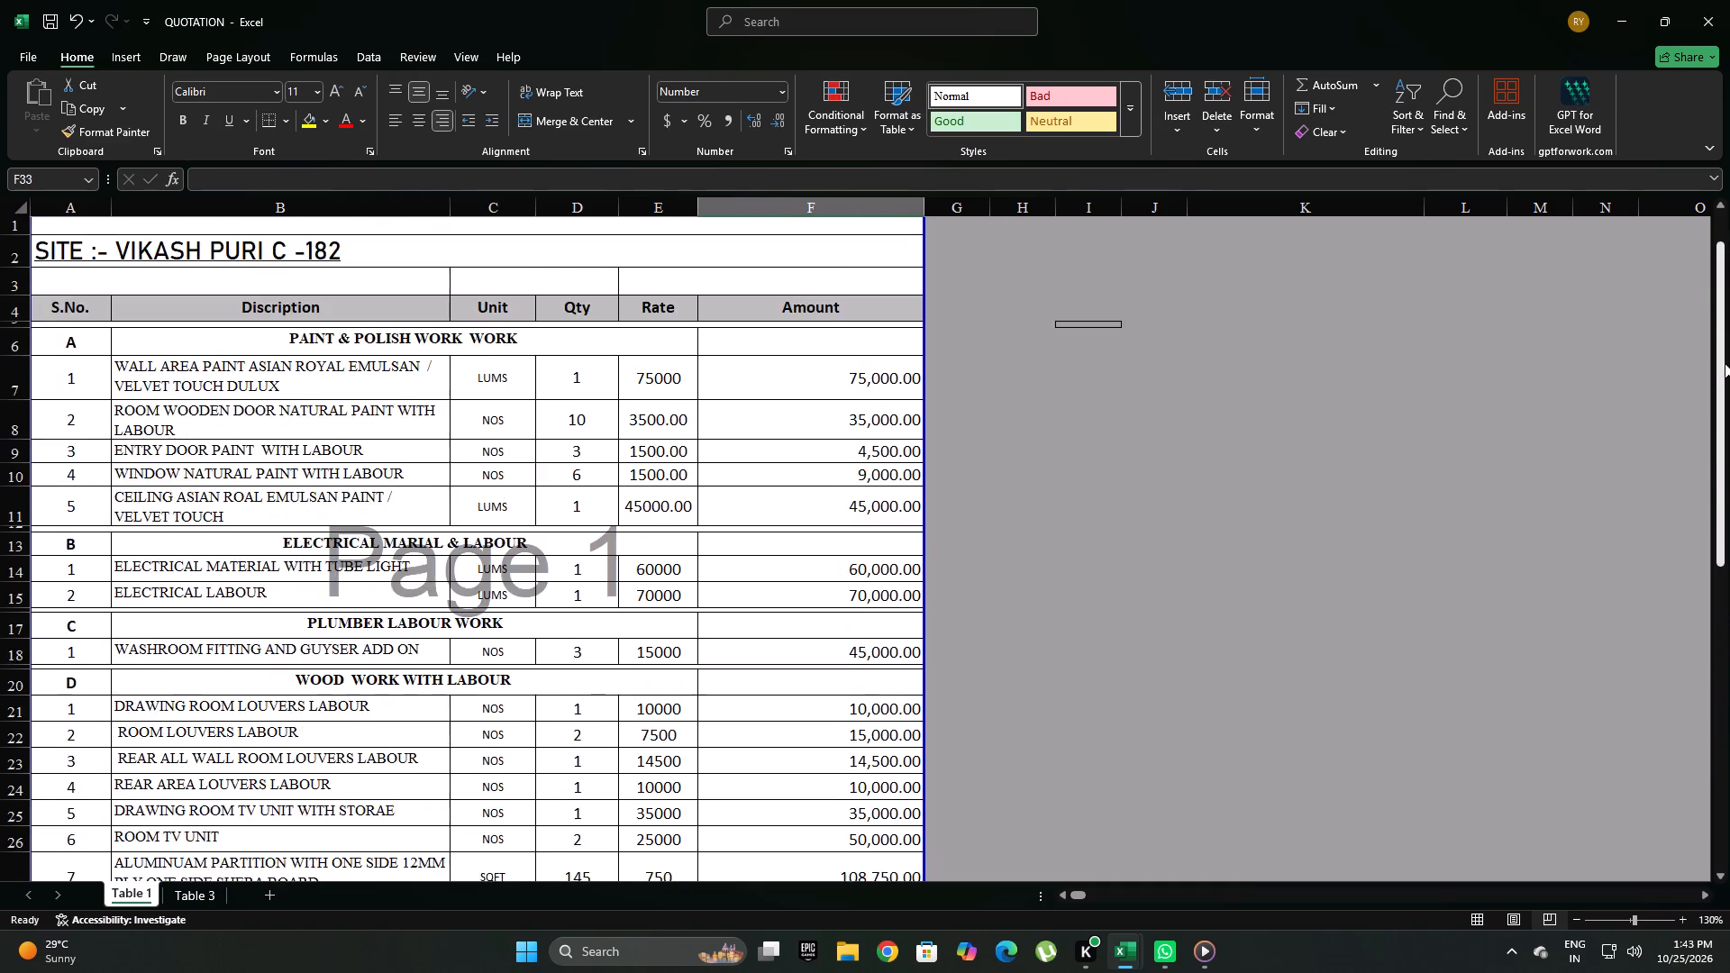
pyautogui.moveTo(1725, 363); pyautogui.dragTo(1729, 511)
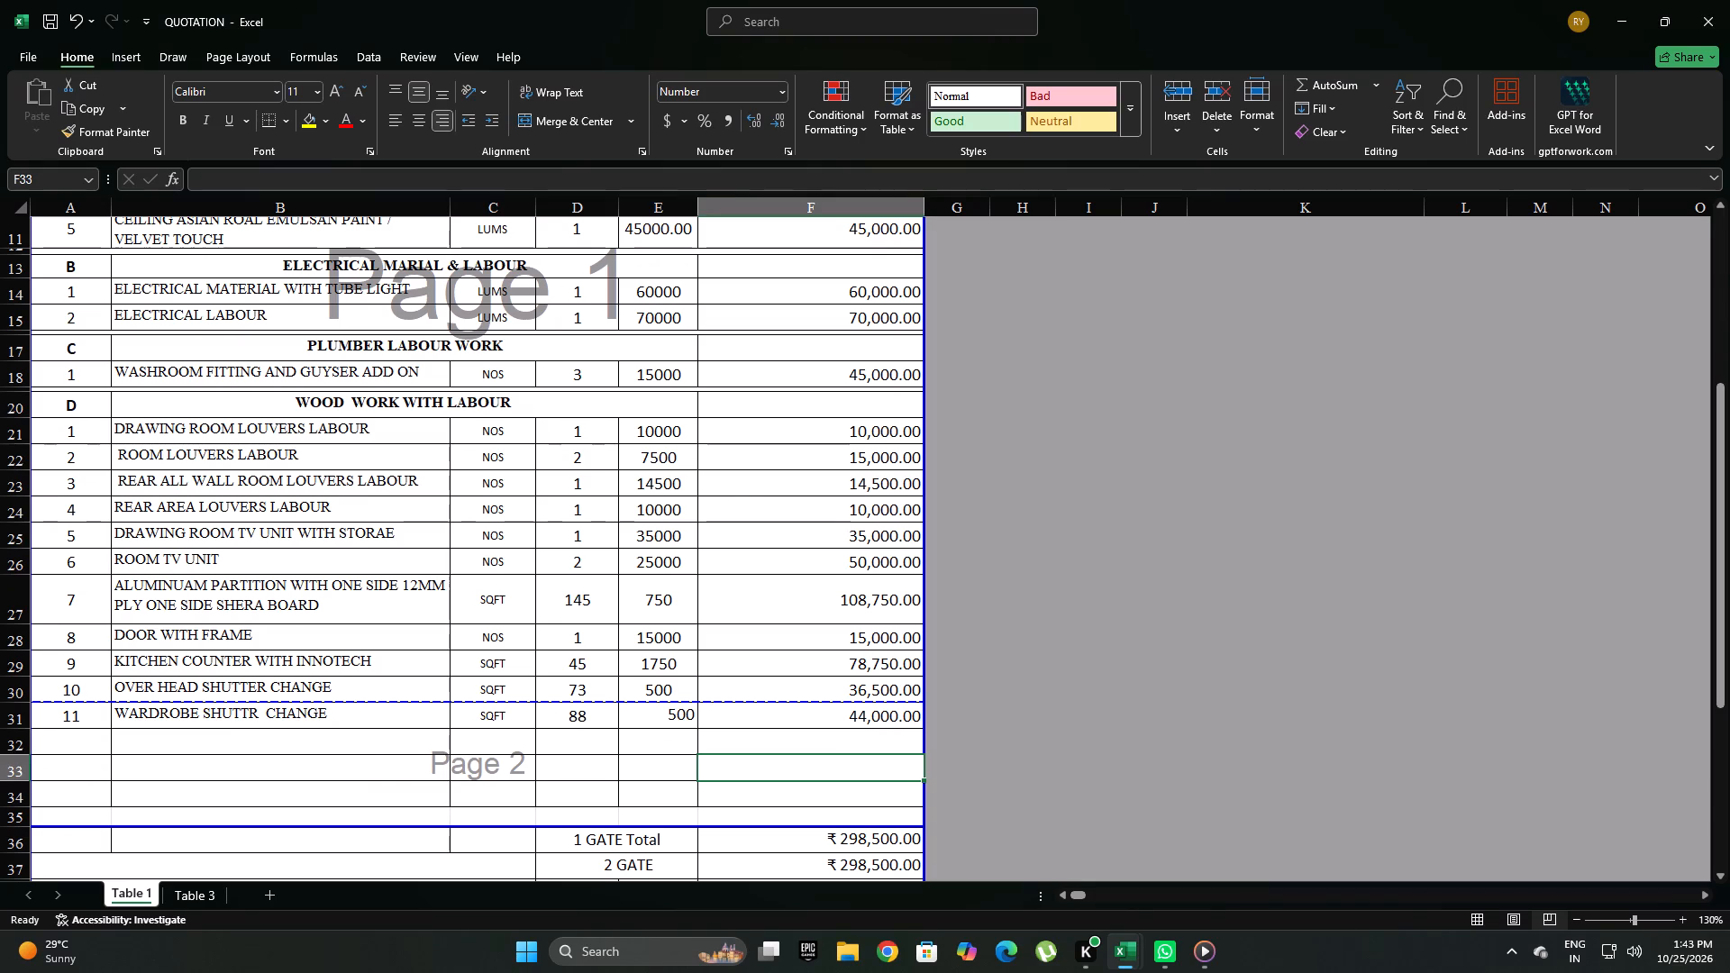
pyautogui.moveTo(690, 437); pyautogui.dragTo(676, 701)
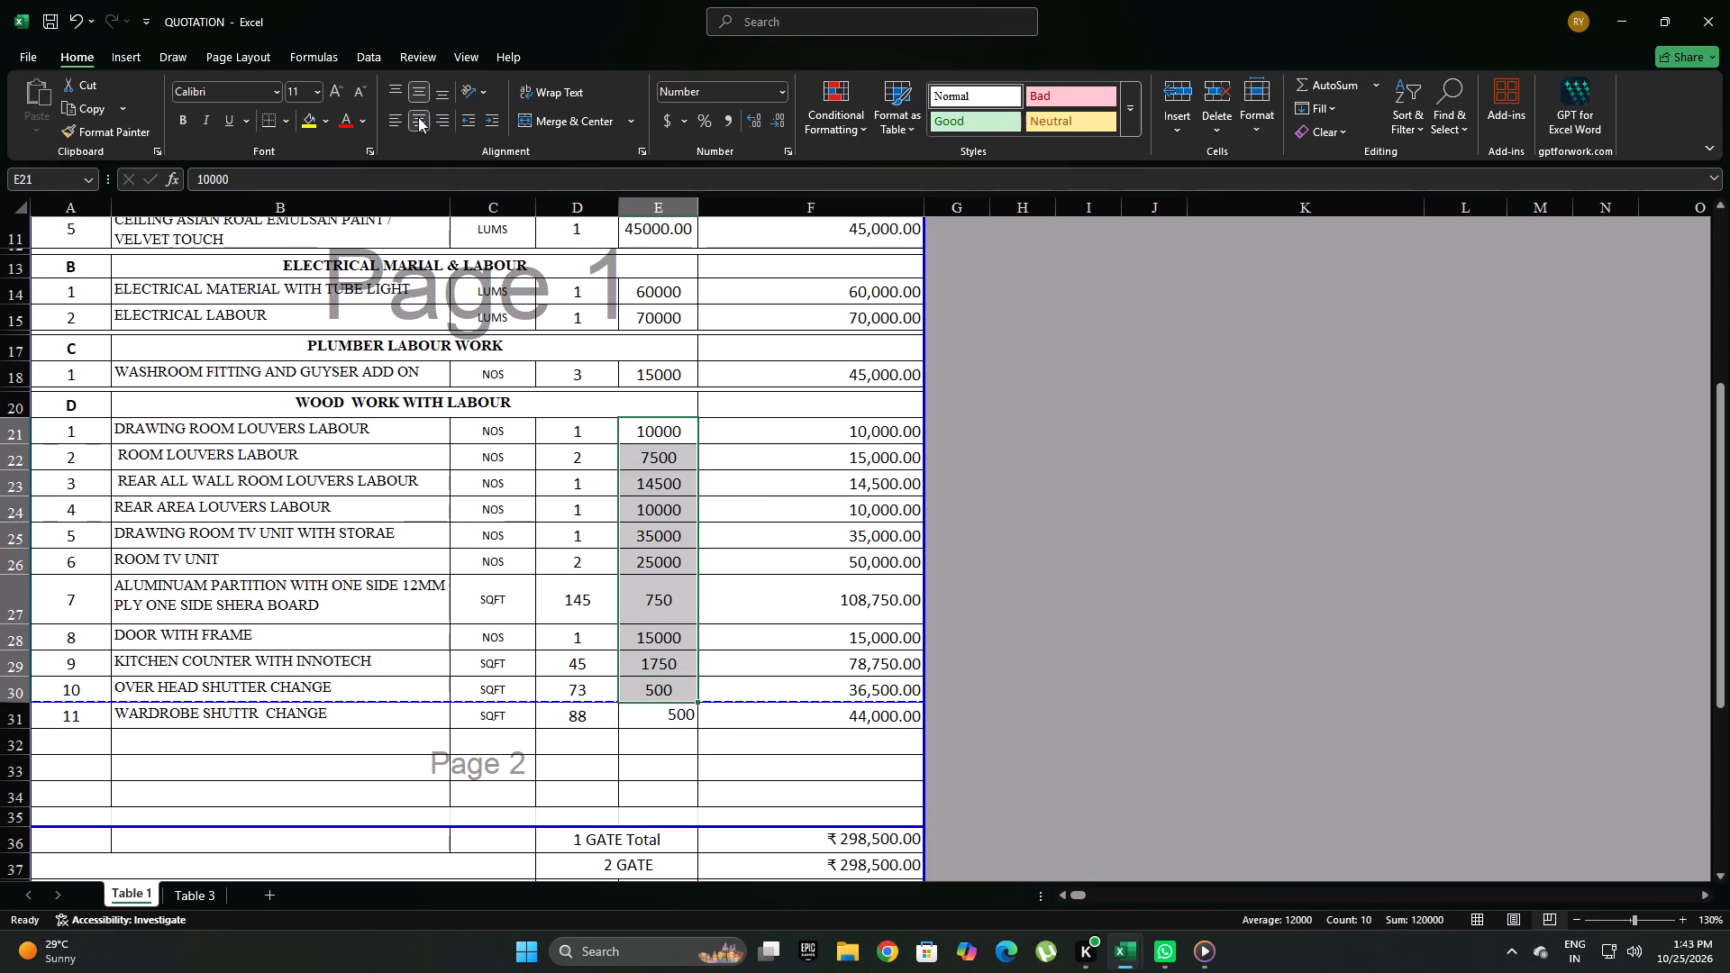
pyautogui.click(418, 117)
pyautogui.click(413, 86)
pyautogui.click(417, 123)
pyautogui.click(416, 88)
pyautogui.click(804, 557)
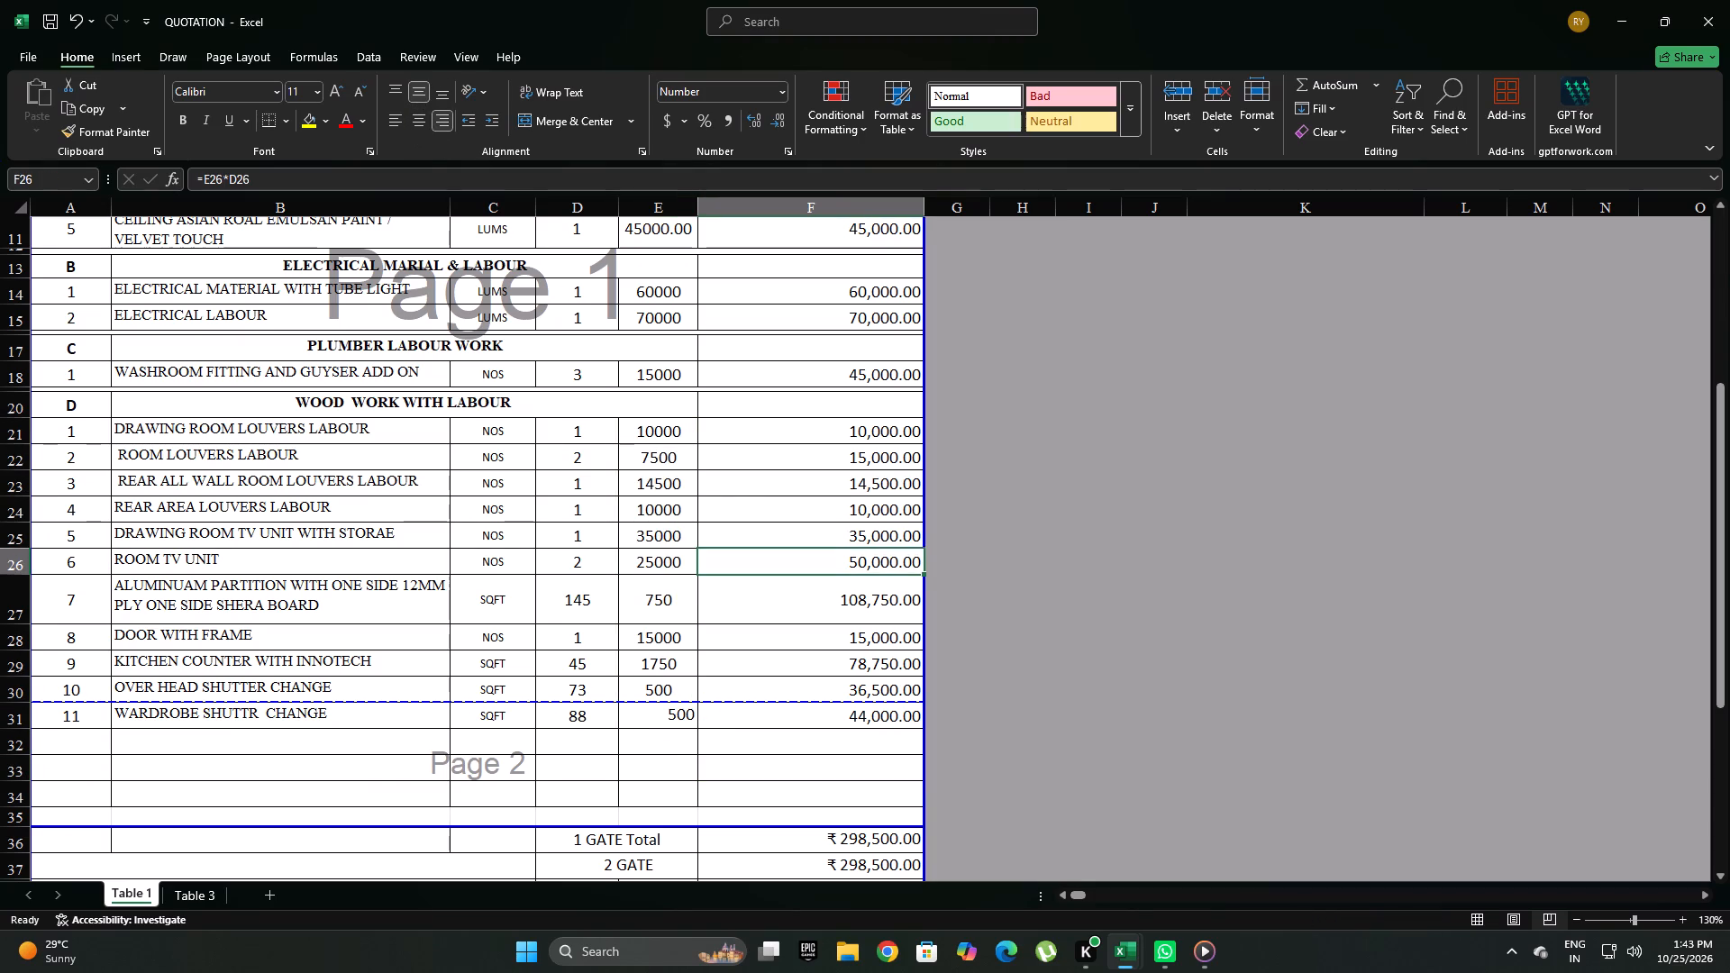
# Merge and centre the empty row 32 below item 11 across columns A to F.
pyautogui.moveTo(1722, 538); pyautogui.dragTo(1727, 489)
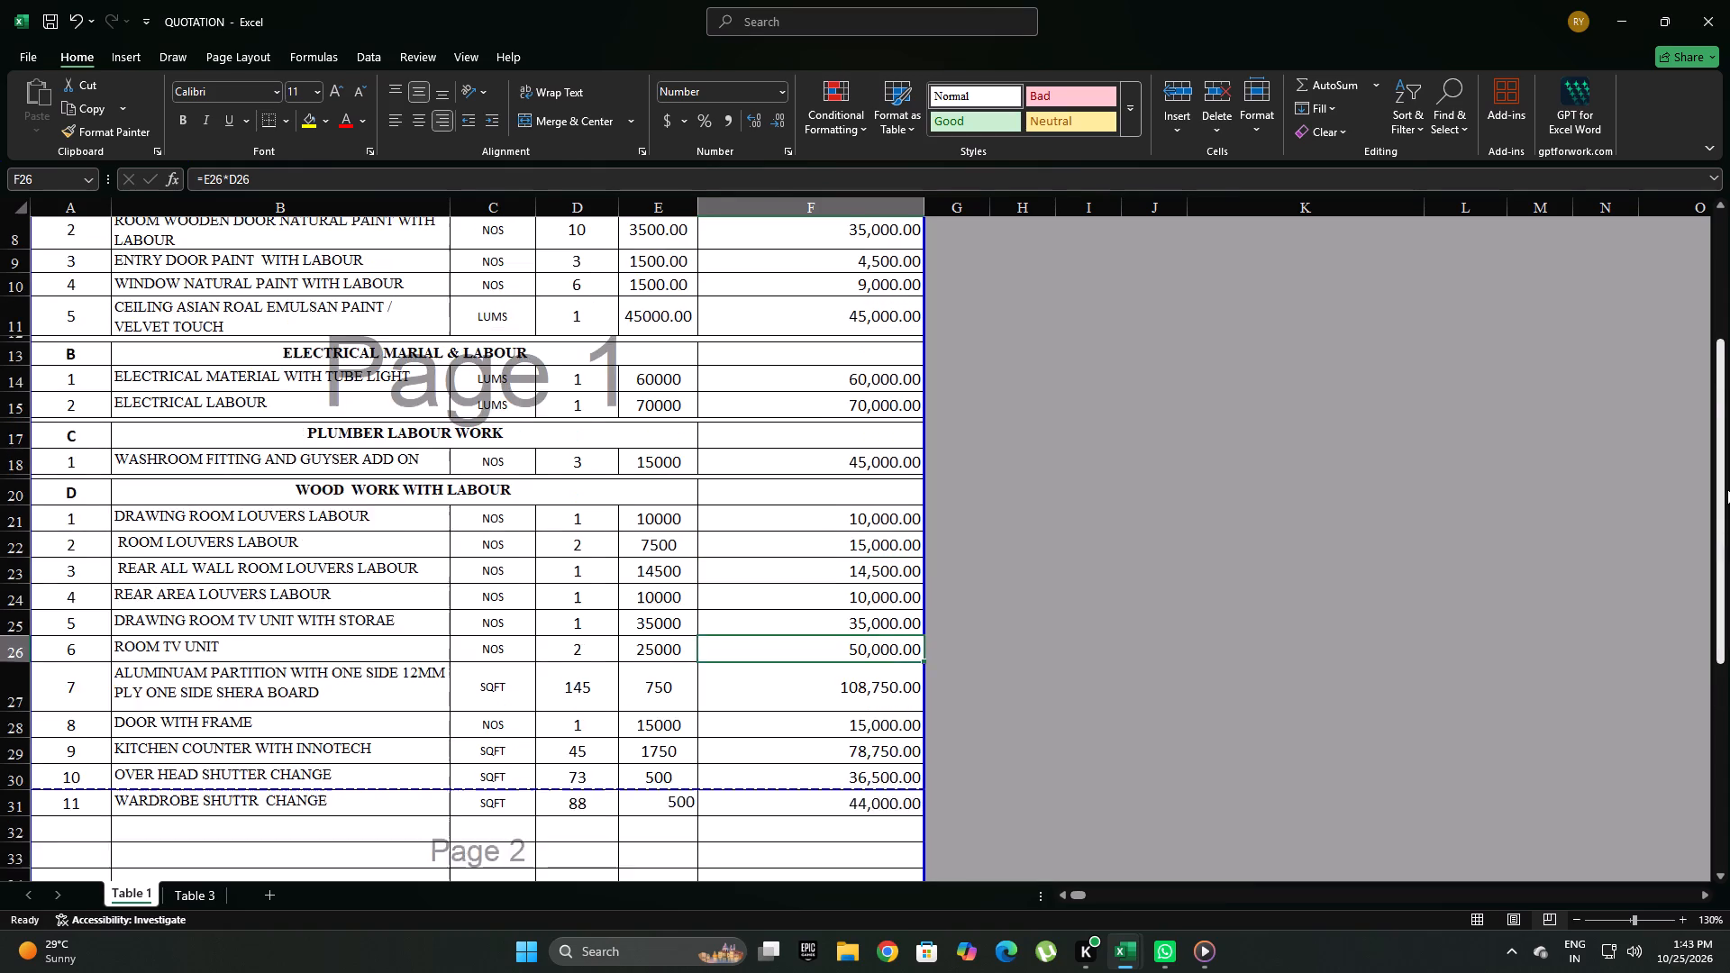
pyautogui.moveTo(1727, 489); pyautogui.dragTo(1716, 405)
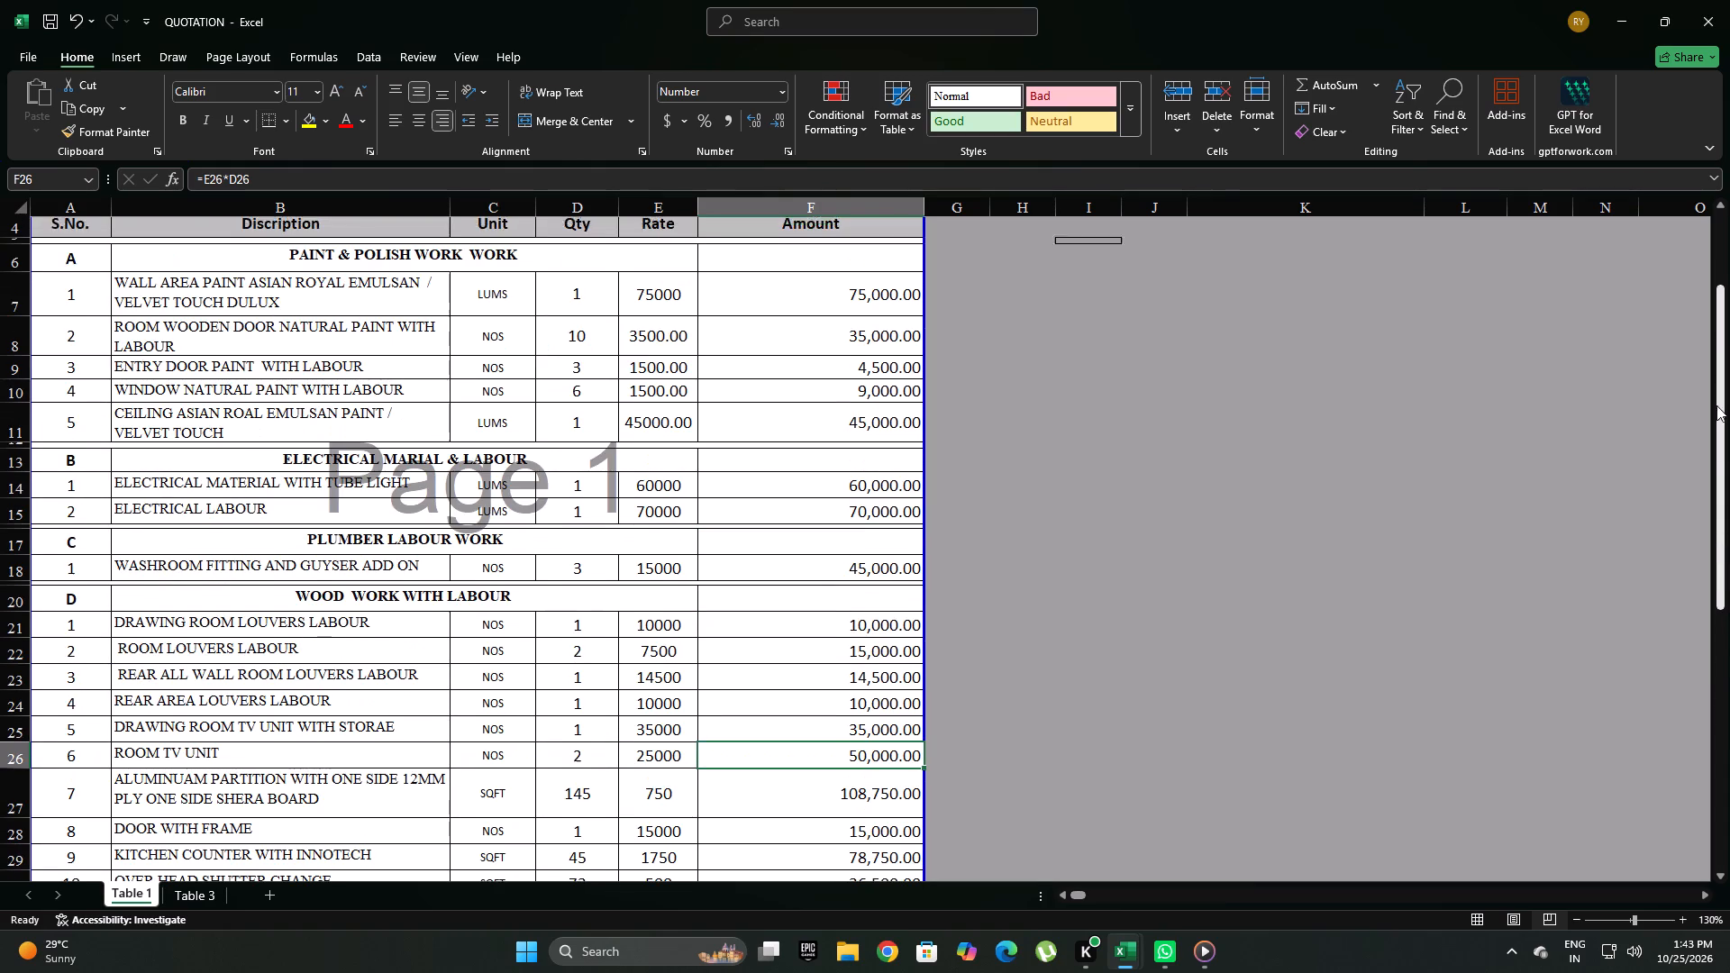
pyautogui.moveTo(1716, 405); pyautogui.dragTo(1688, 337)
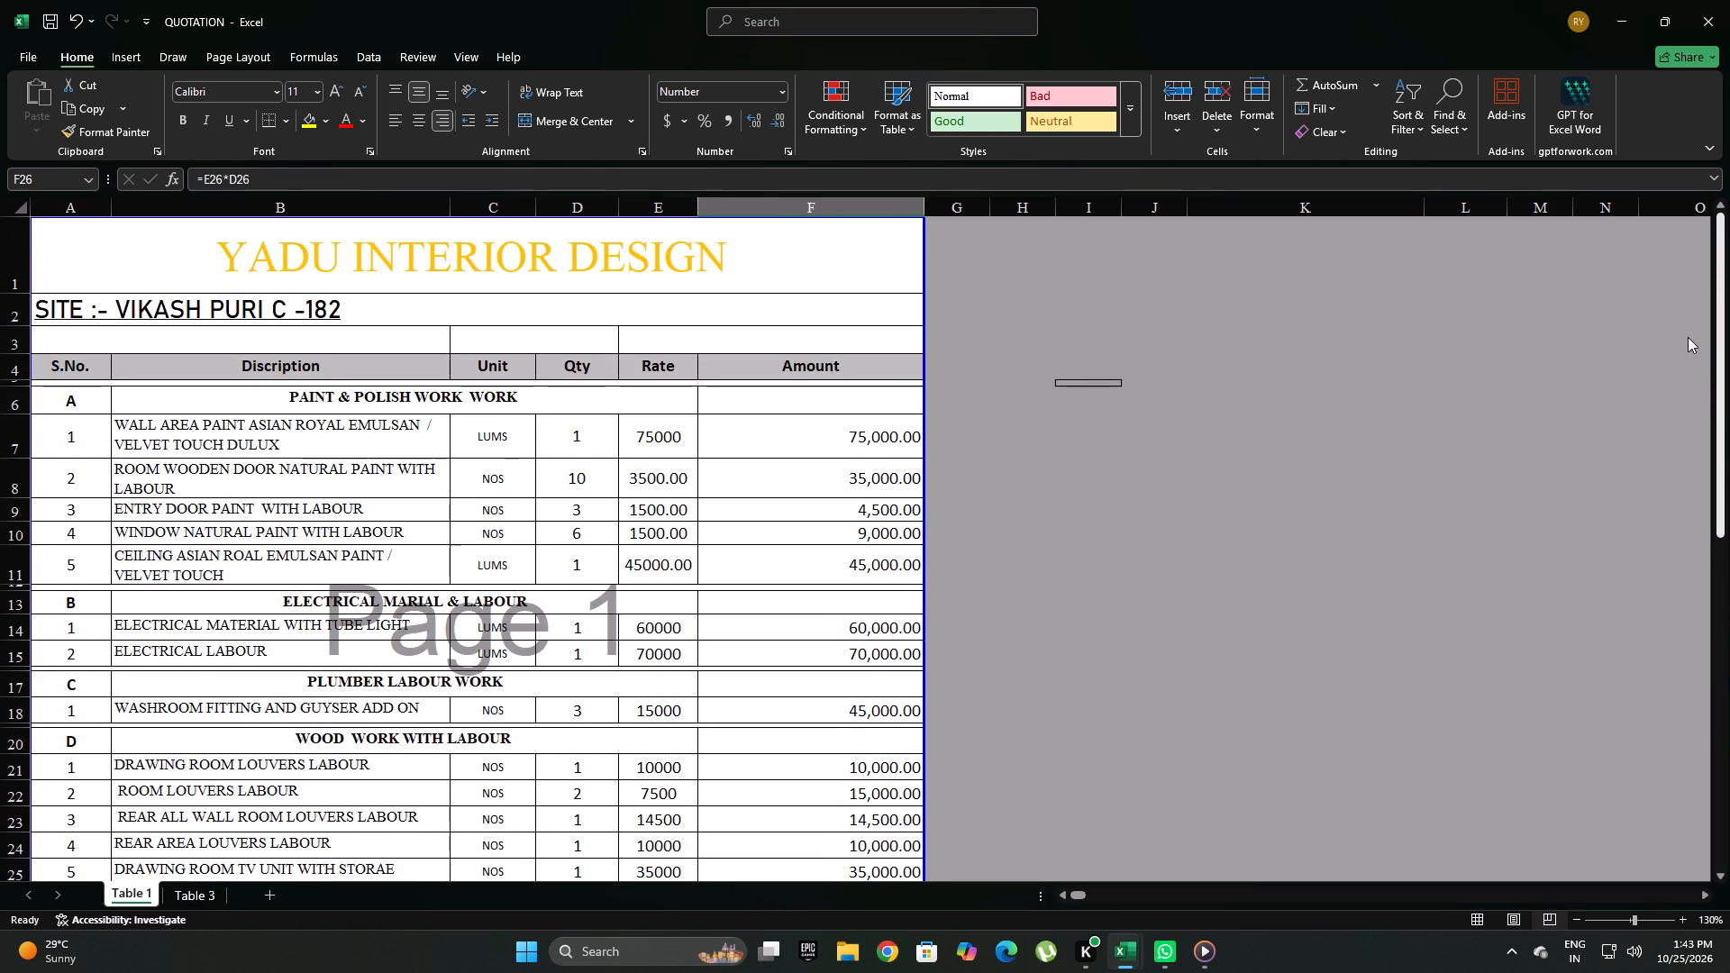
pyautogui.moveTo(1688, 337); pyautogui.dragTo(1729, 550)
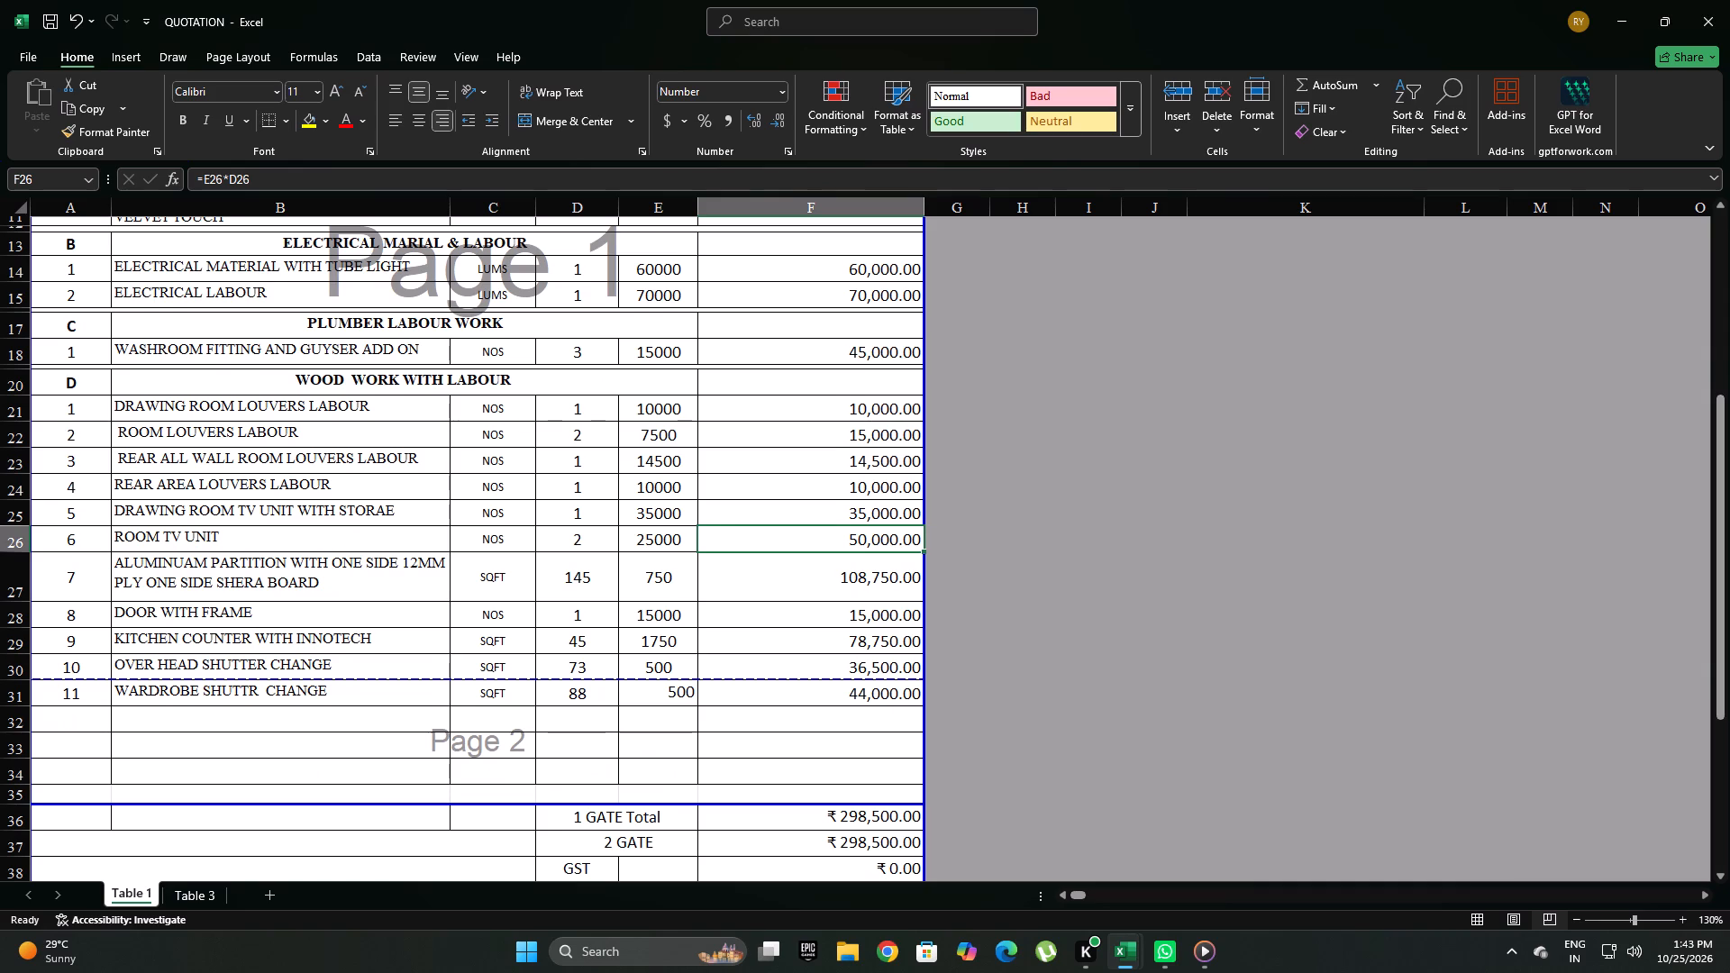
pyautogui.moveTo(174, 719); pyautogui.dragTo(665, 723)
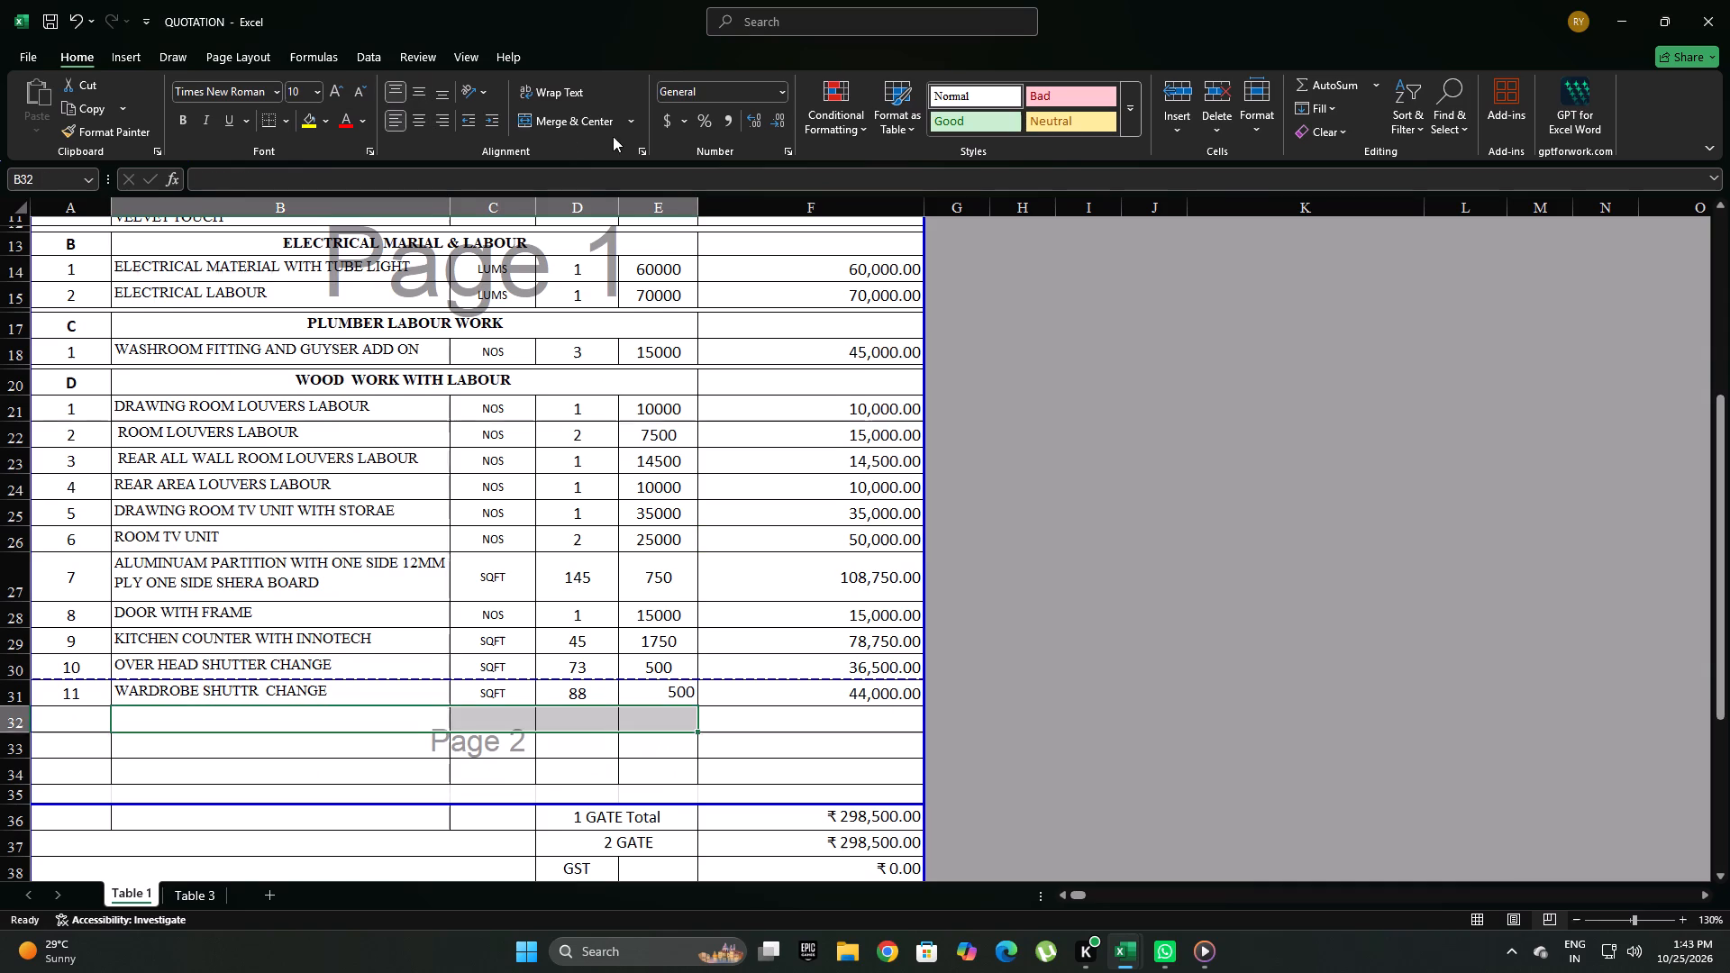
pyautogui.click(549, 129)
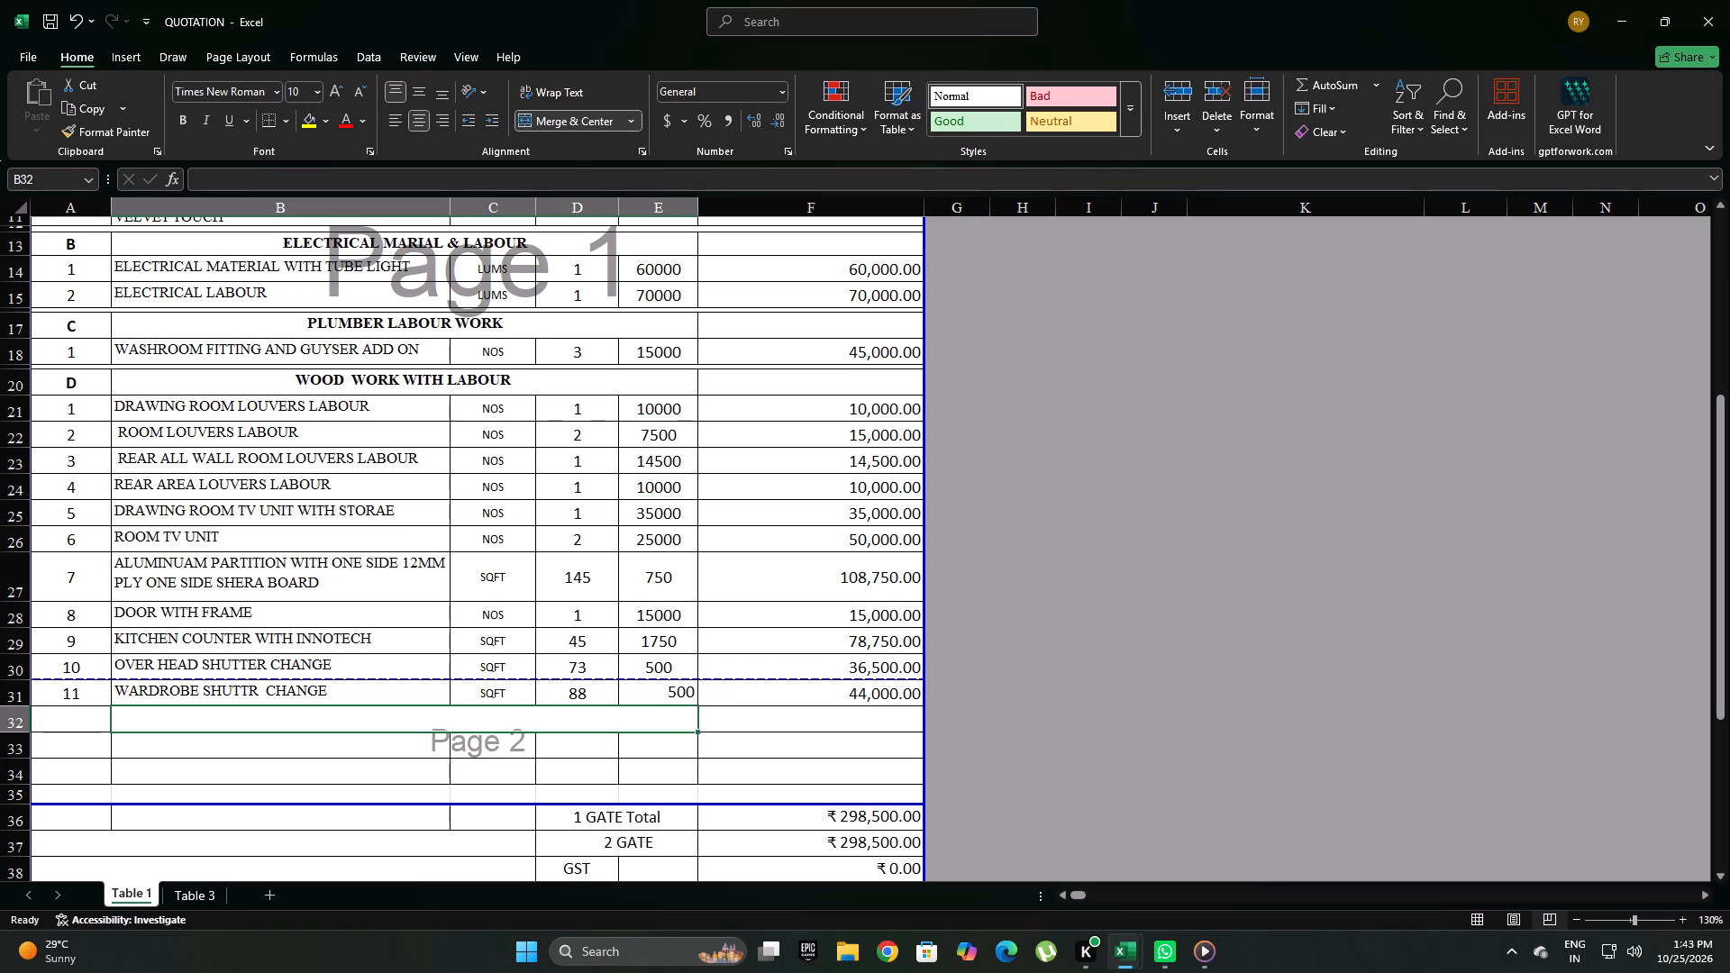
pyautogui.moveTo(62, 722); pyautogui.dragTo(712, 732)
pyautogui.click(561, 124)
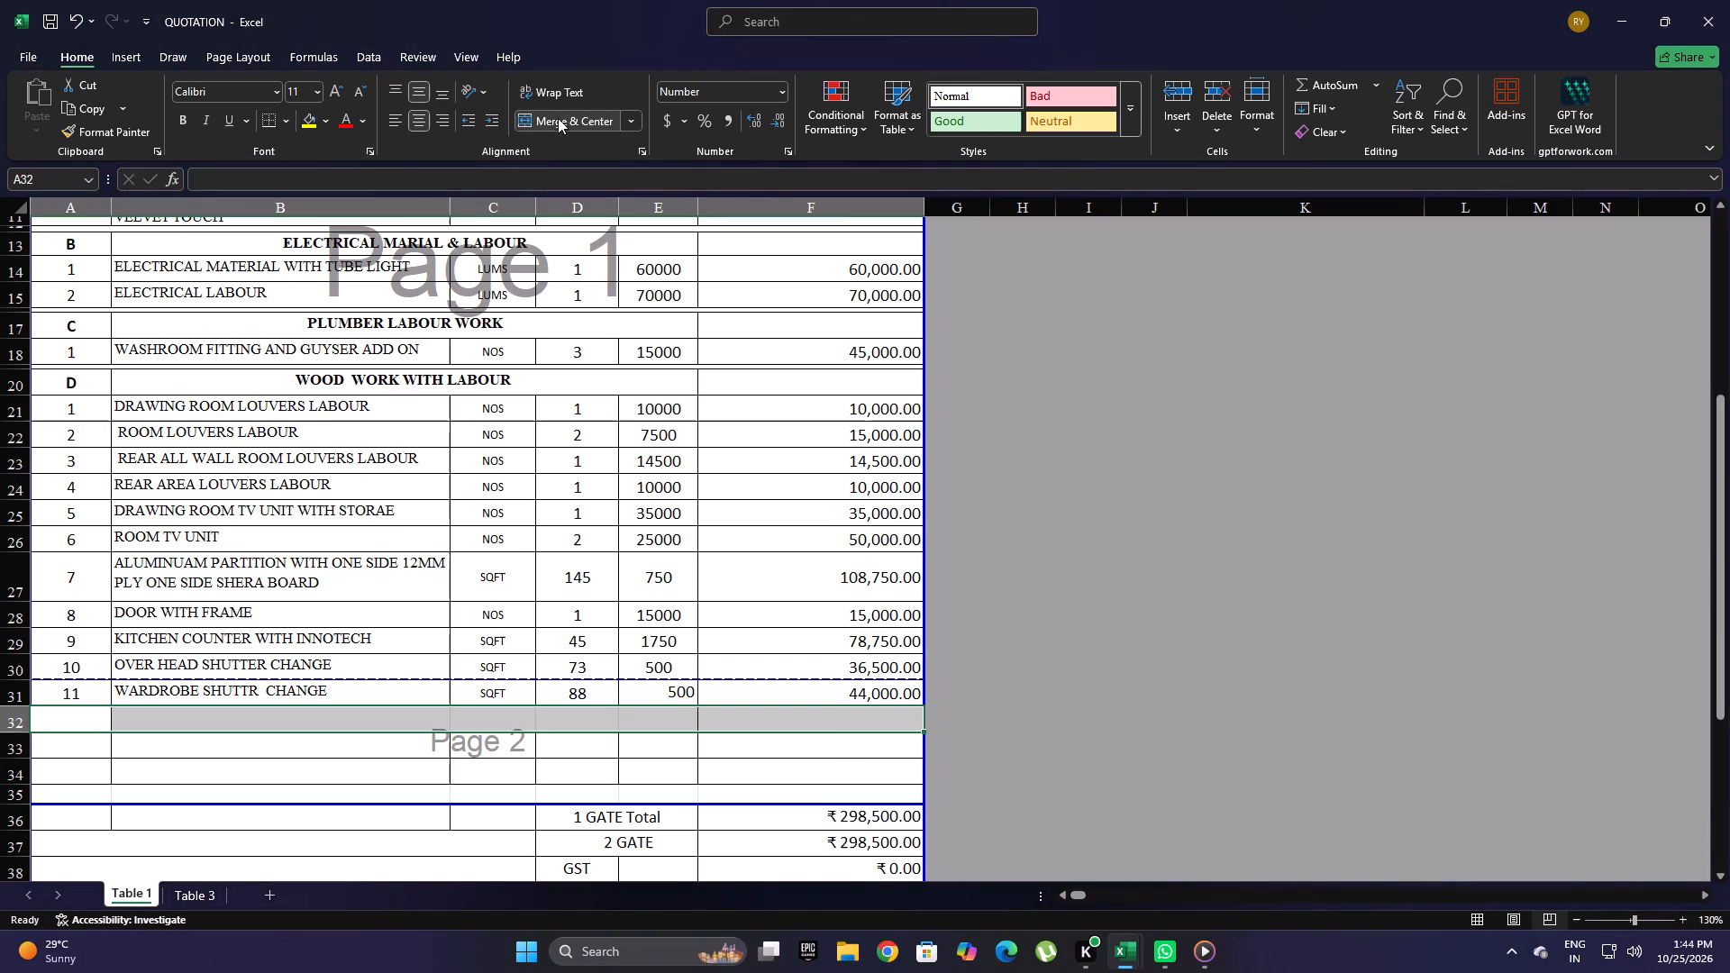
pyautogui.click(558, 118)
# Shrink the merged row 32 to a thin separator strip, matching those between the other sections.
pyautogui.moveTo(20, 731); pyautogui.dragTo(20, 722)
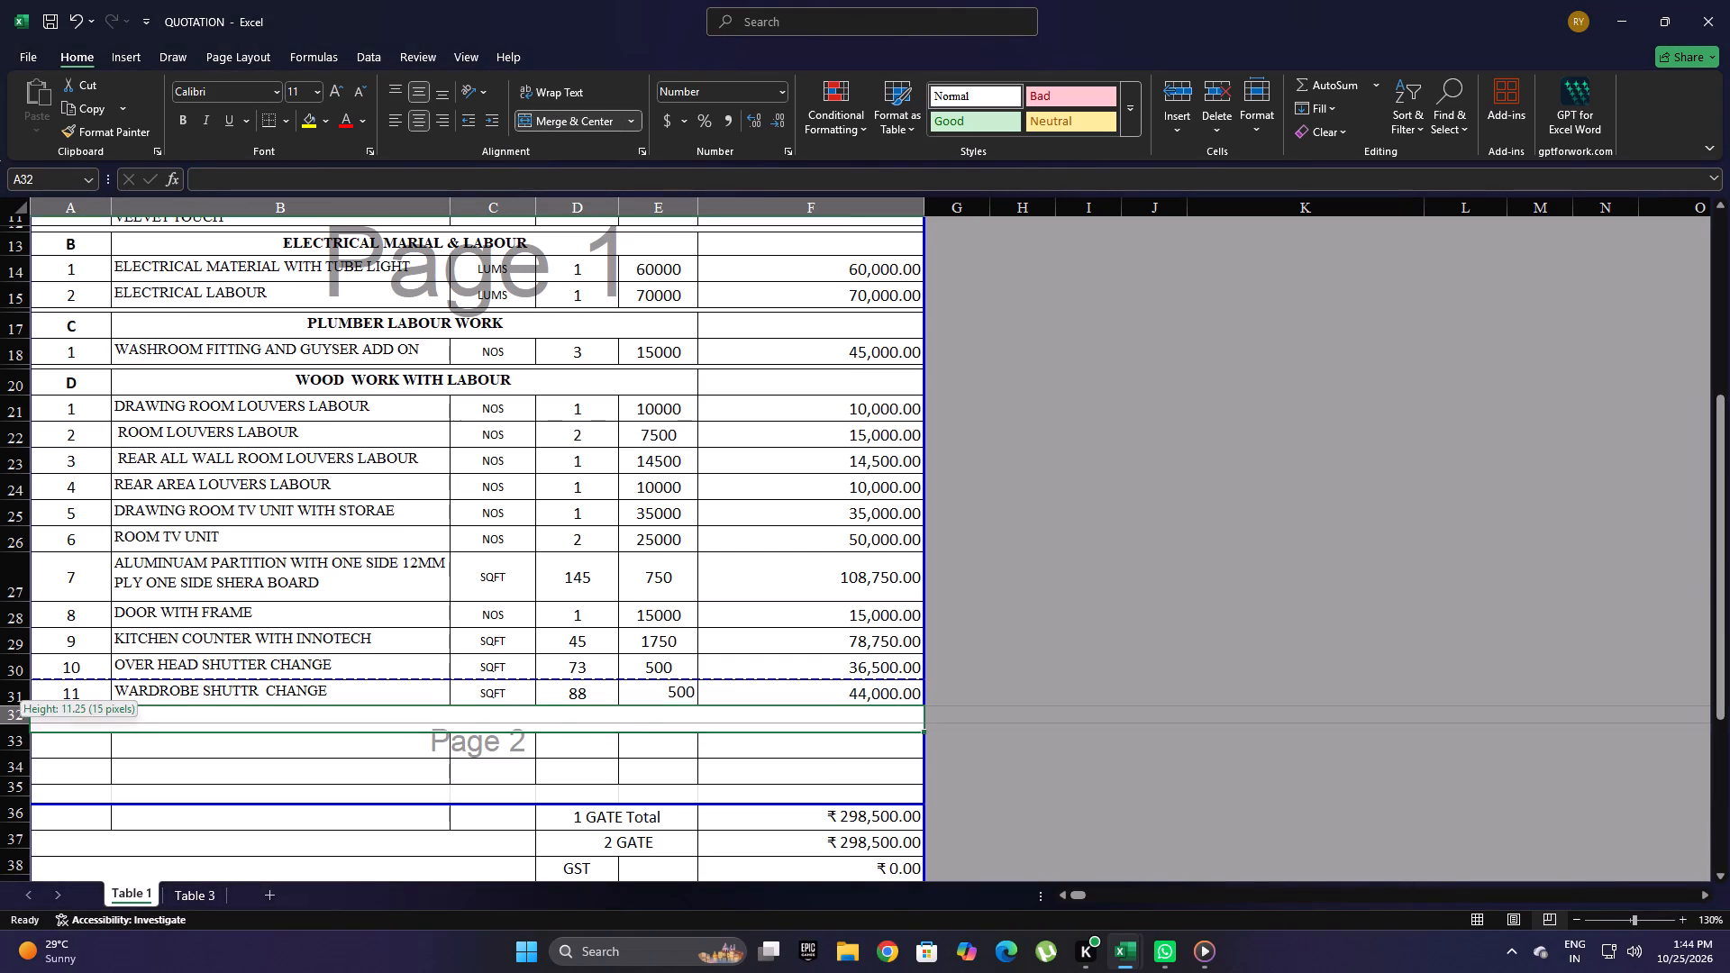
pyautogui.moveTo(20, 722); pyautogui.dragTo(20, 713)
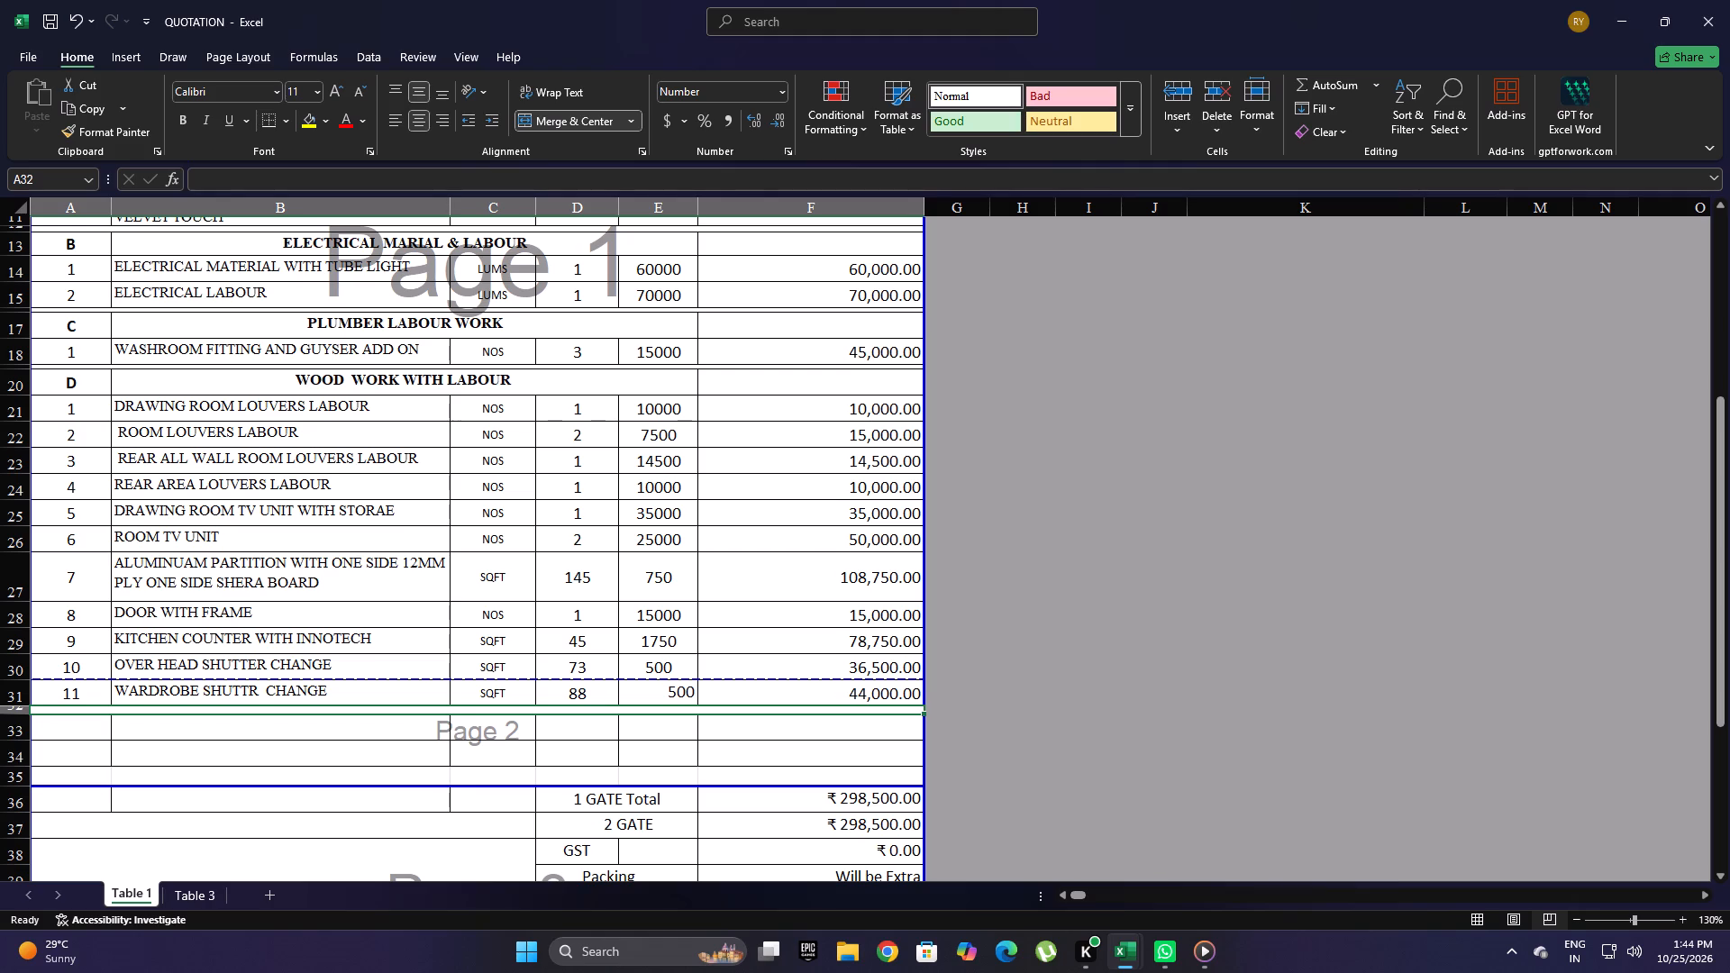
pyautogui.click(532, 753)
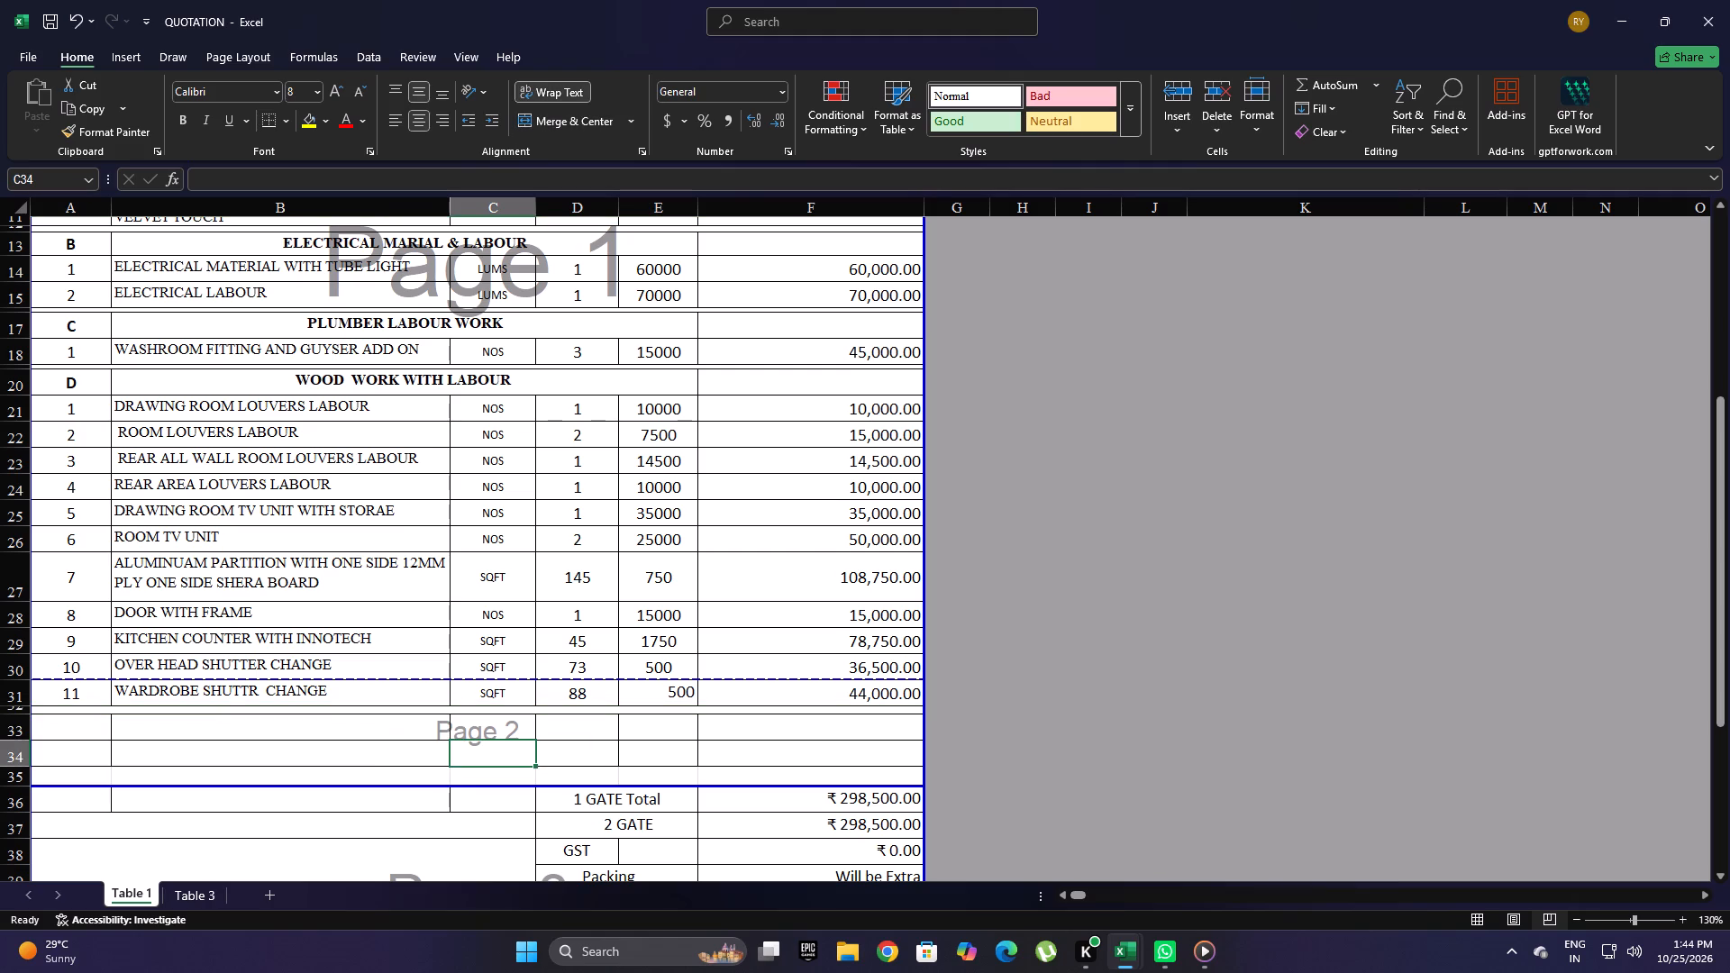
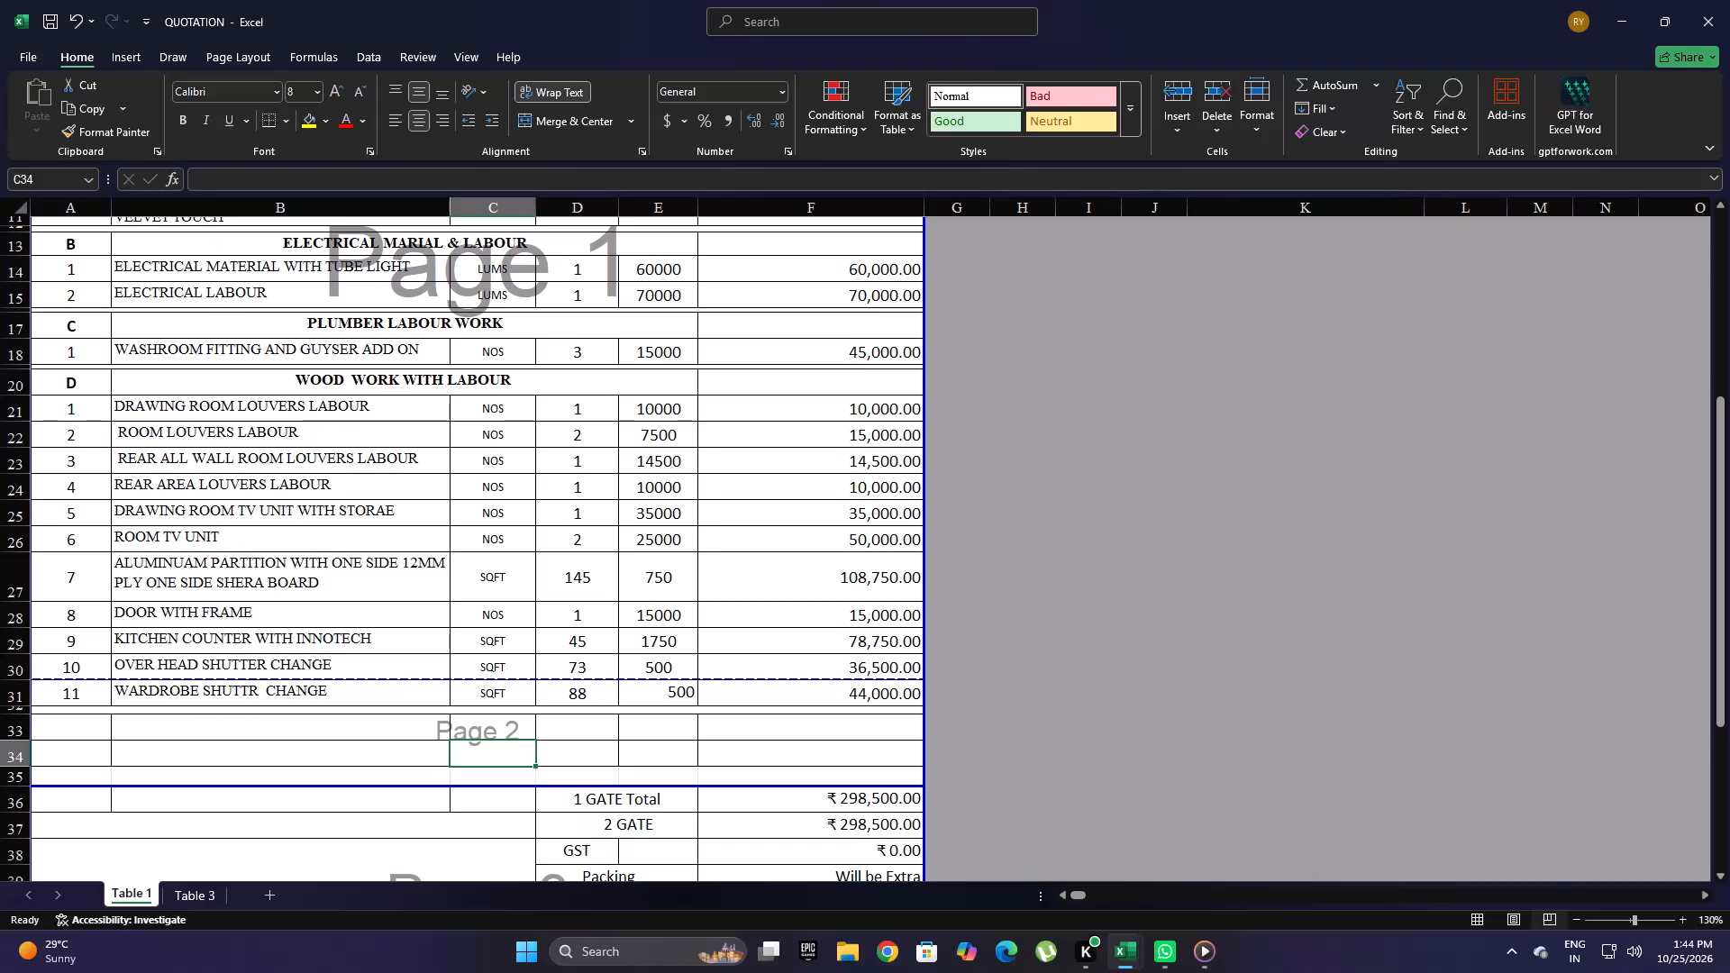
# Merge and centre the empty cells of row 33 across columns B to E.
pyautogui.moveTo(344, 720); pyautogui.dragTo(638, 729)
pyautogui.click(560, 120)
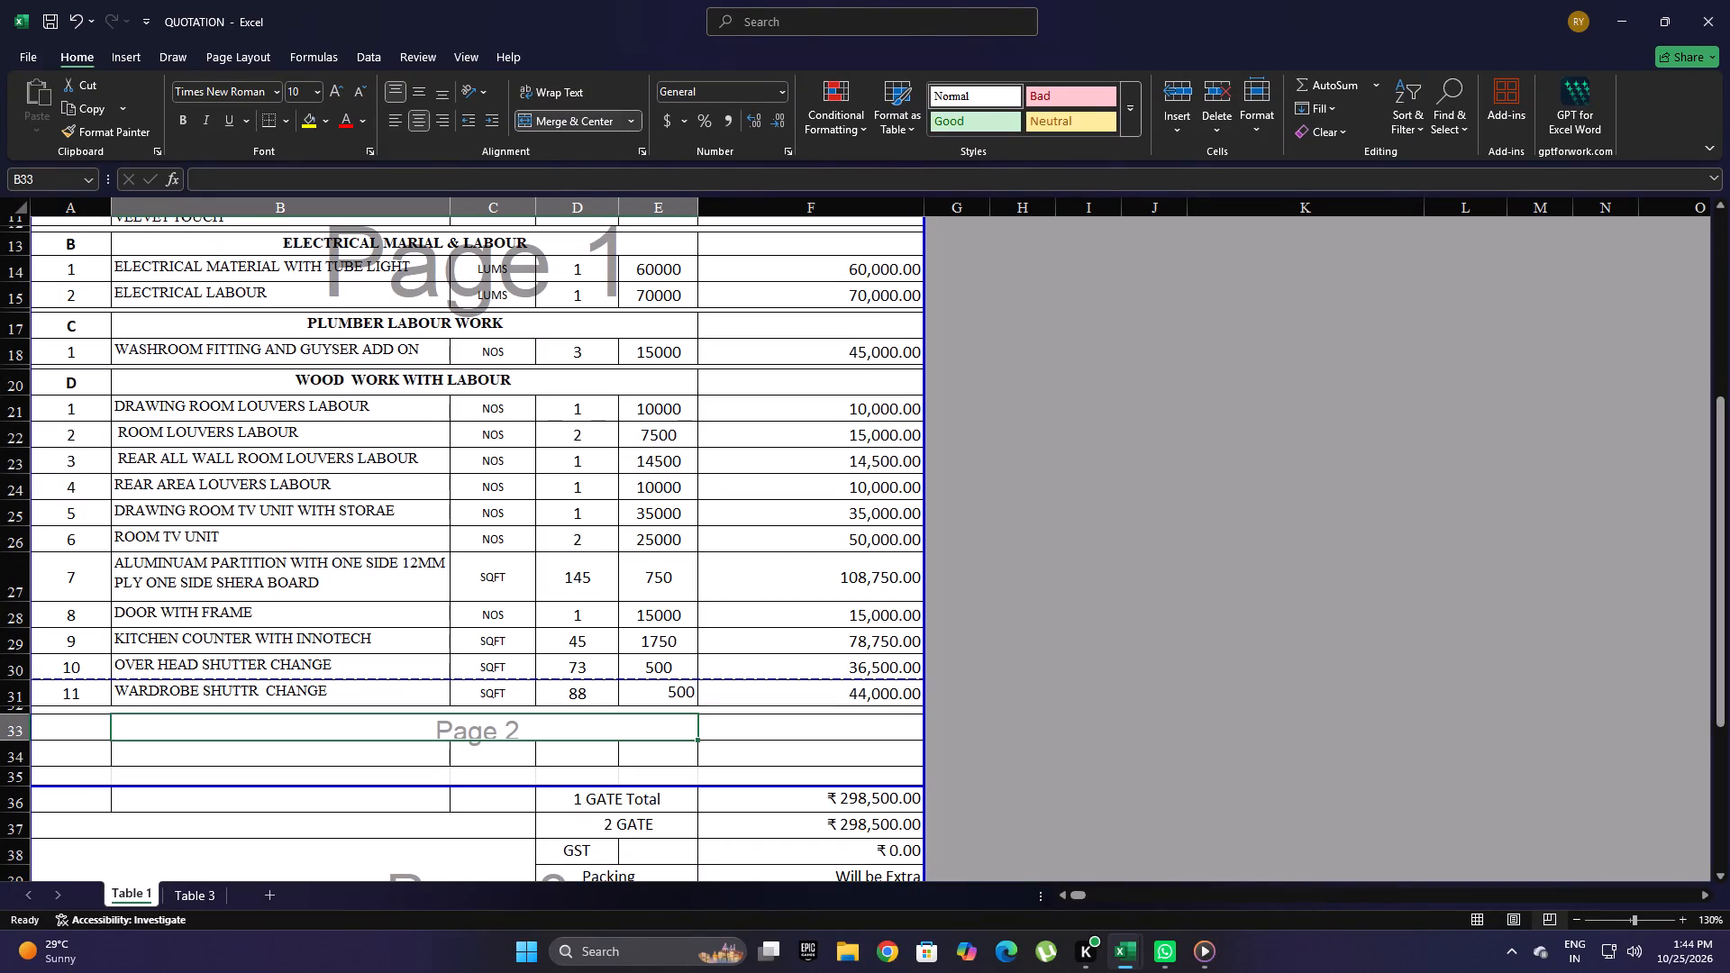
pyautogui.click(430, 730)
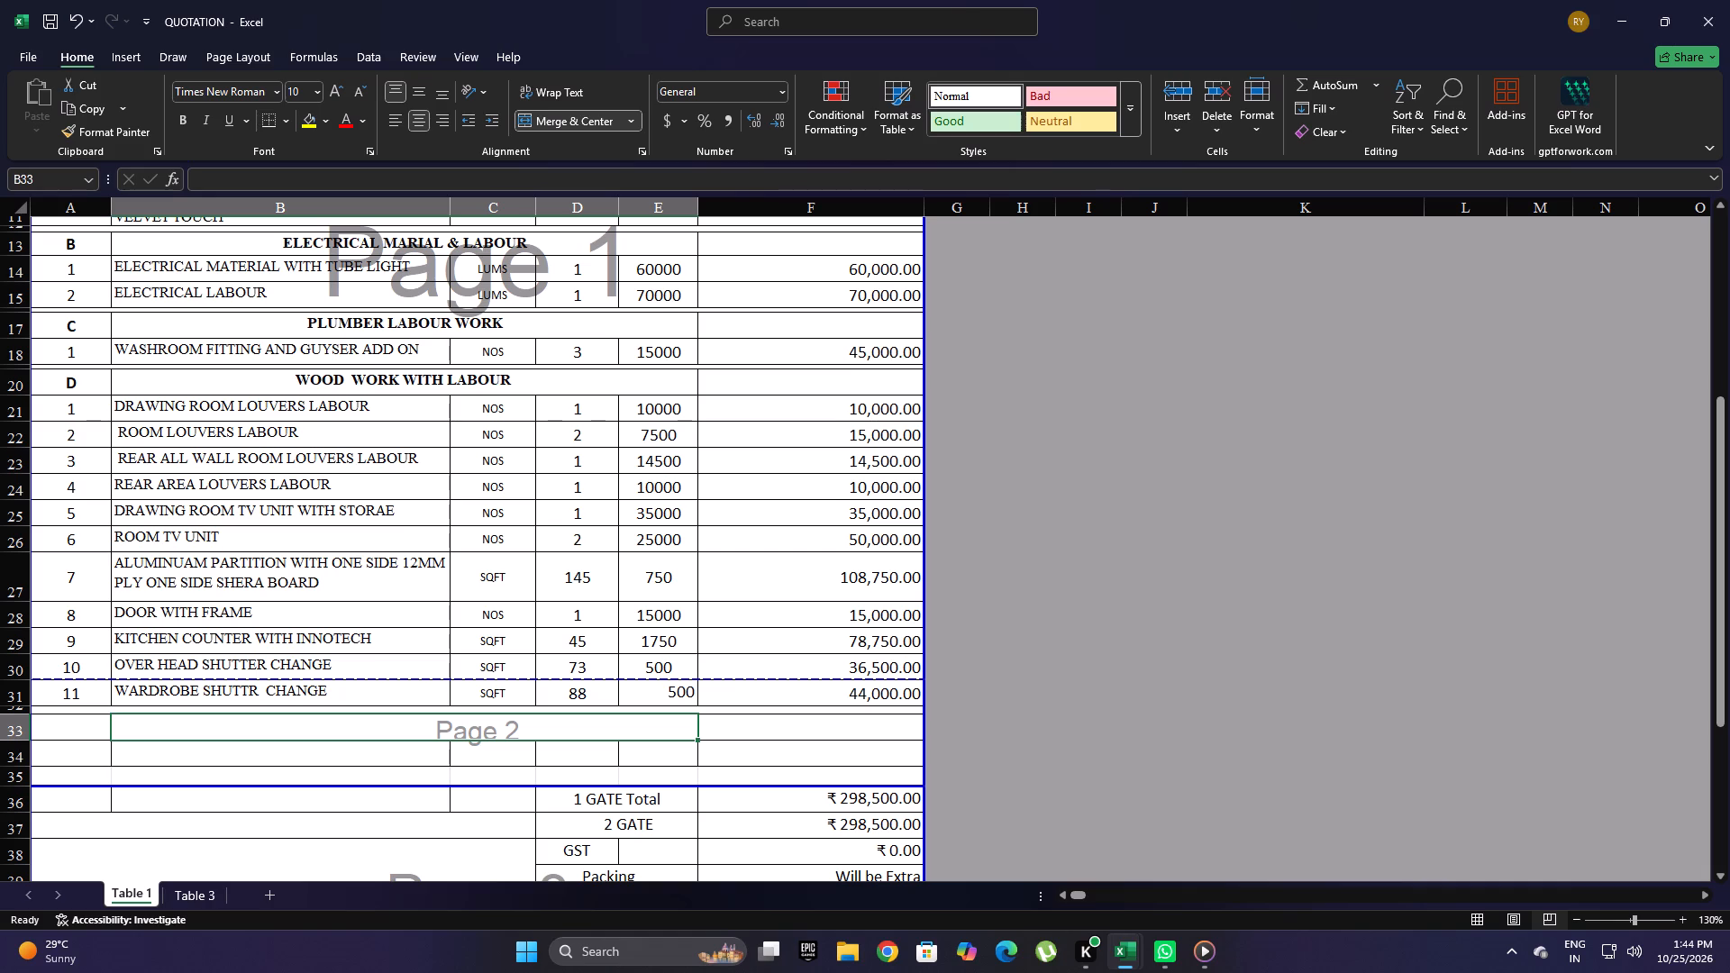
# Delete the three empty rows between the separator strip below item 11 and the 1 GATE Total row.
pyautogui.click(25, 727)
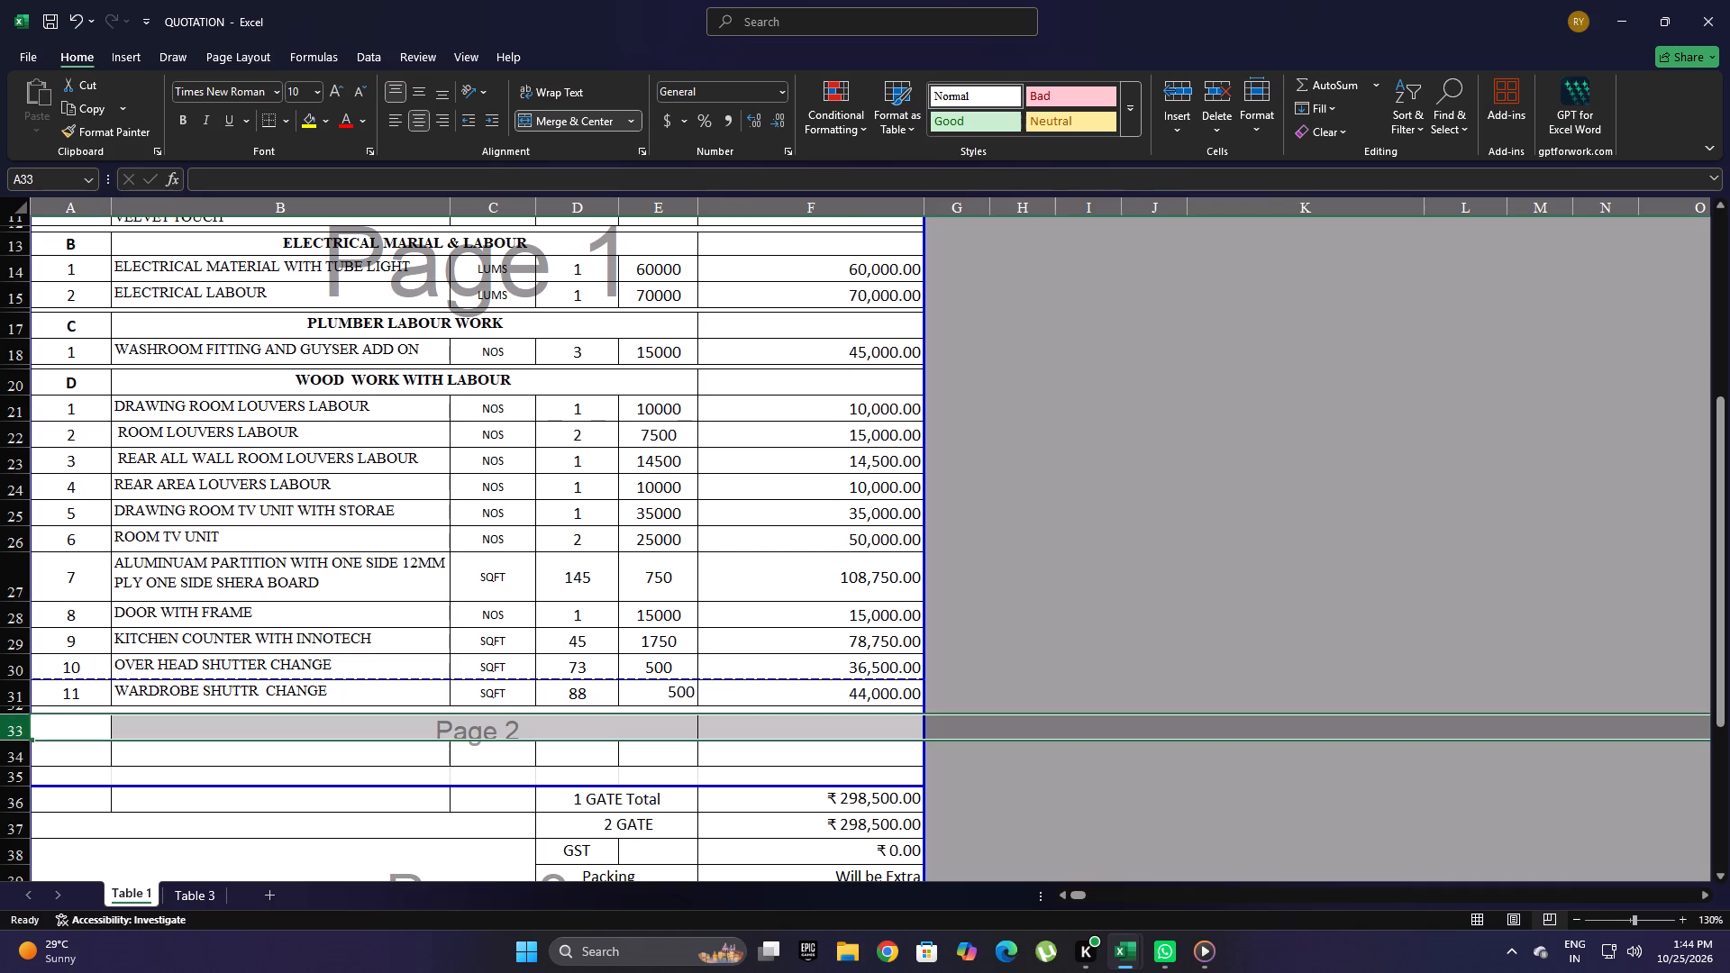
pyautogui.hotkey('ctrl', '-')
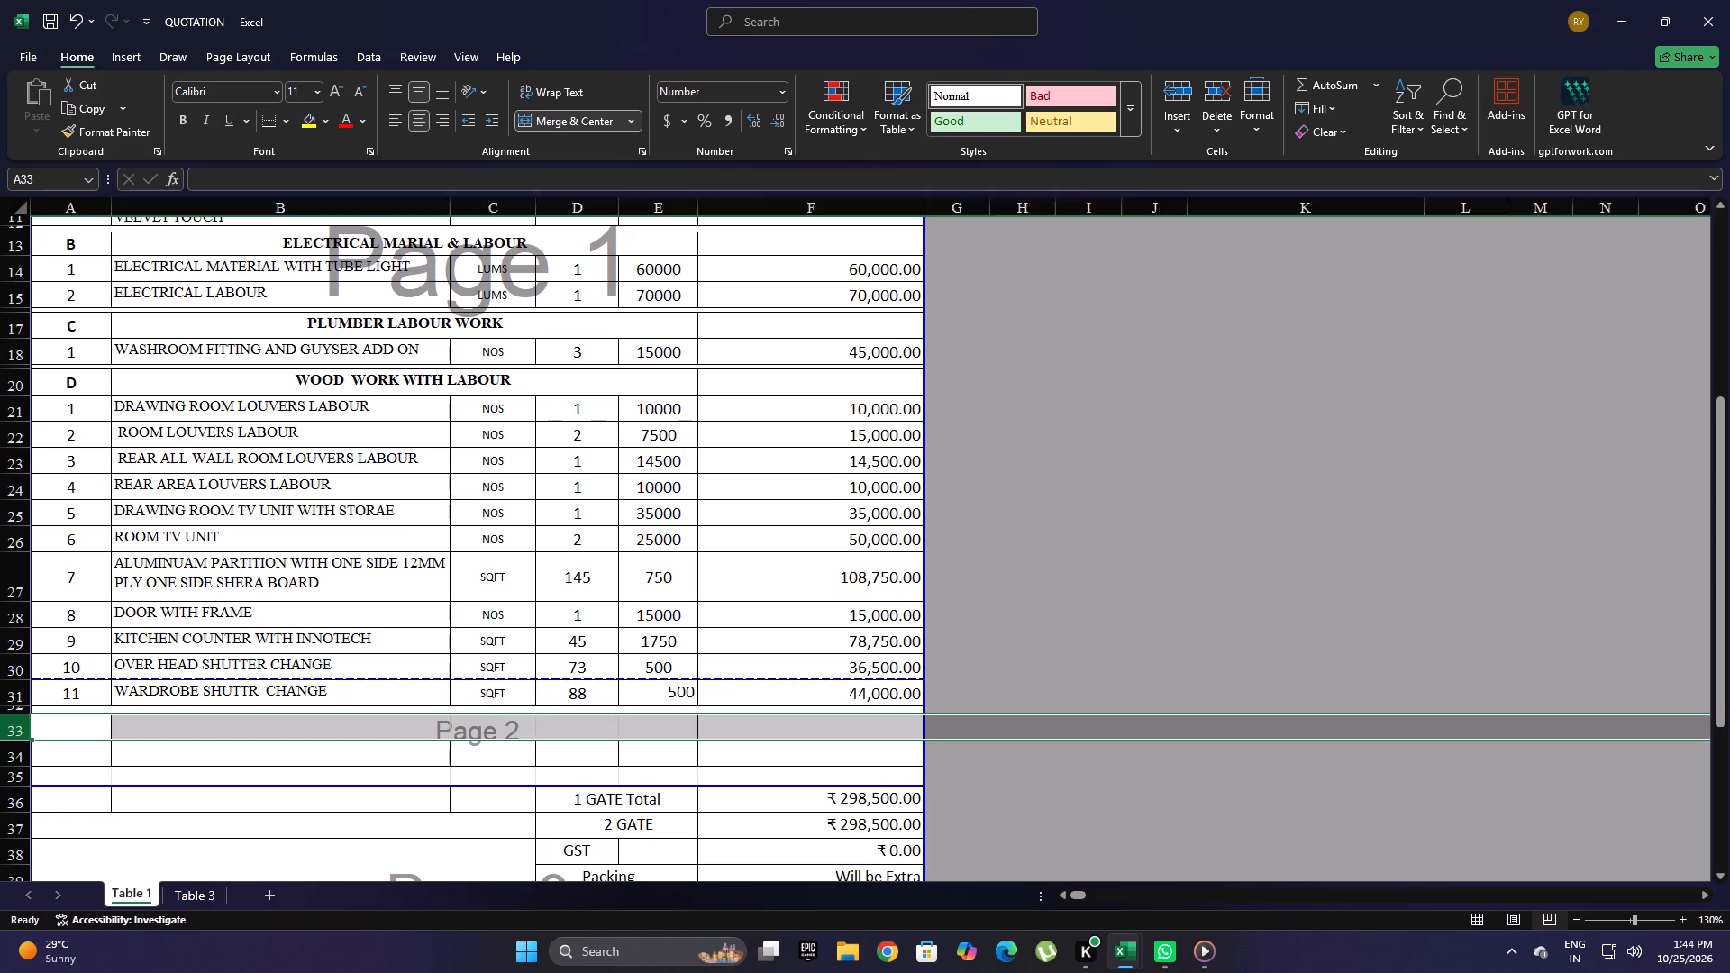
pyautogui.hotkey('ctrl', '-')
pyautogui.hotkey('ctrl', '-')
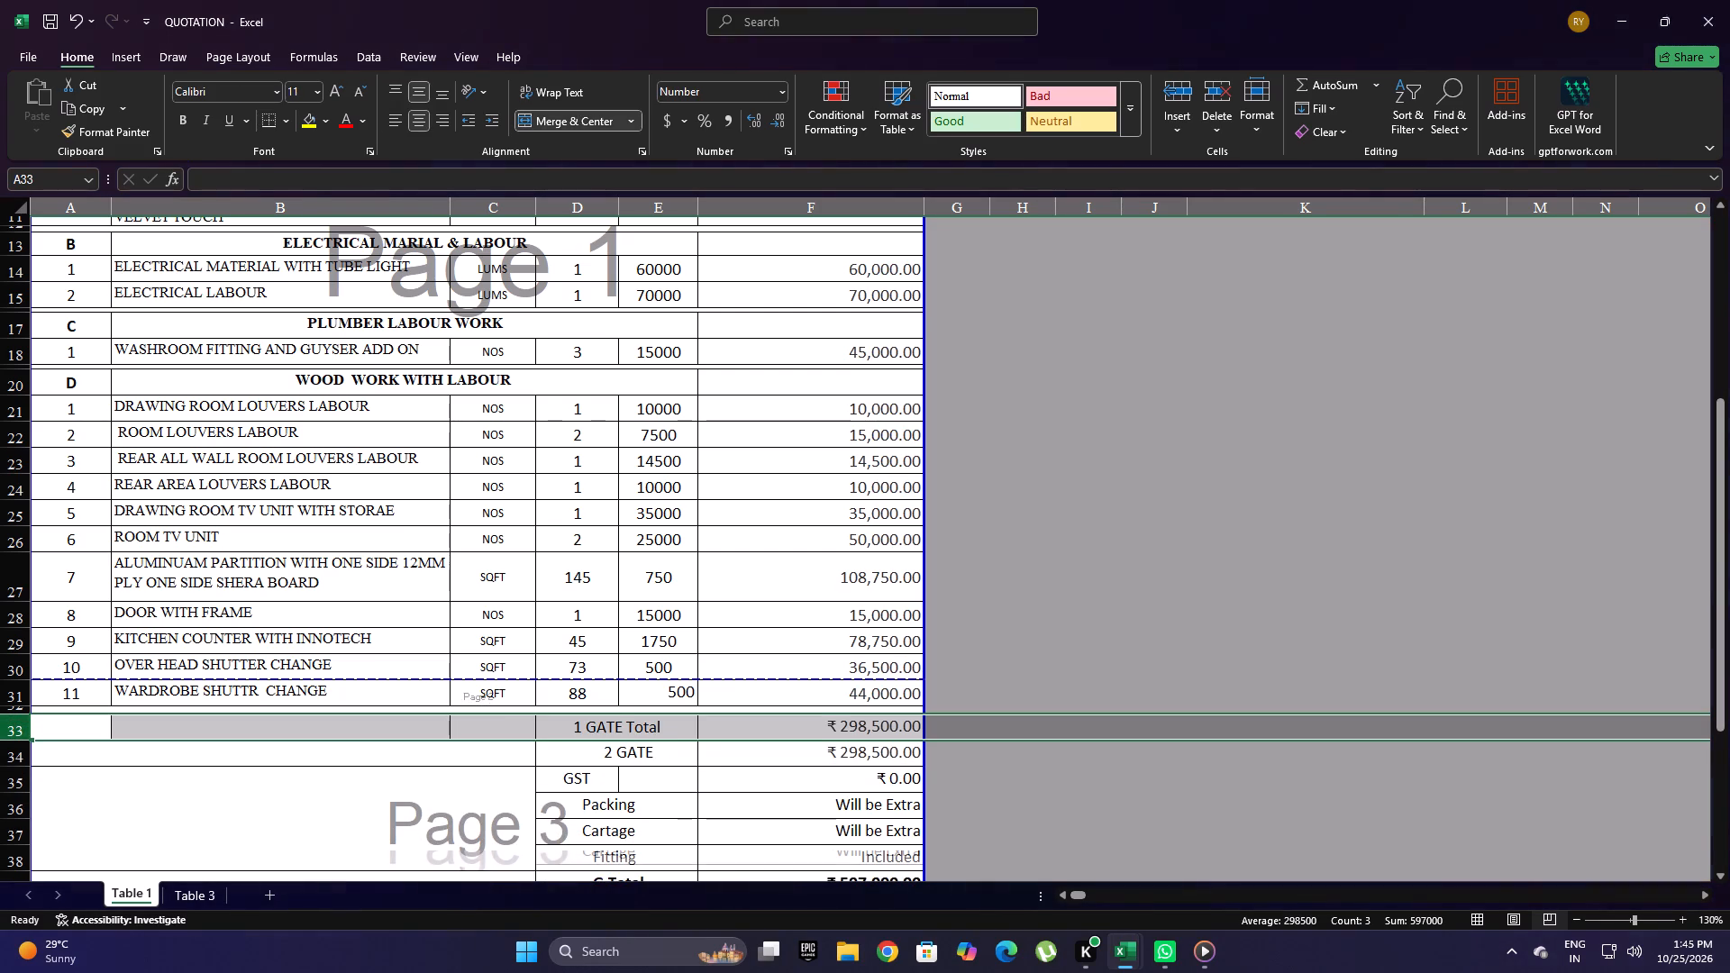
pyautogui.click(817, 813)
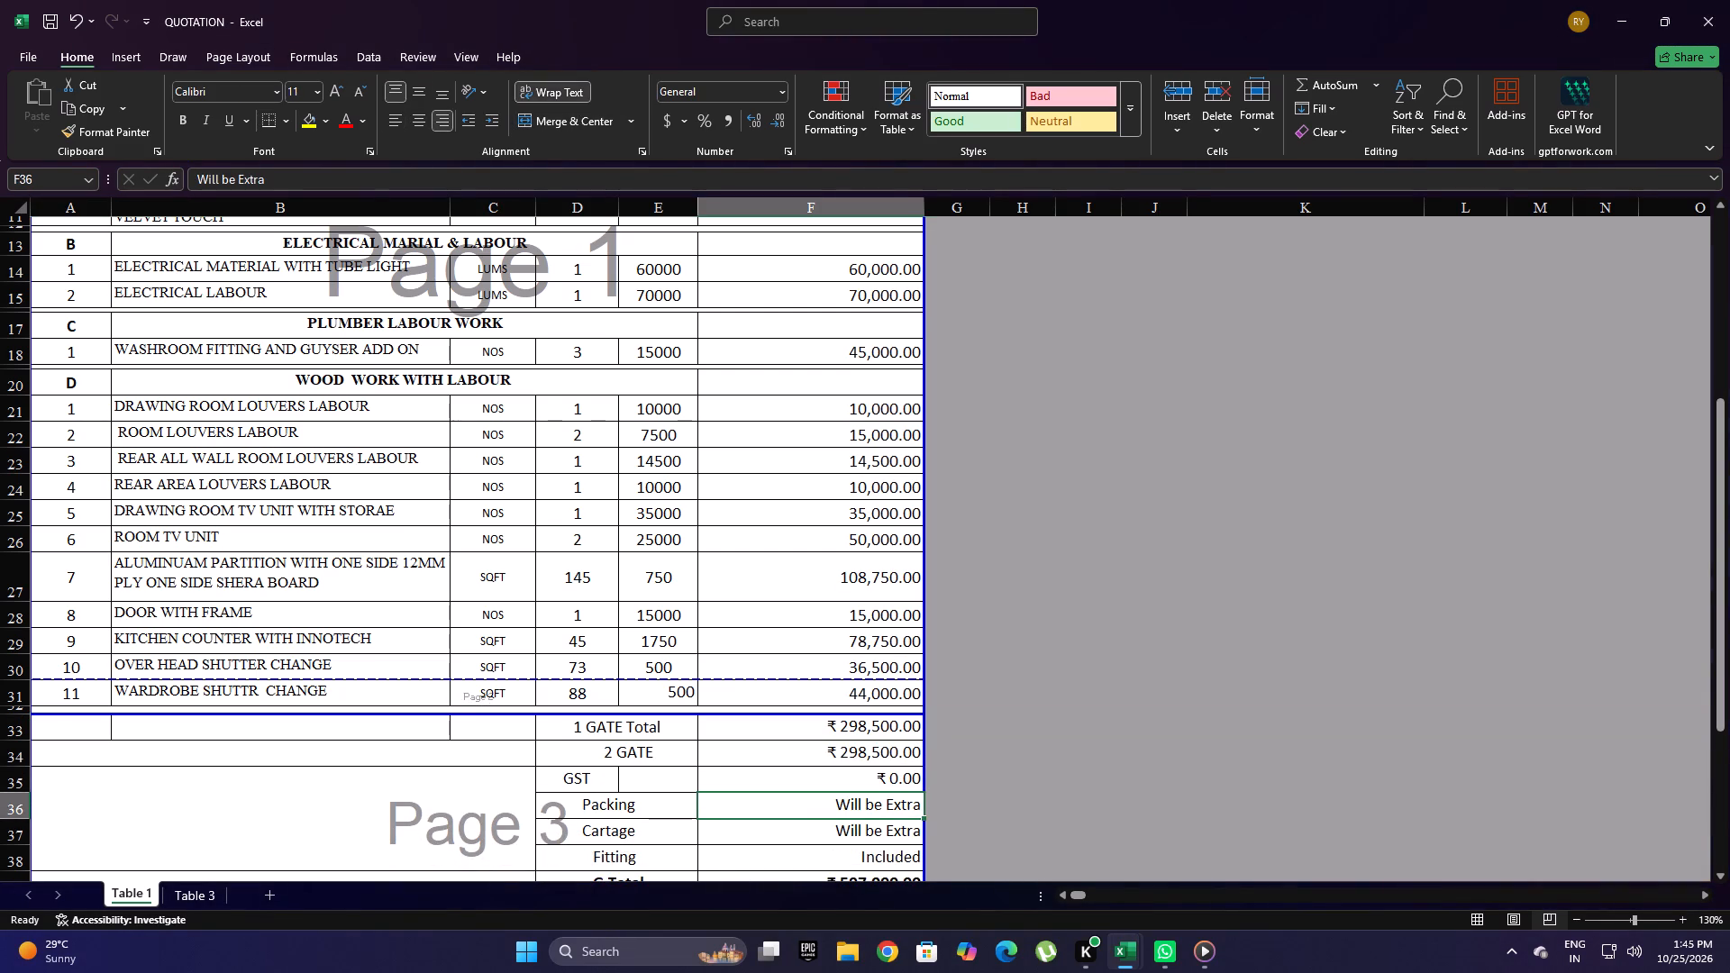
# Clear the 2 GATE label and its amount from the row below 1 GATE Total.
pyautogui.moveTo(635, 755); pyautogui.dragTo(780, 761)
pyautogui.press('Delete')
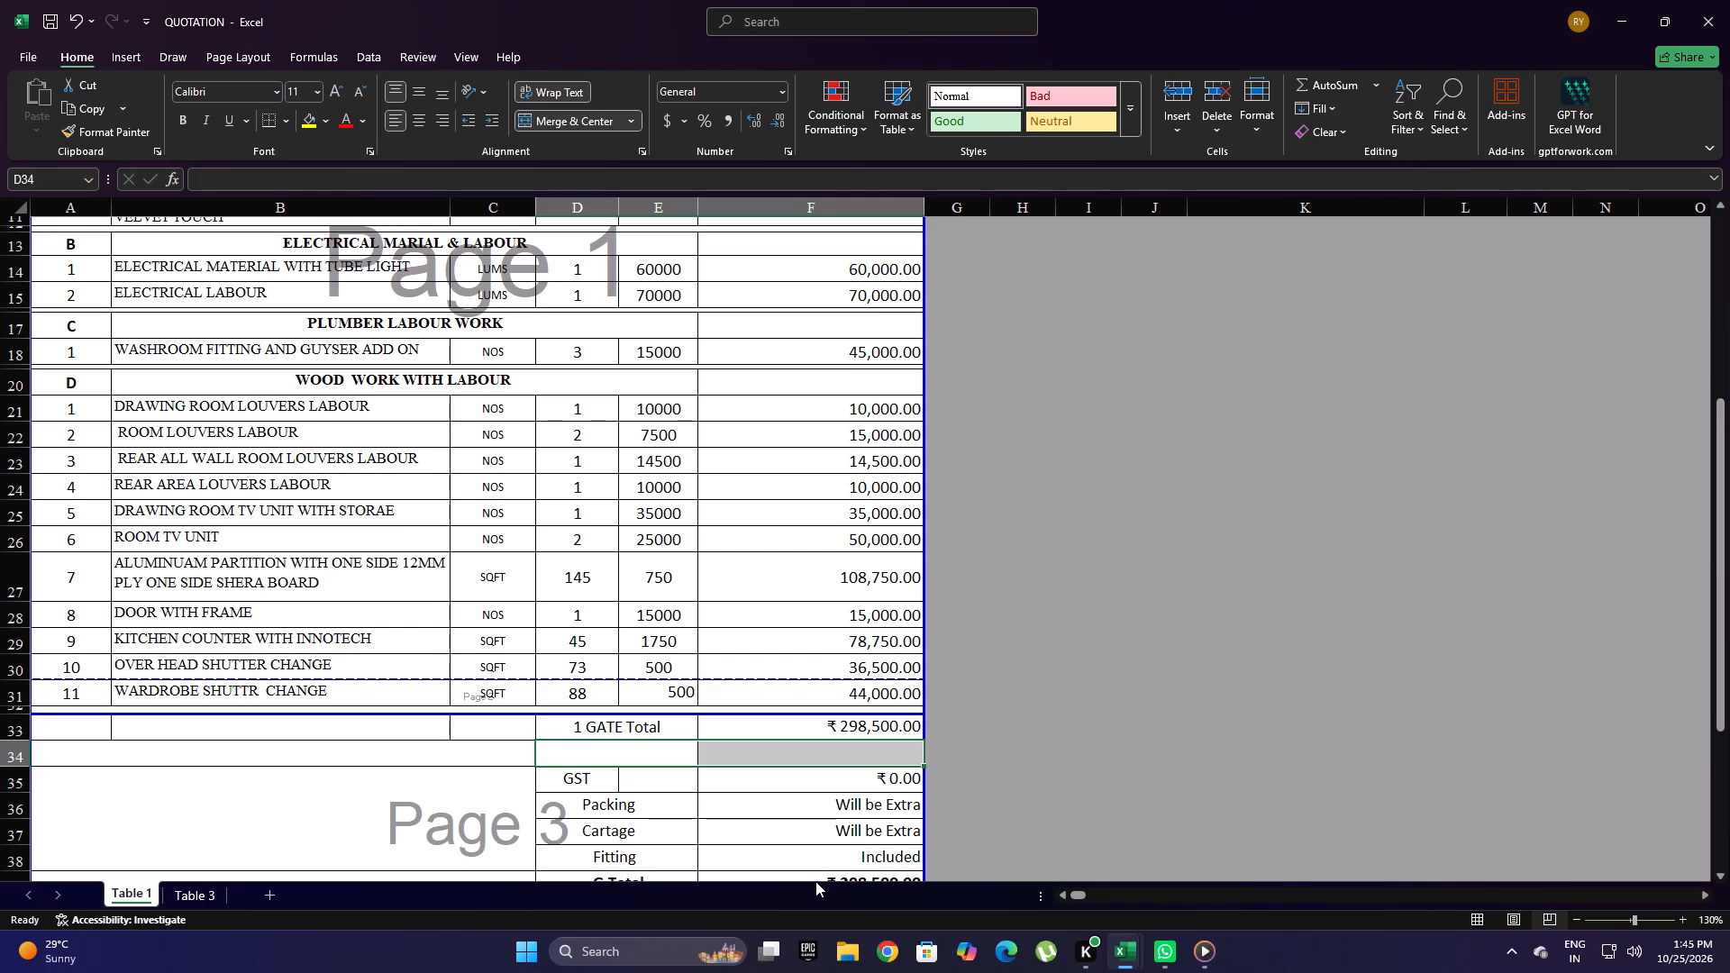
pyautogui.press('Delete')
pyautogui.press('Insert')
pyautogui.press('\\')
pyautogui.press('Delete')
pyautogui.press('Delete')
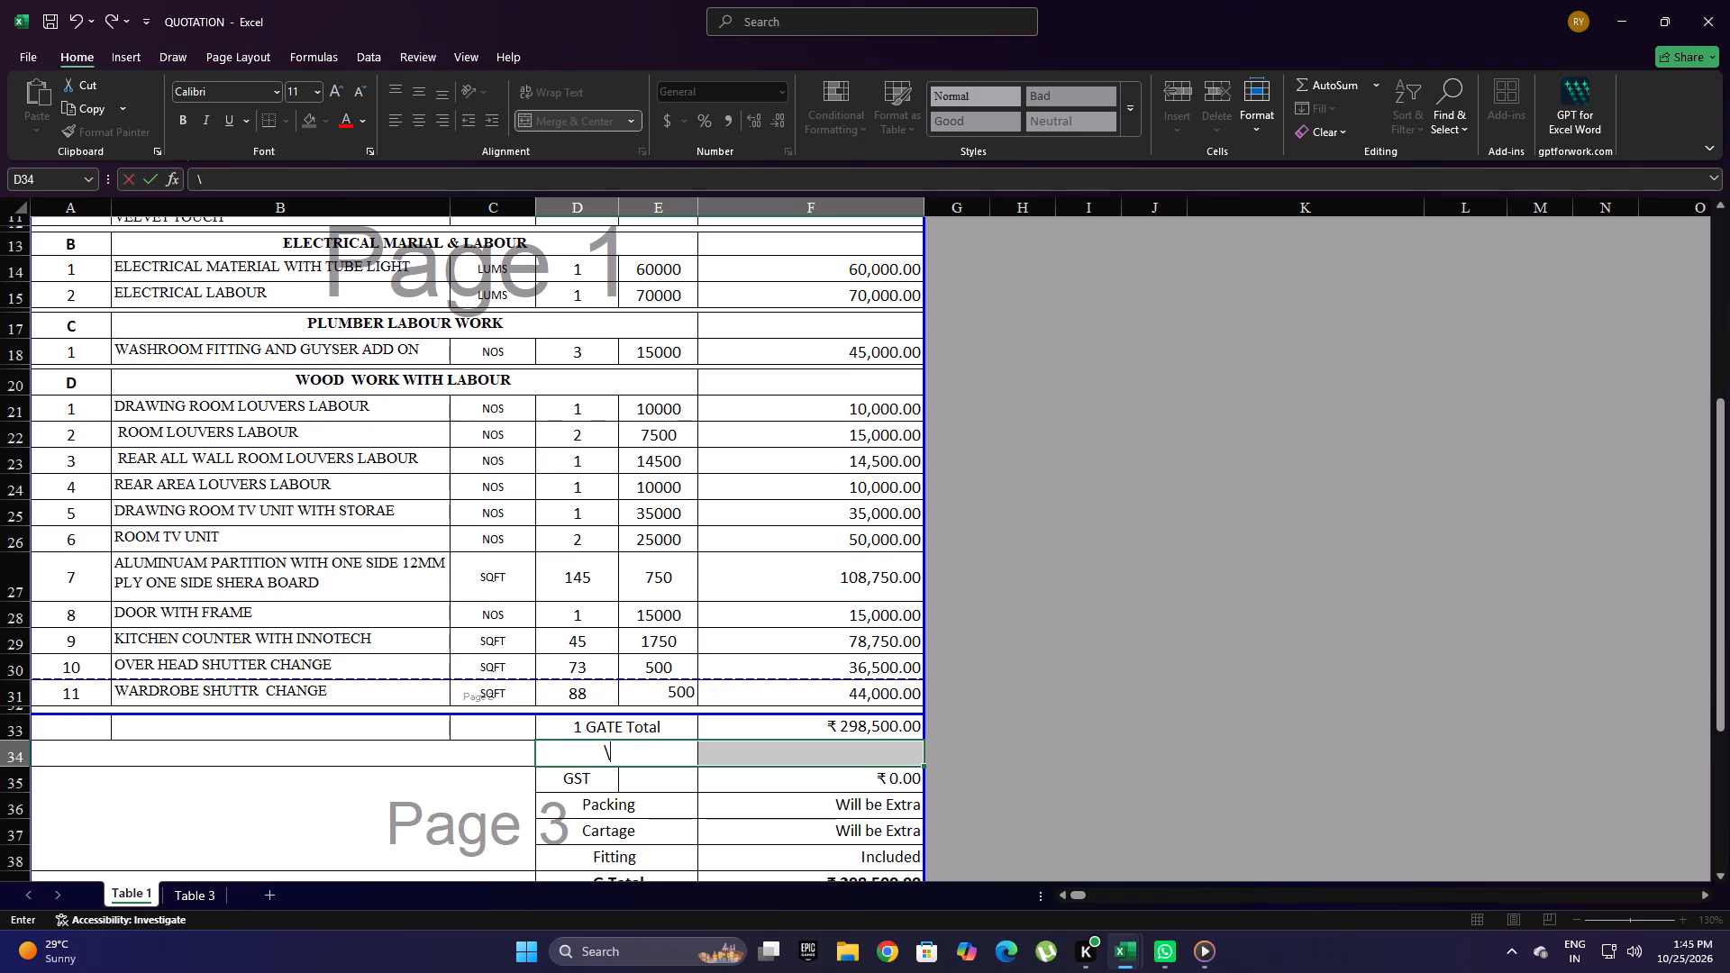
pyautogui.press('BackSpace')
pyautogui.click(816, 850)
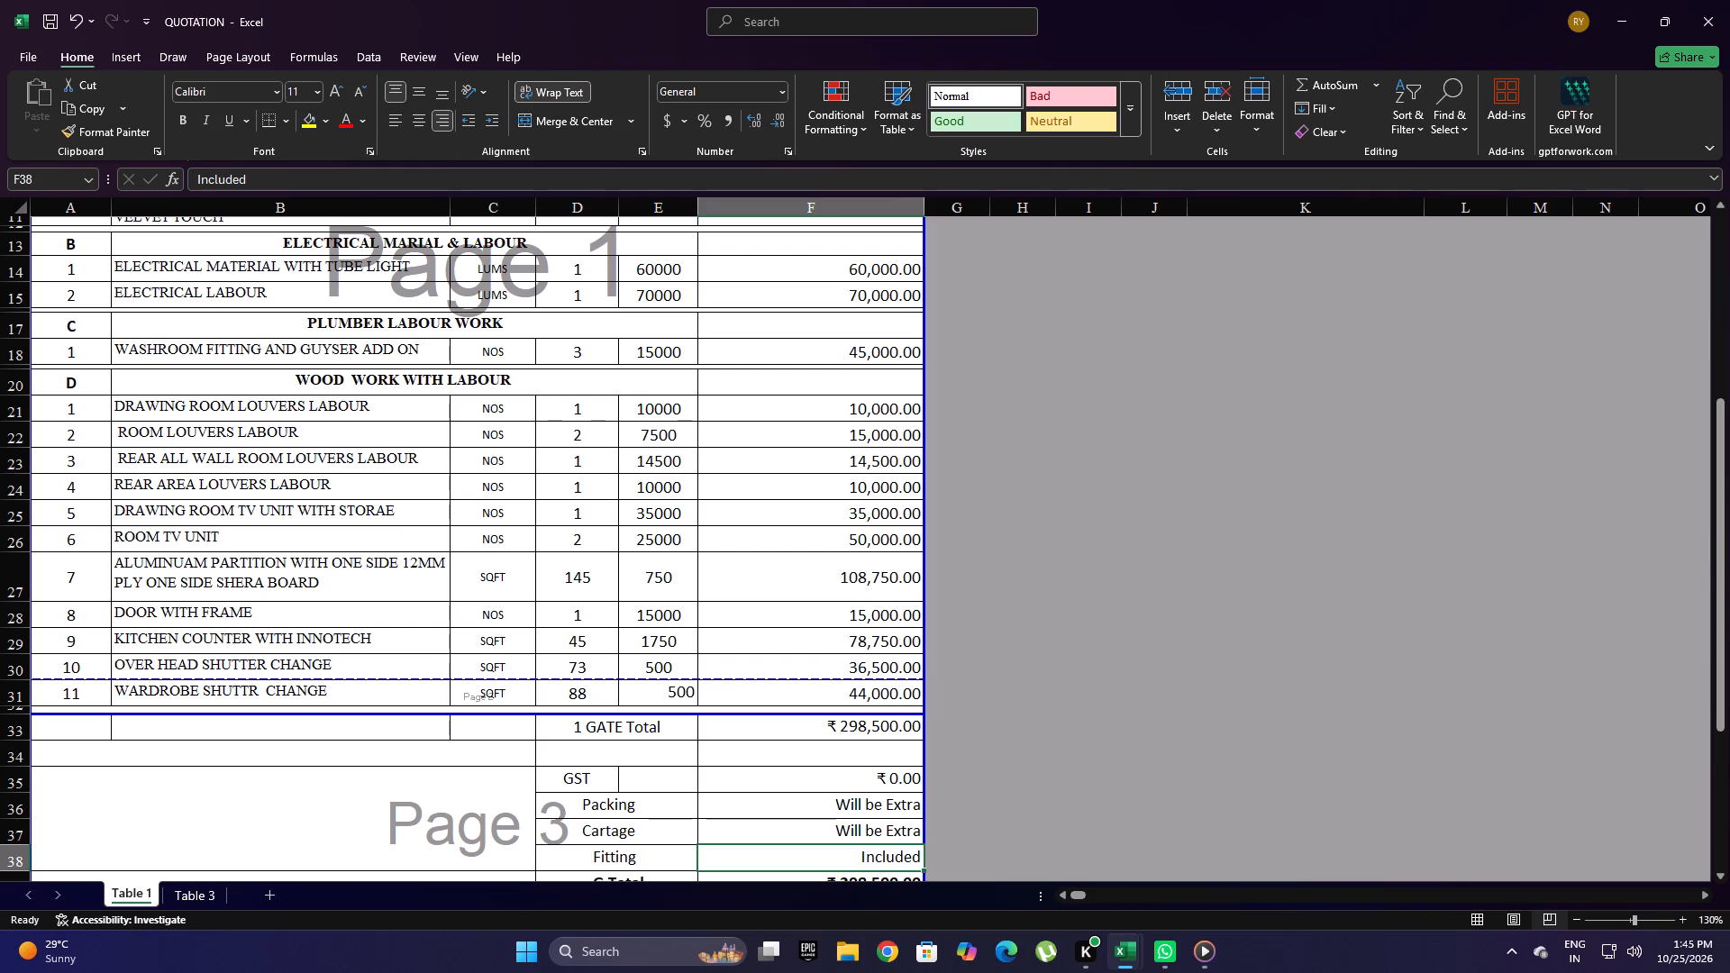
pyautogui.moveTo(635, 750); pyautogui.dragTo(783, 764)
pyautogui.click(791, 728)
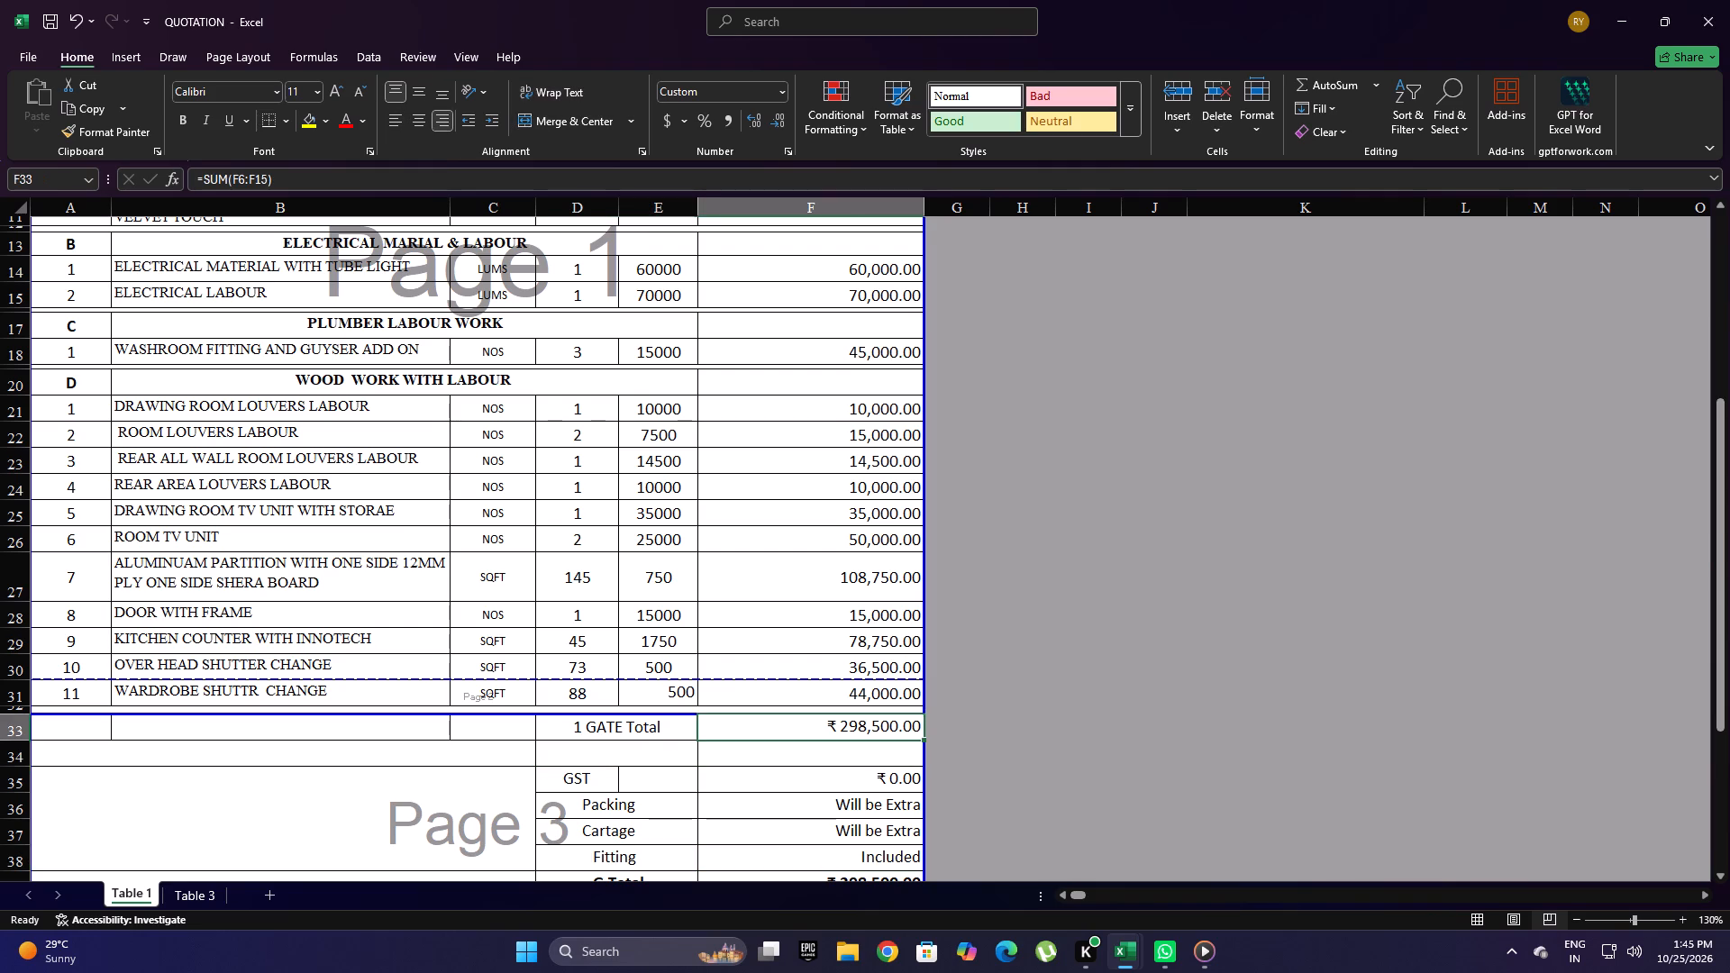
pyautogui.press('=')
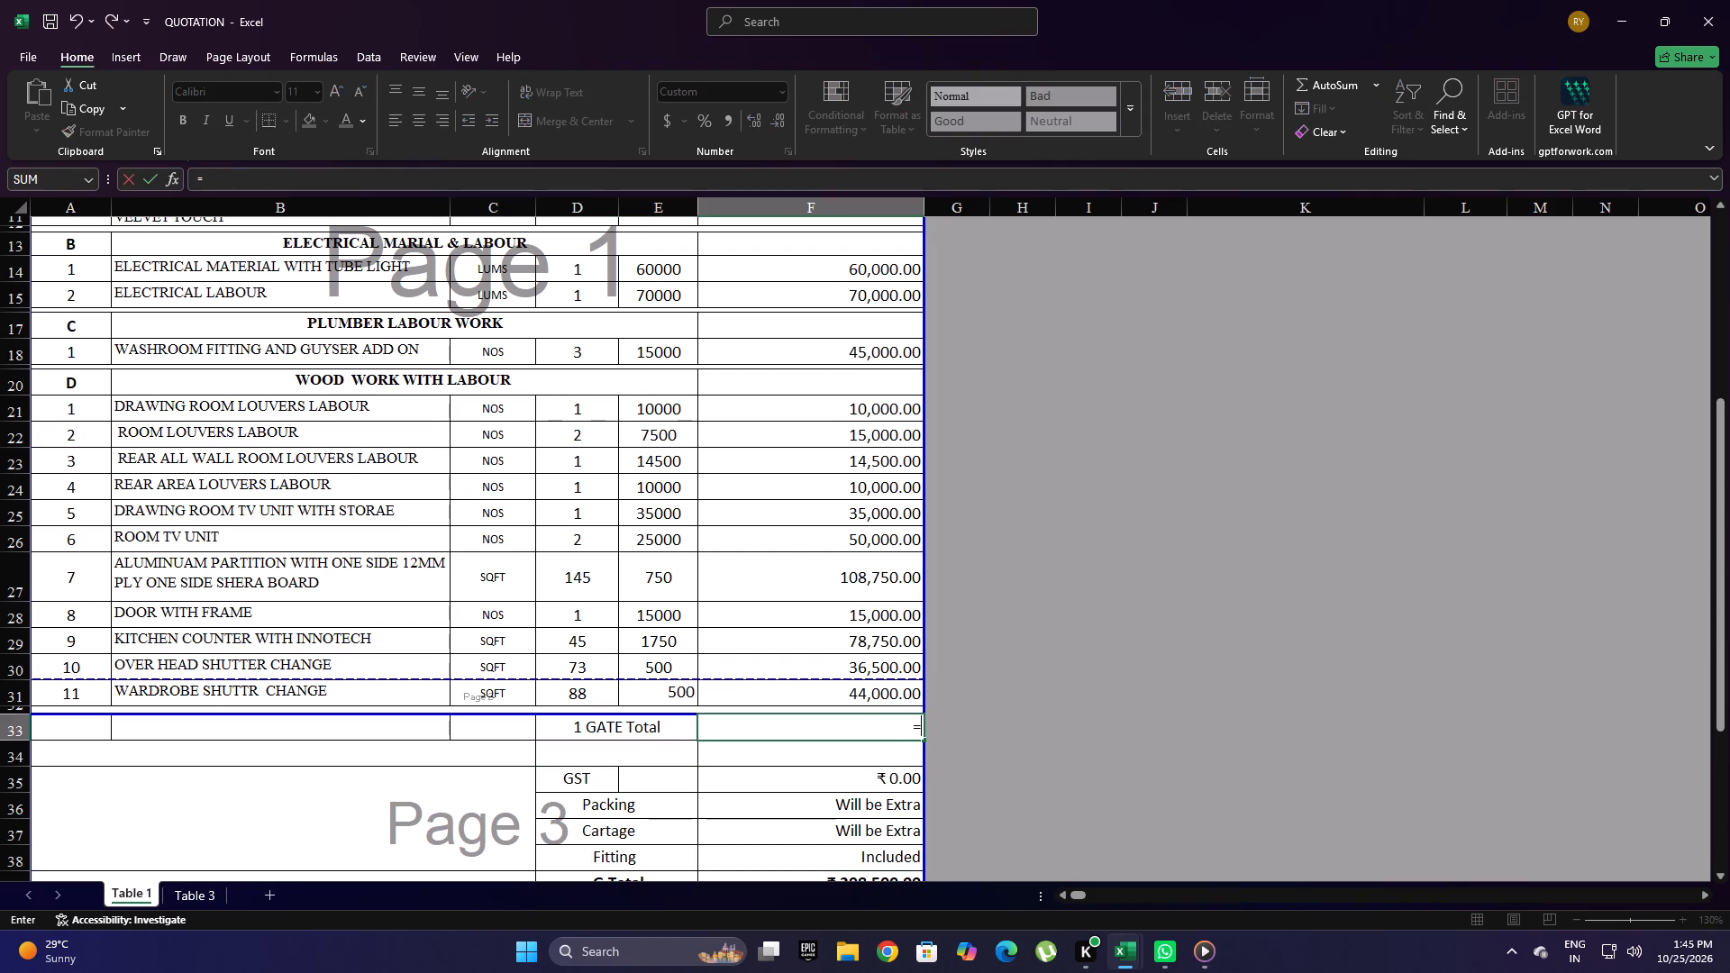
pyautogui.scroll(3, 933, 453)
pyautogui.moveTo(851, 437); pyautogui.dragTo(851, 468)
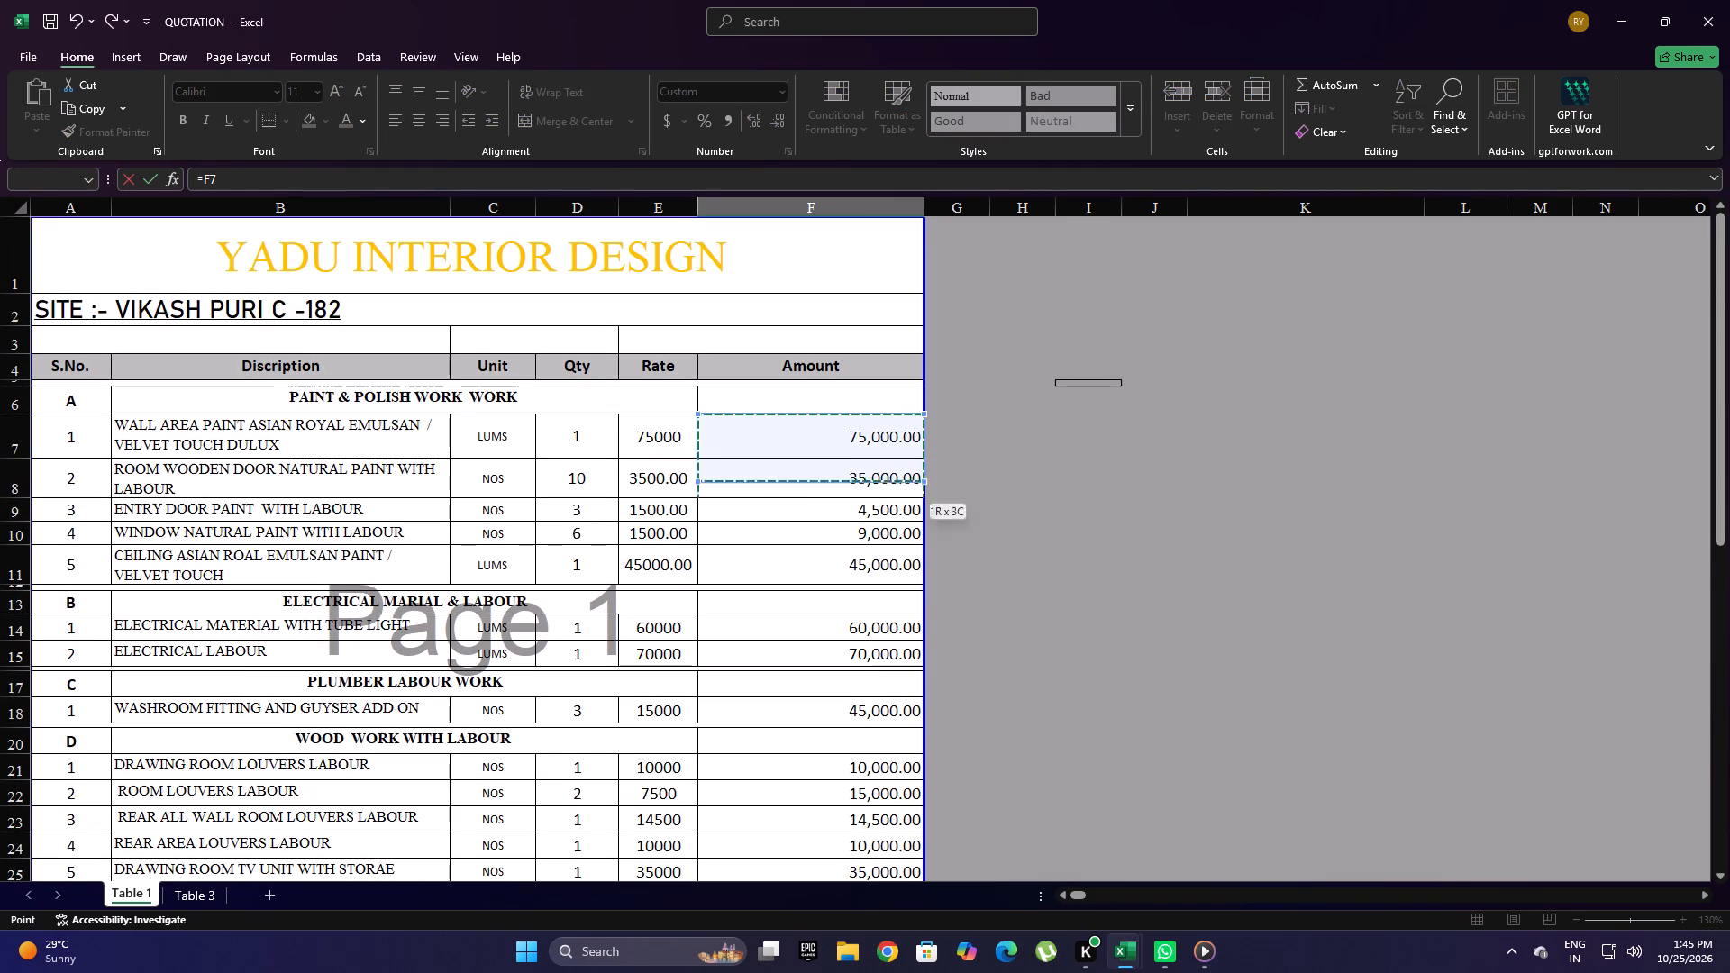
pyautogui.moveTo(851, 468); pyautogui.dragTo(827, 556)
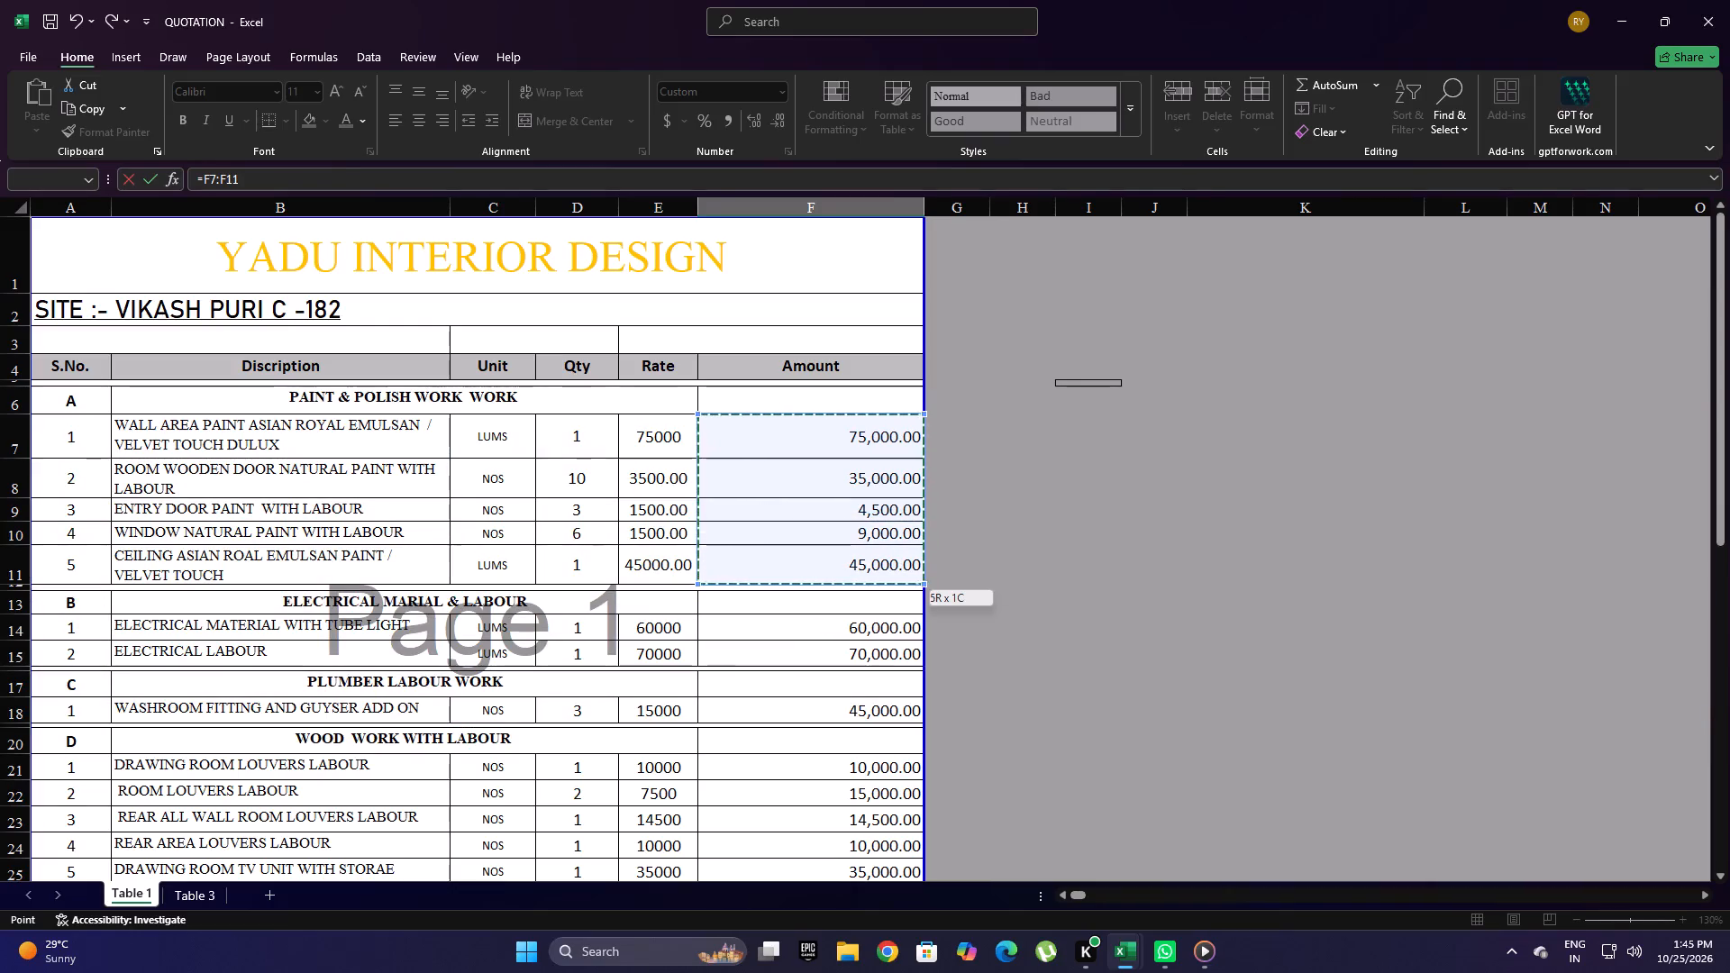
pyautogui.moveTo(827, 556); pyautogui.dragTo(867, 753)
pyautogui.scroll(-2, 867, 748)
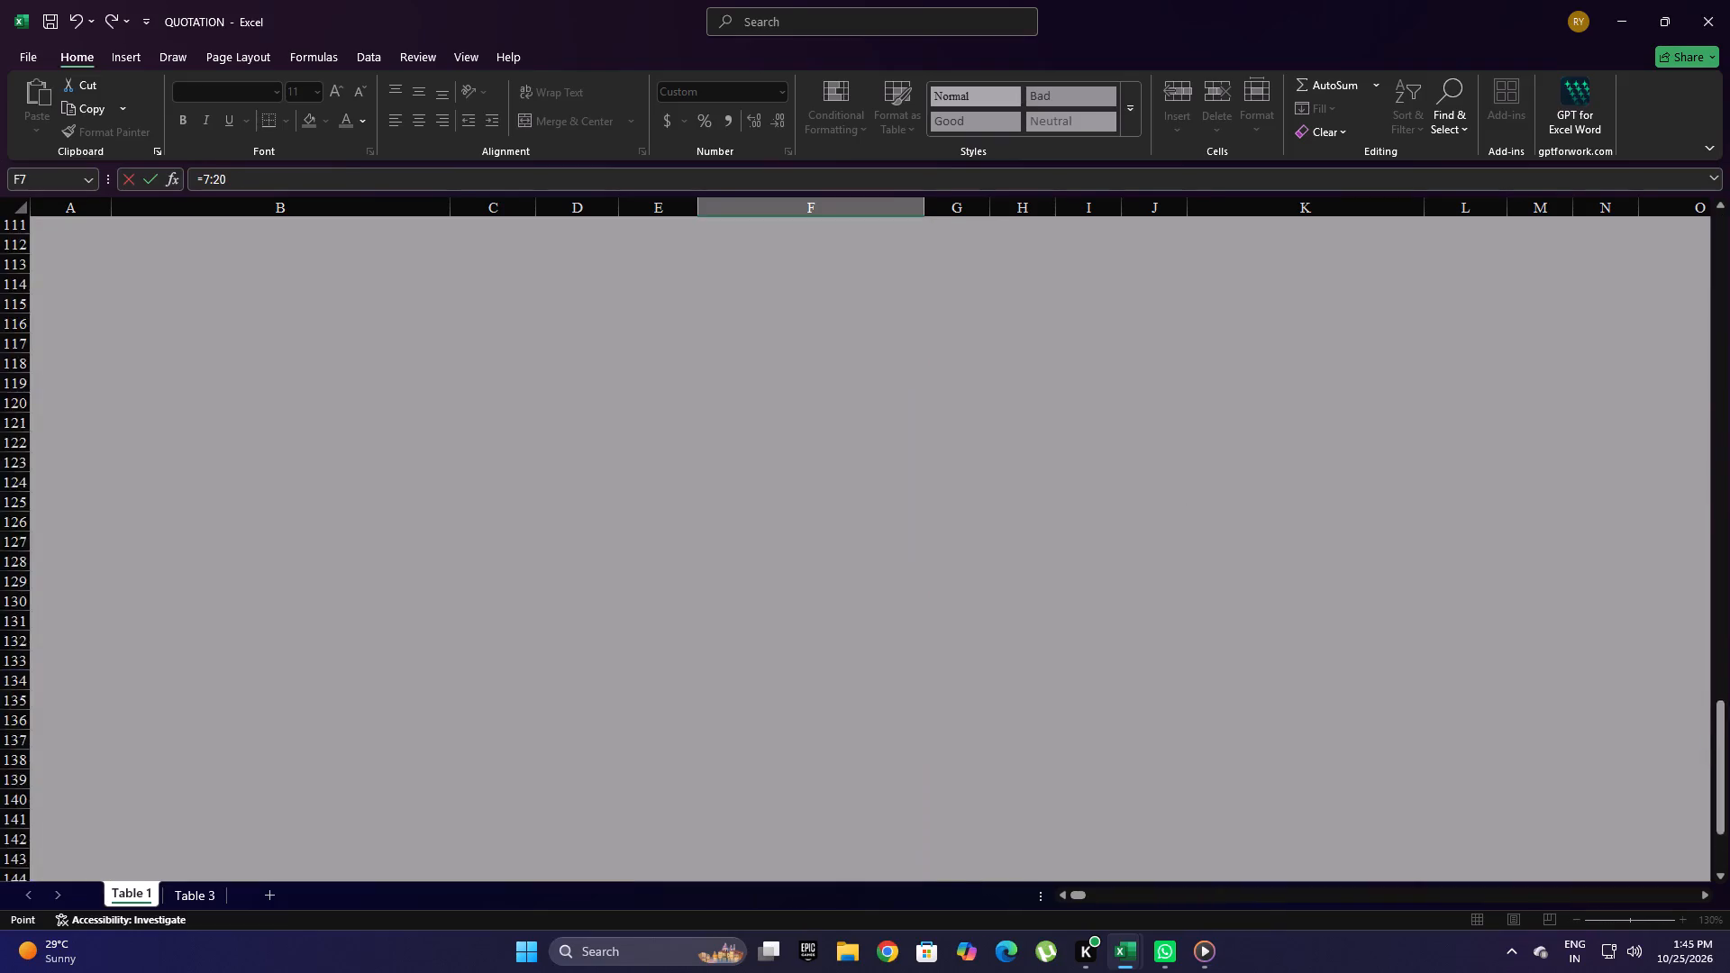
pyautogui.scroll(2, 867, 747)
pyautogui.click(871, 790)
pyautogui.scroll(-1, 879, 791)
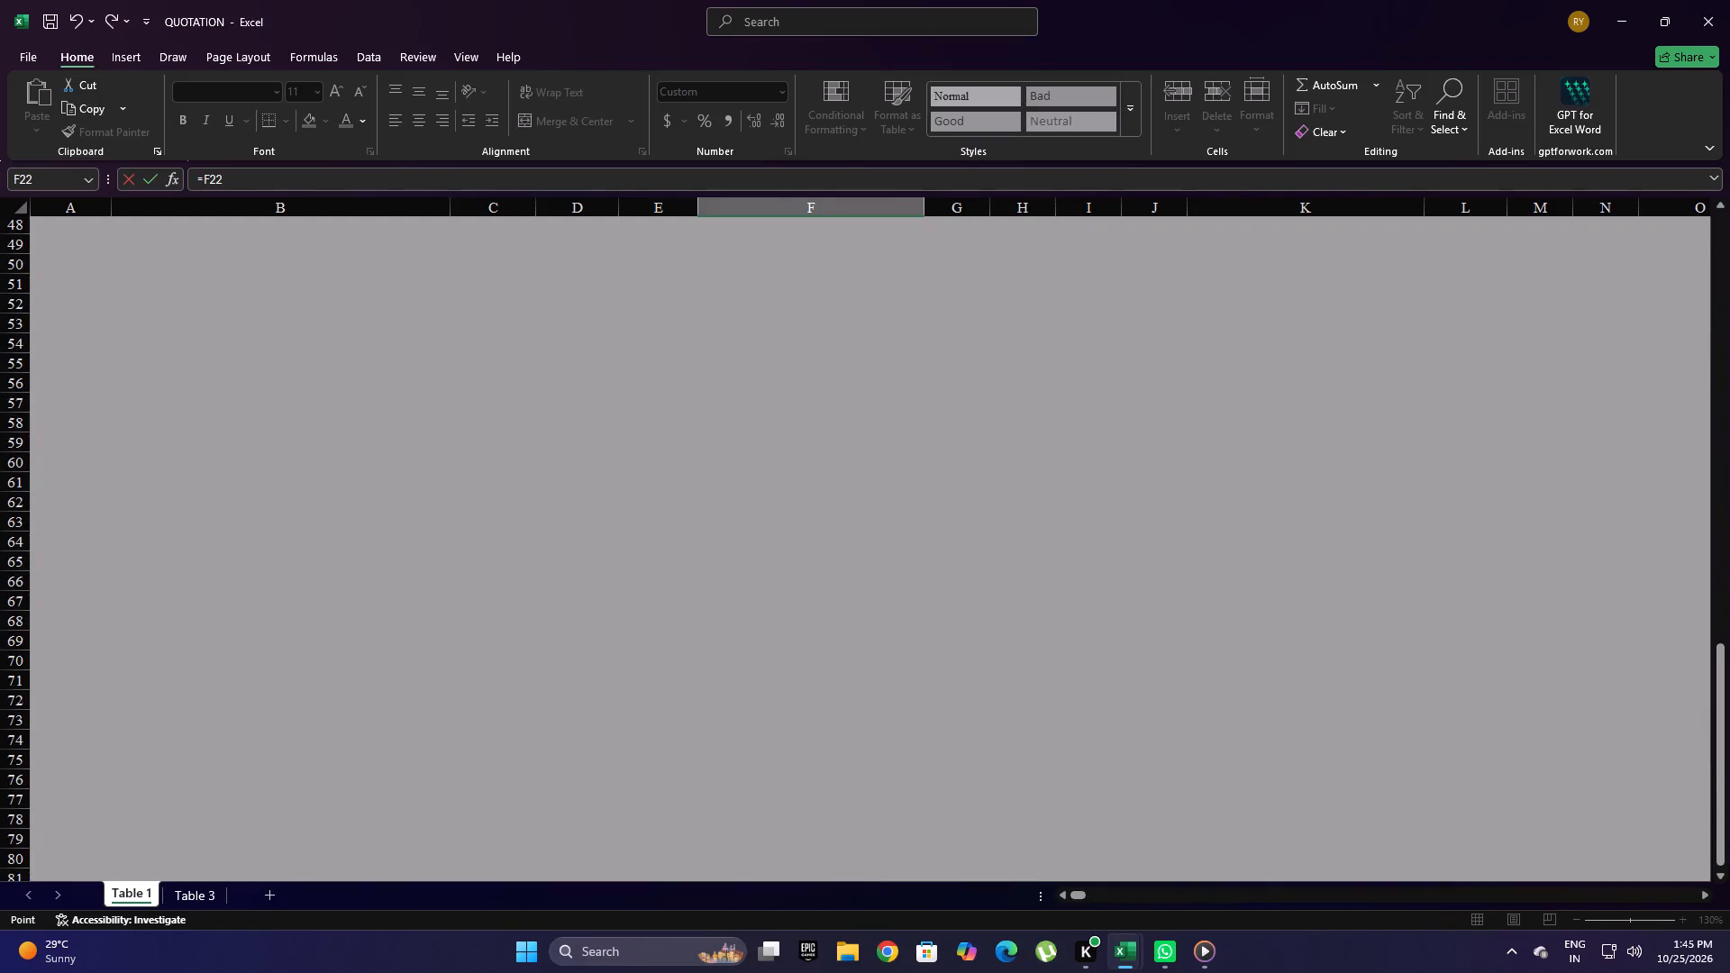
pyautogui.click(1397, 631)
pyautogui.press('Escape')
# Examine the 1 GATE Total formula against the amounts of sections A to D in the quotation.
pyautogui.moveTo(1707, 703); pyautogui.dragTo(1708, 661)
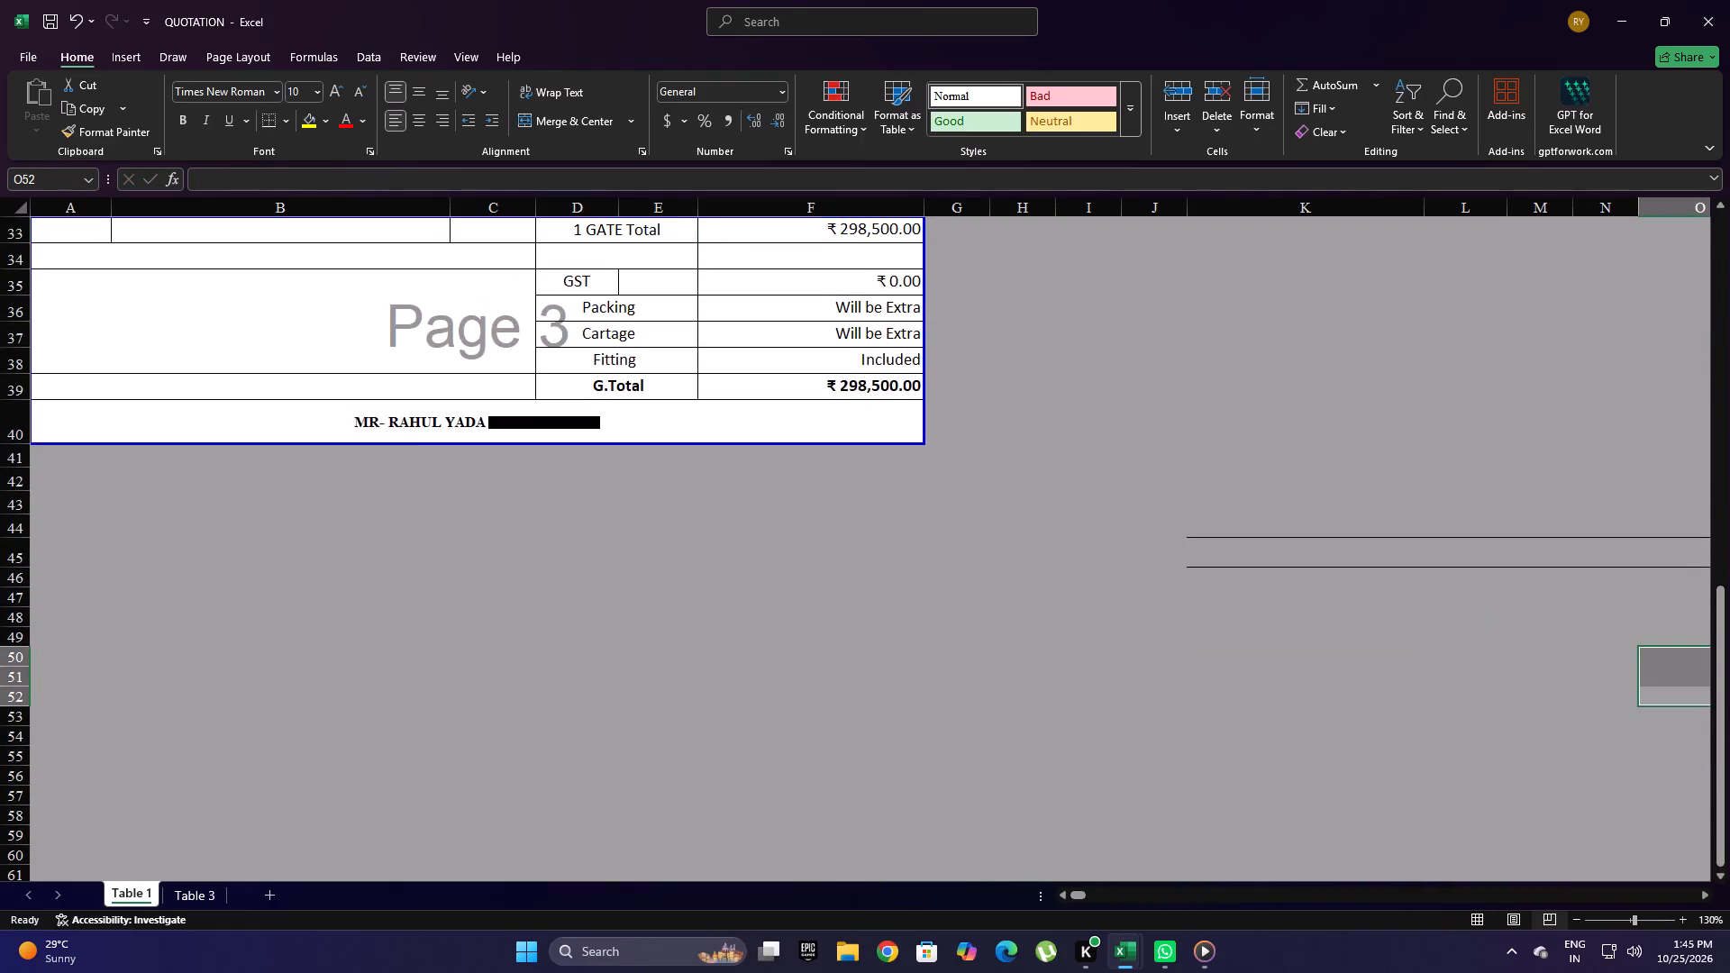
pyautogui.moveTo(1729, 703); pyautogui.dragTo(1707, 571)
pyautogui.moveTo(1723, 621); pyautogui.dragTo(1711, 516)
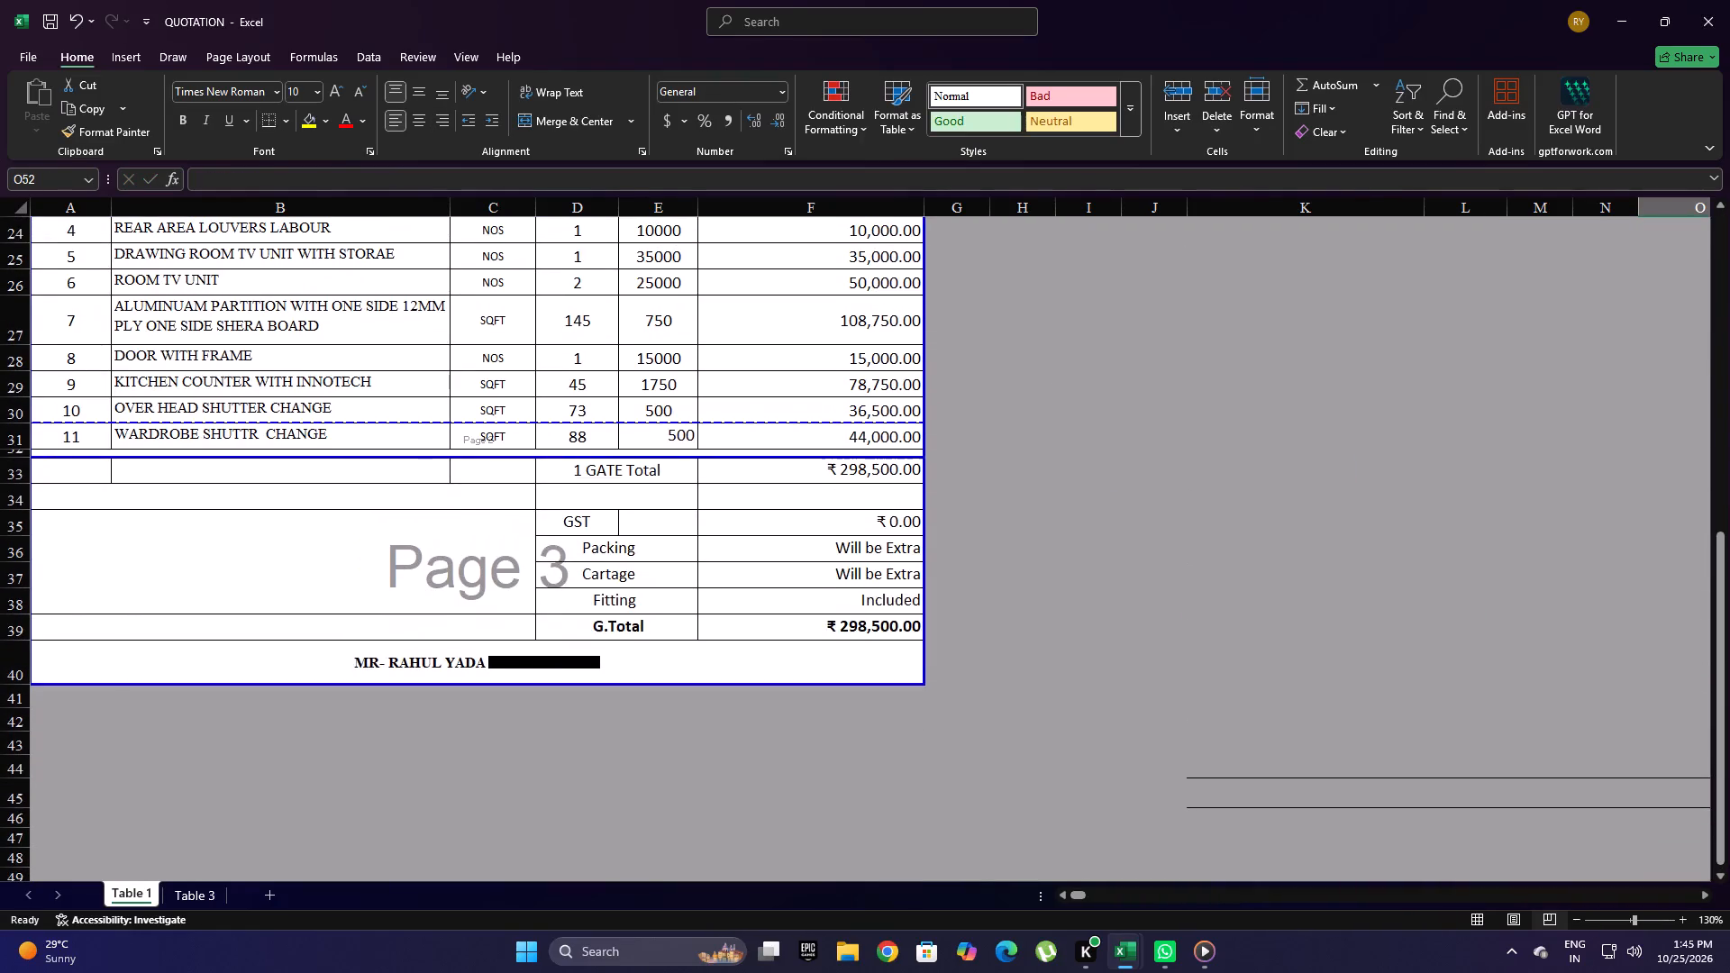
pyautogui.click(842, 470)
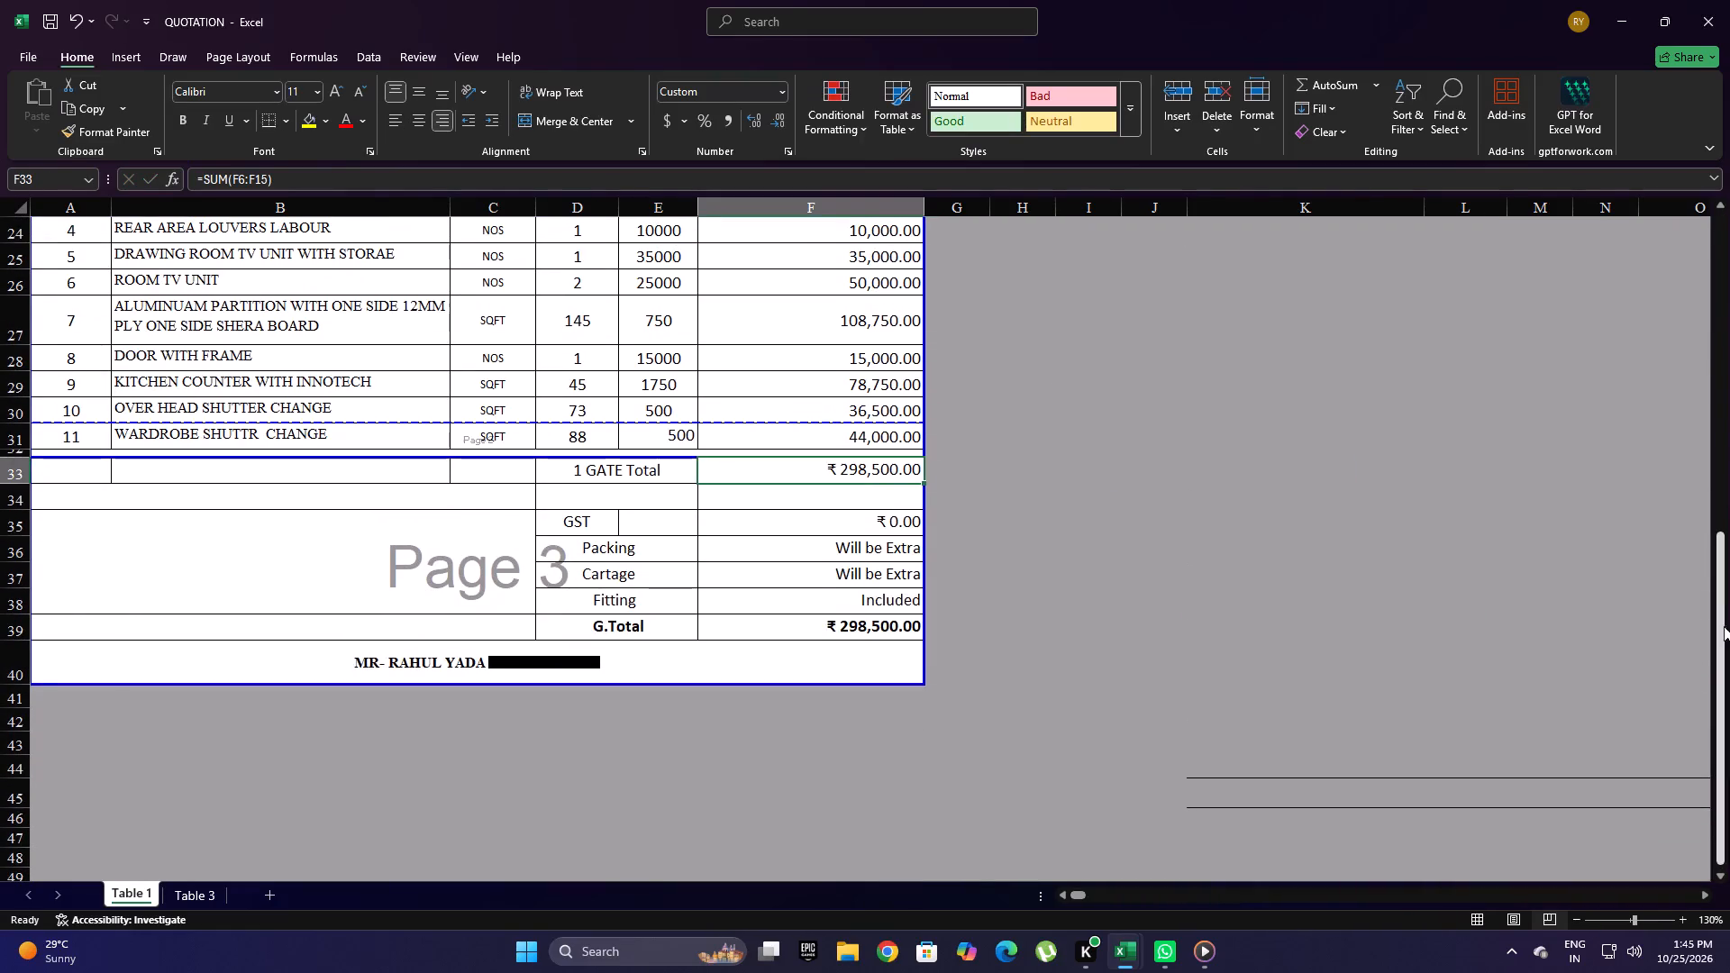
pyautogui.moveTo(1722, 630); pyautogui.dragTo(1718, 530)
pyautogui.scroll(2, 1301, 644)
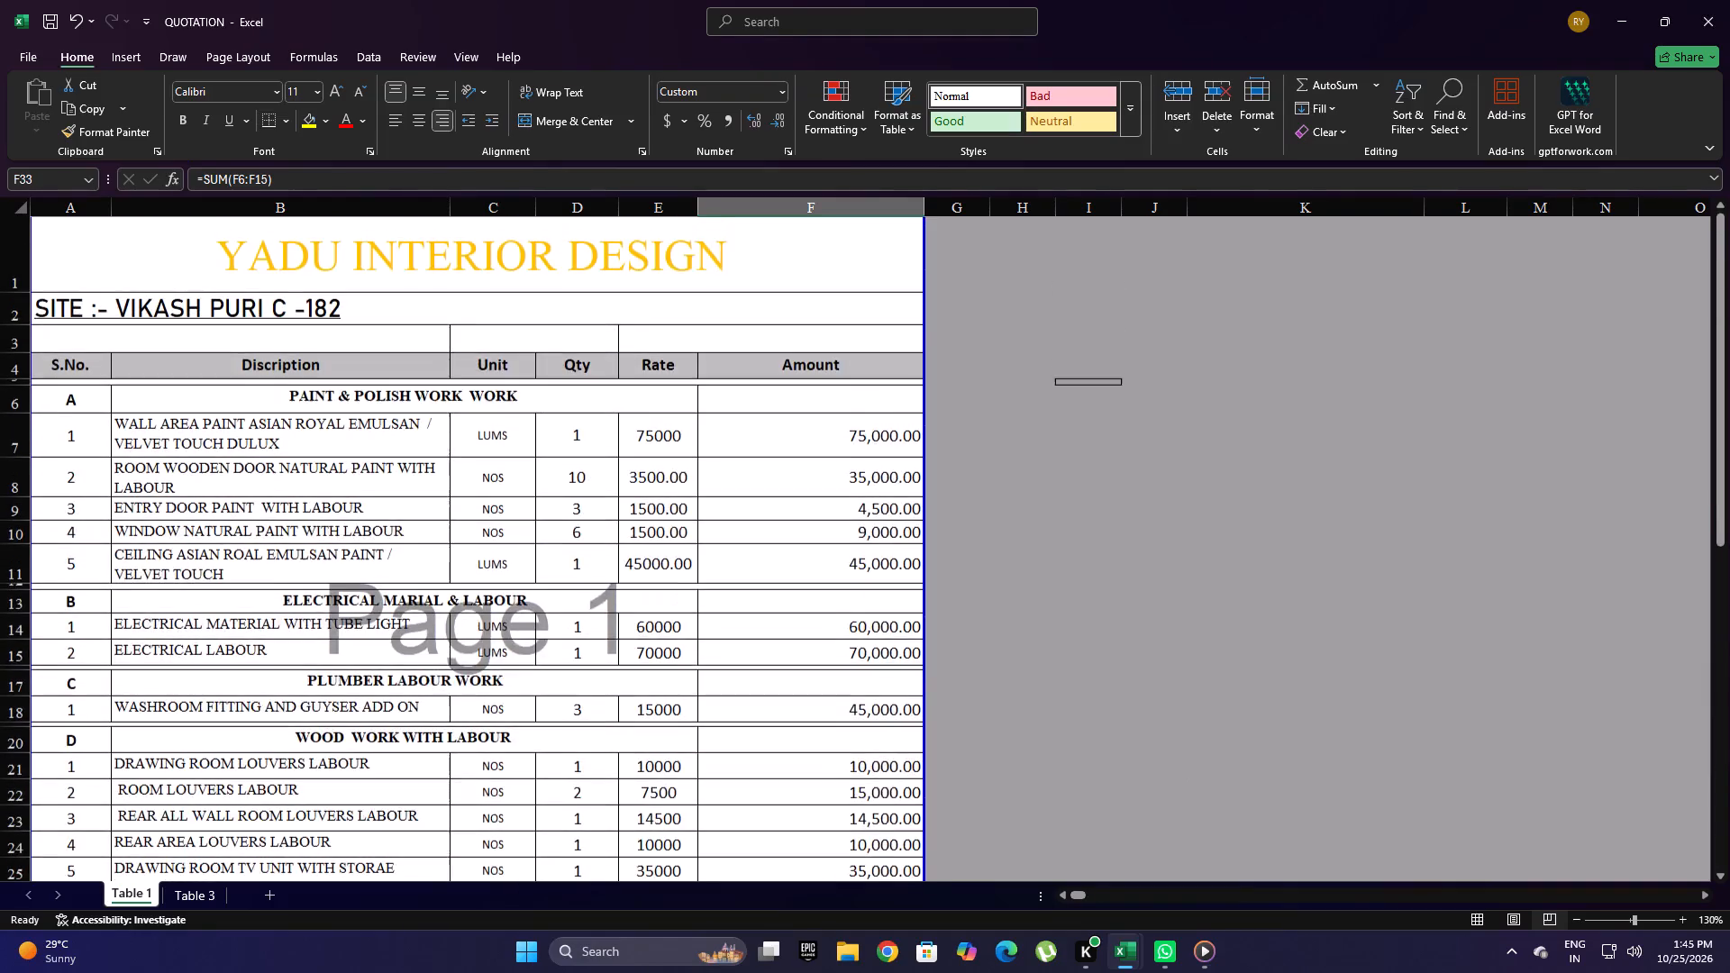
pyautogui.scroll(-1, 1304, 649)
pyautogui.scroll(1, 1322, 612)
pyautogui.moveTo(1729, 499); pyautogui.dragTo(1729, 553)
pyautogui.moveTo(1720, 541); pyautogui.dragTo(1710, 735)
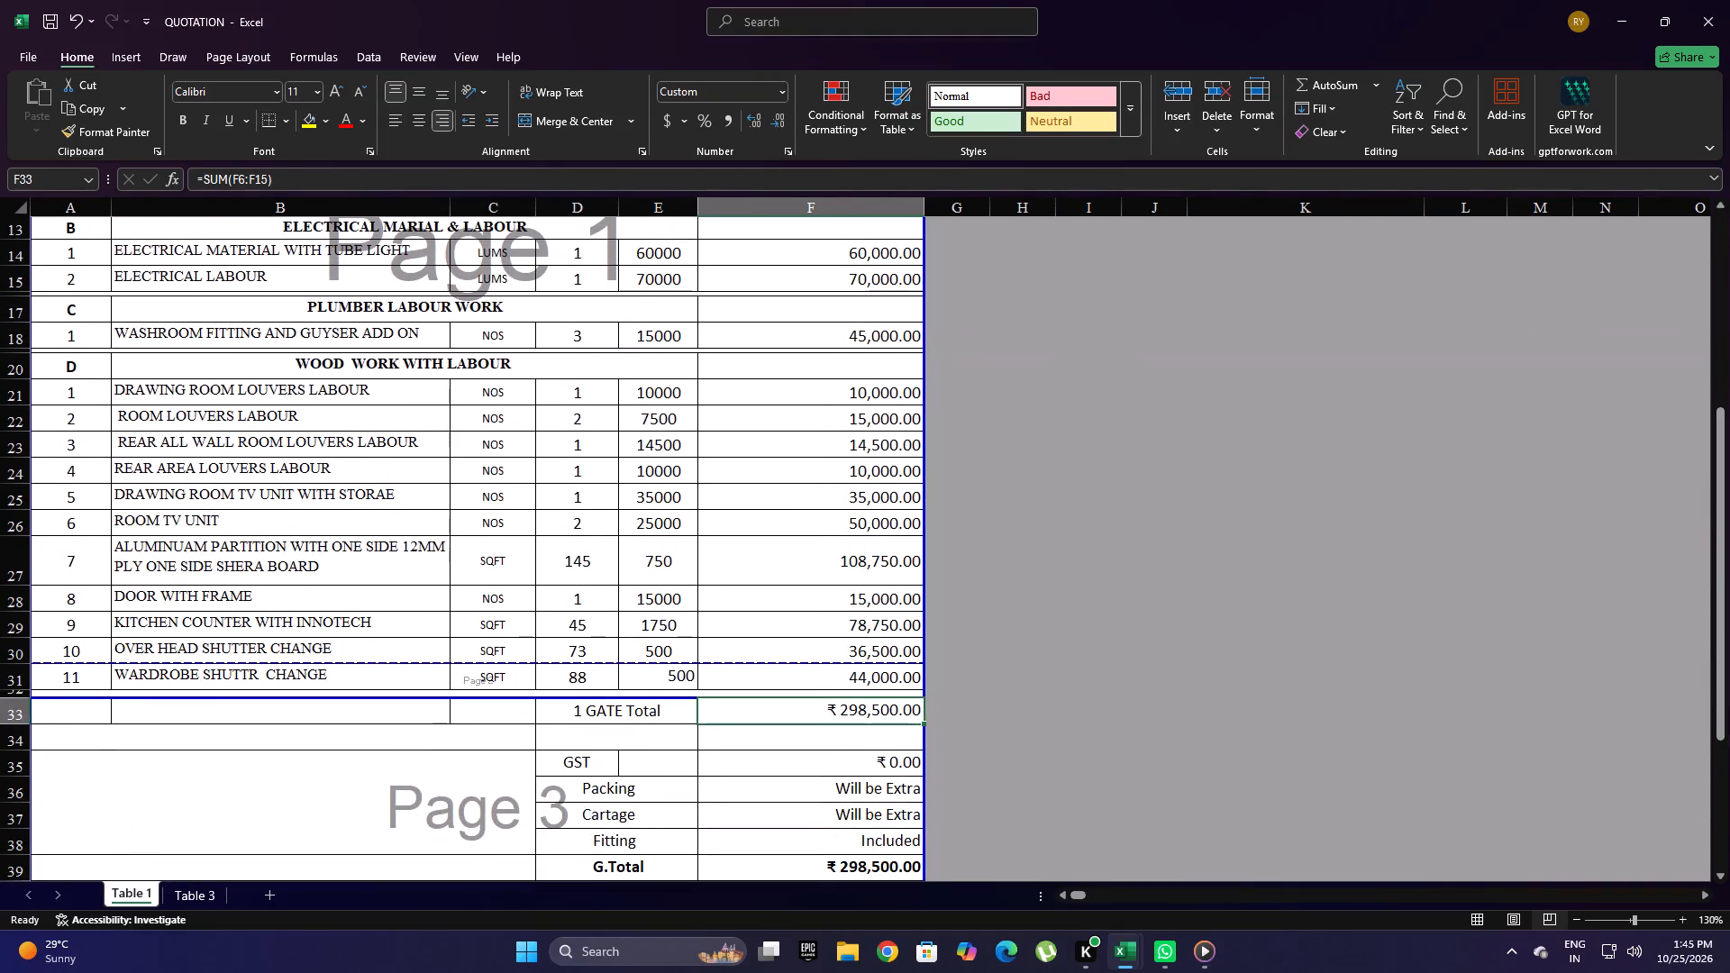
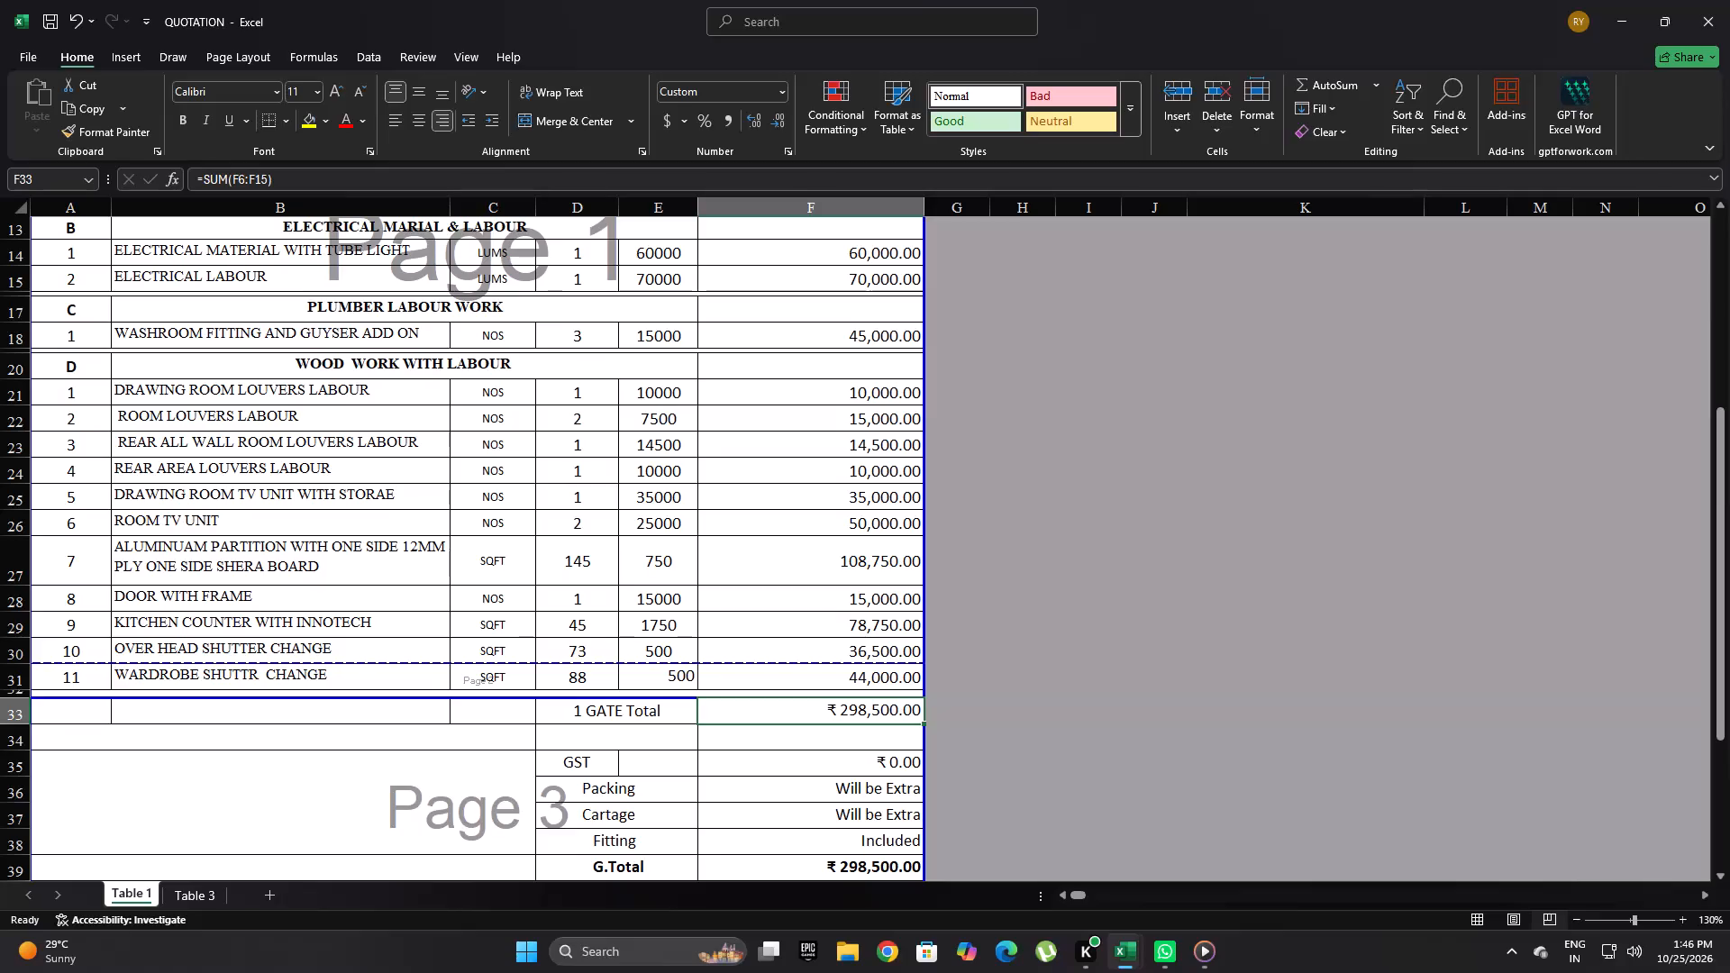
# Unmerge the narrow separator rows 16, 19, 32 and 12 between the quotation sections.
pyautogui.click(21, 294)
pyautogui.click(576, 125)
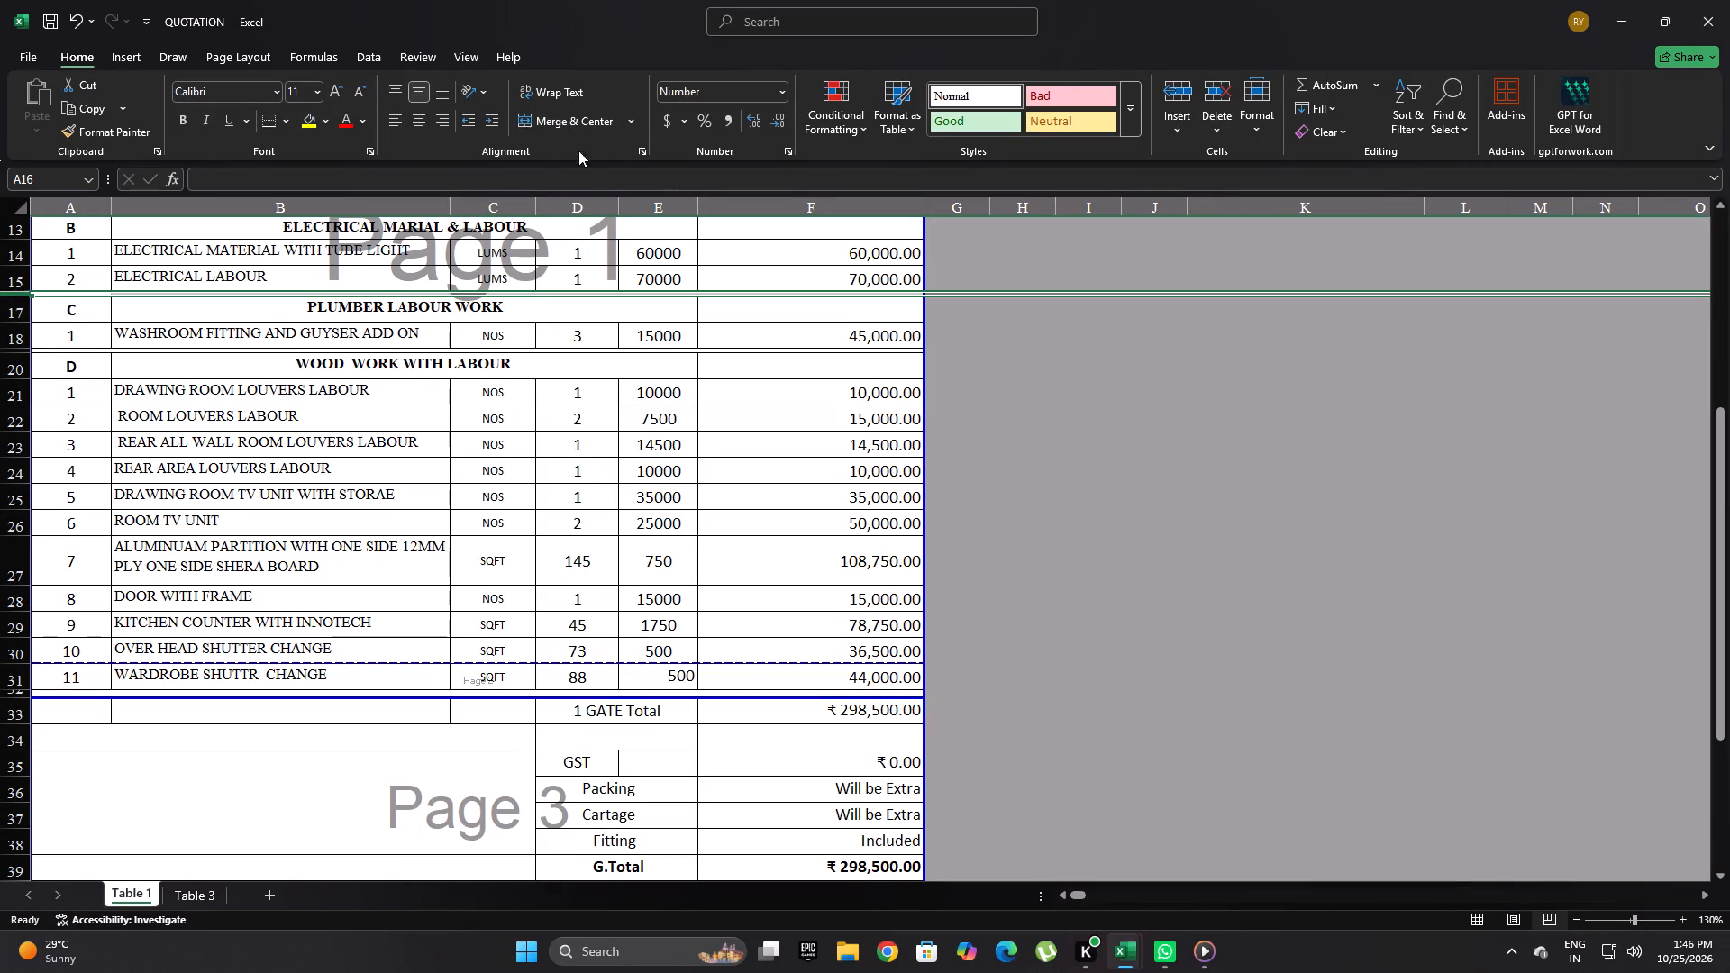
pyautogui.click(18, 350)
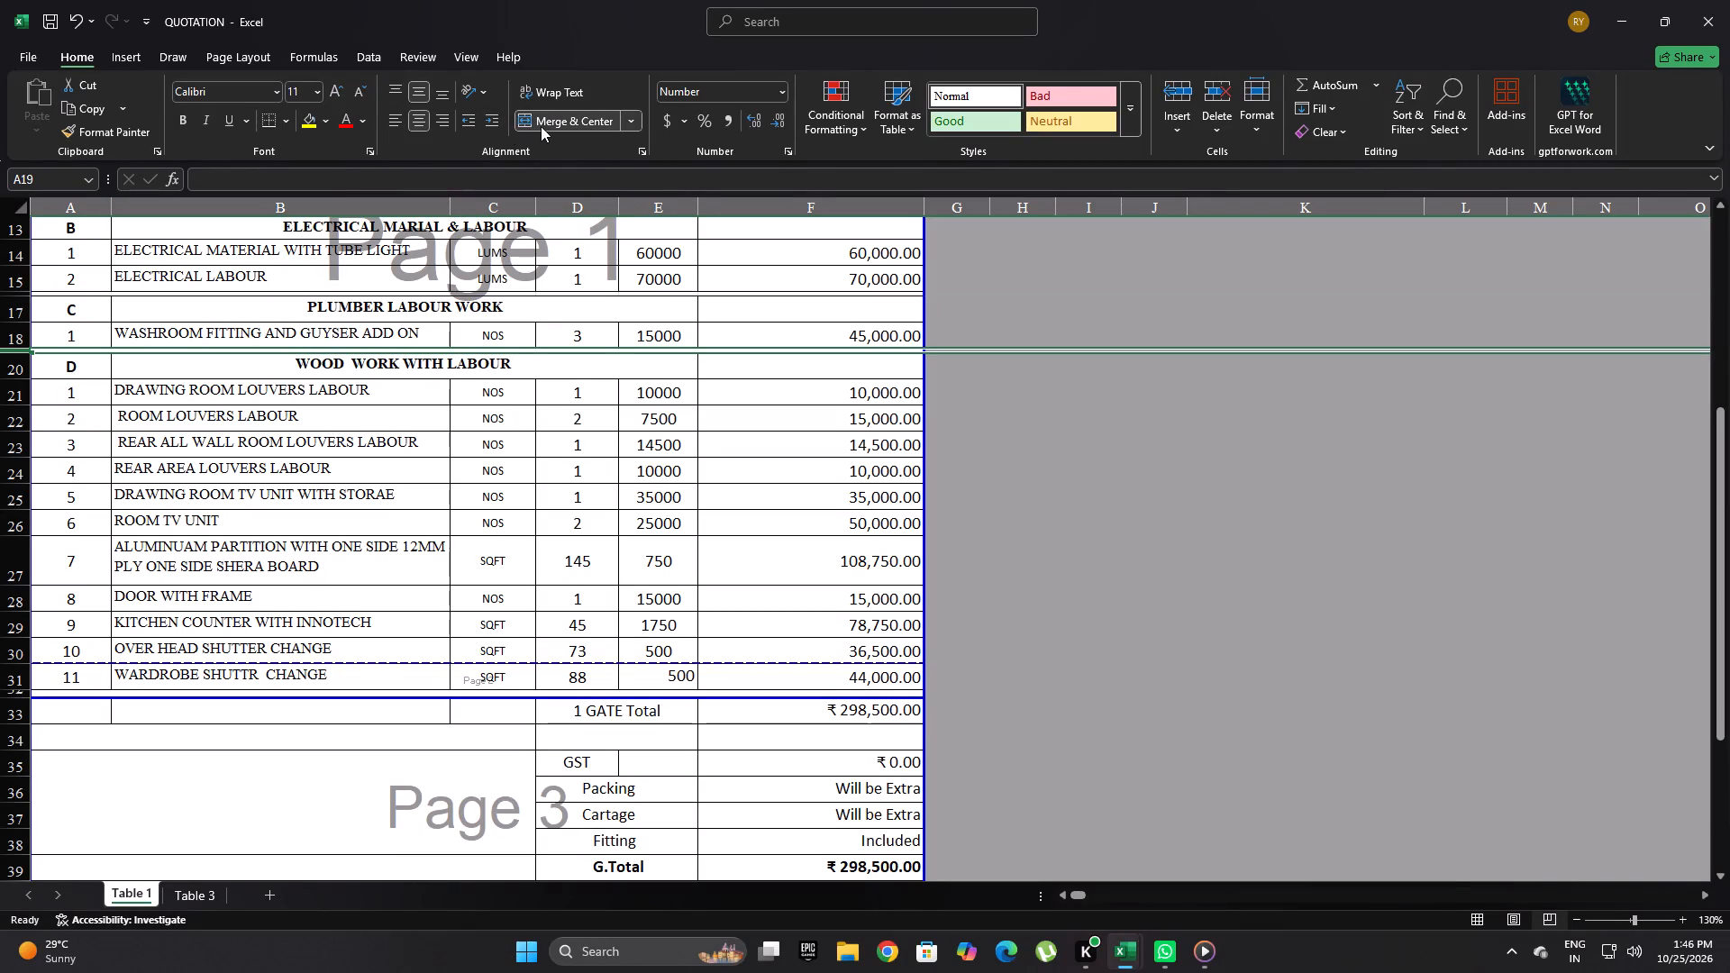
pyautogui.click(542, 123)
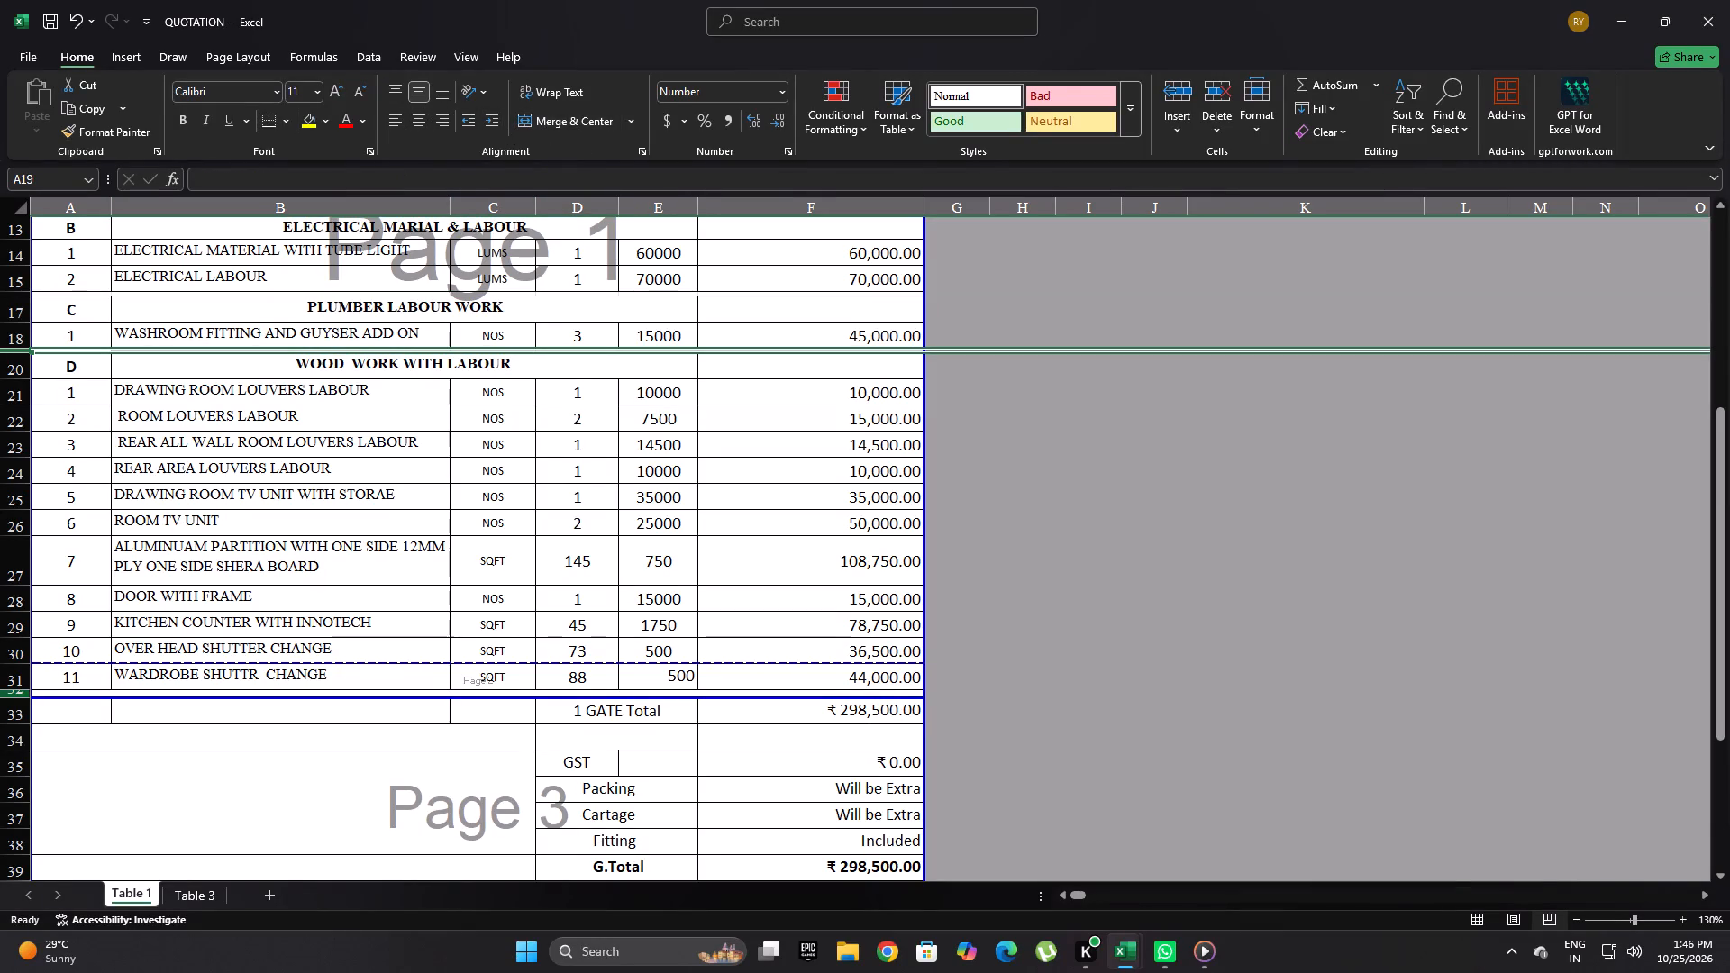
pyautogui.click(23, 696)
pyautogui.click(551, 114)
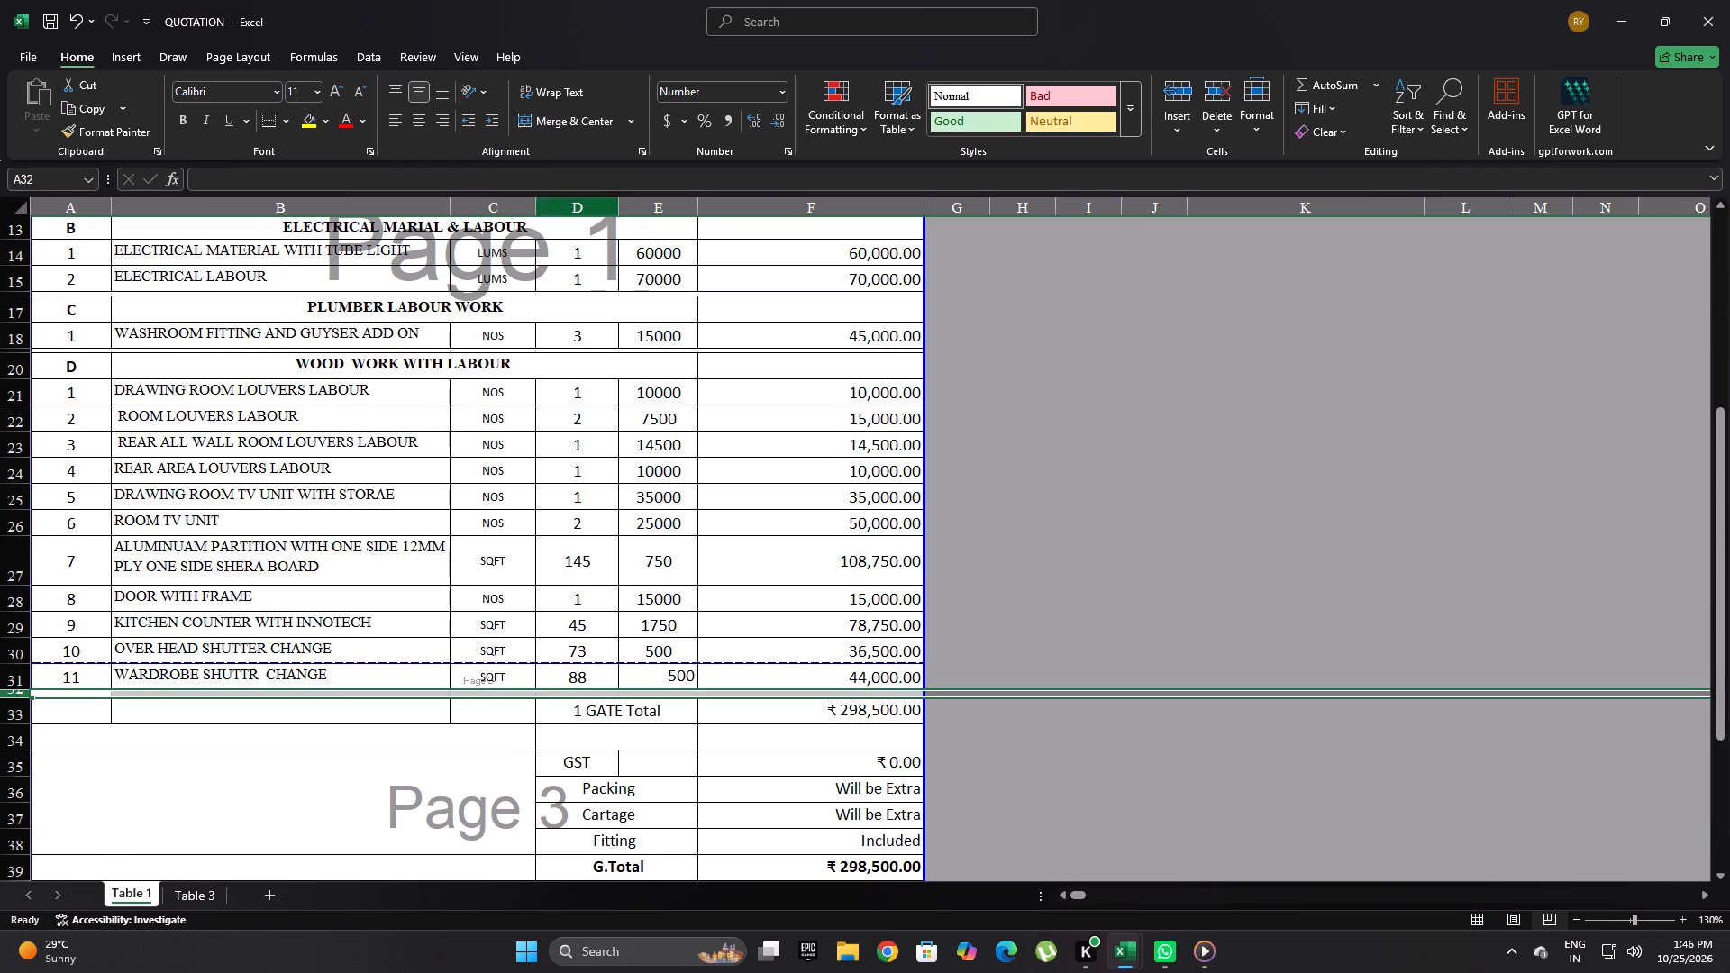
pyautogui.scroll(1, 546, 318)
pyautogui.moveTo(824, 429); pyautogui.dragTo(828, 492)
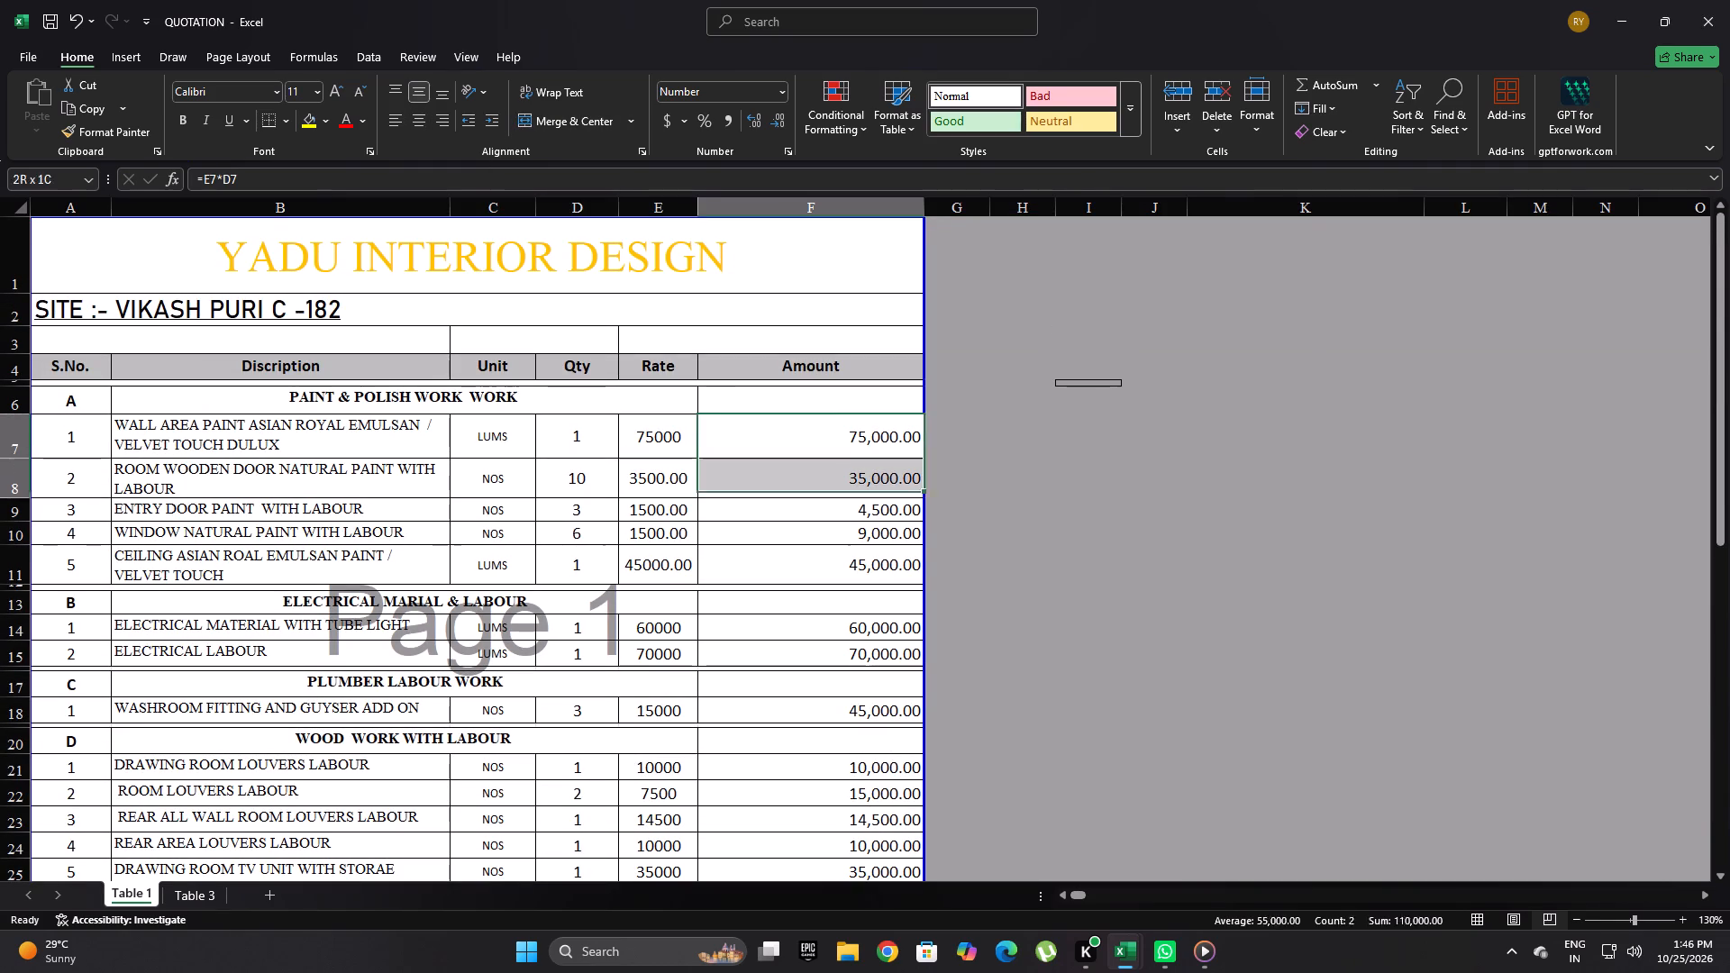
pyautogui.moveTo(828, 492); pyautogui.dragTo(791, 542)
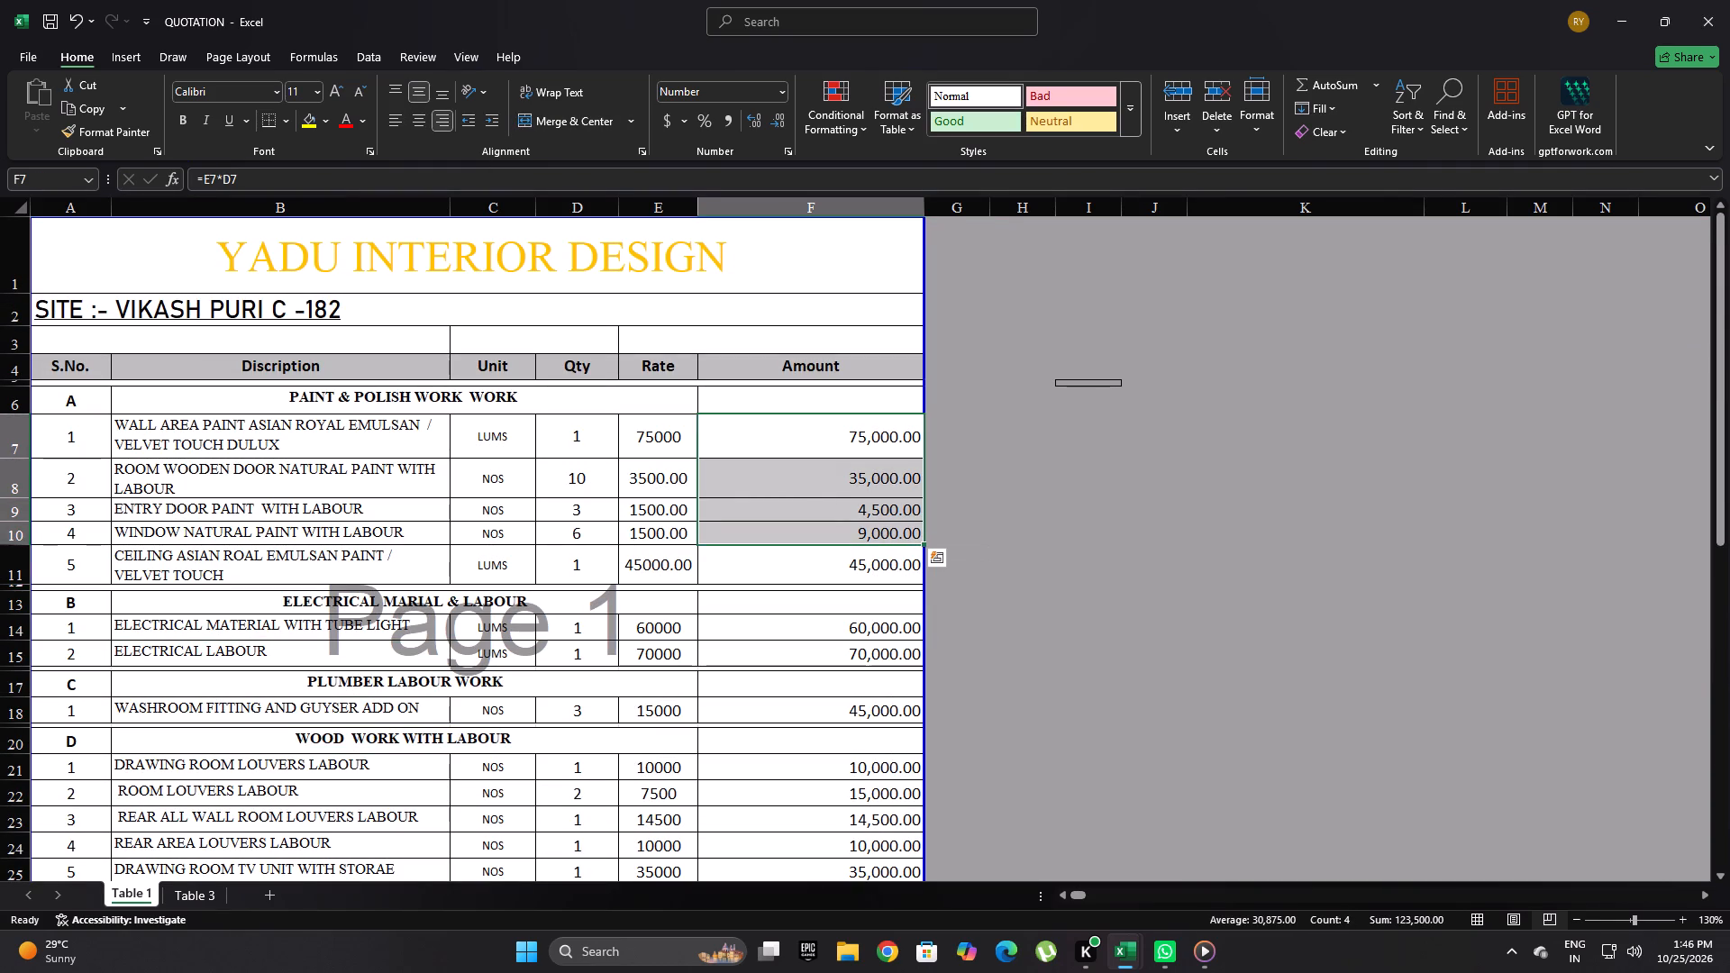
pyautogui.click(18, 588)
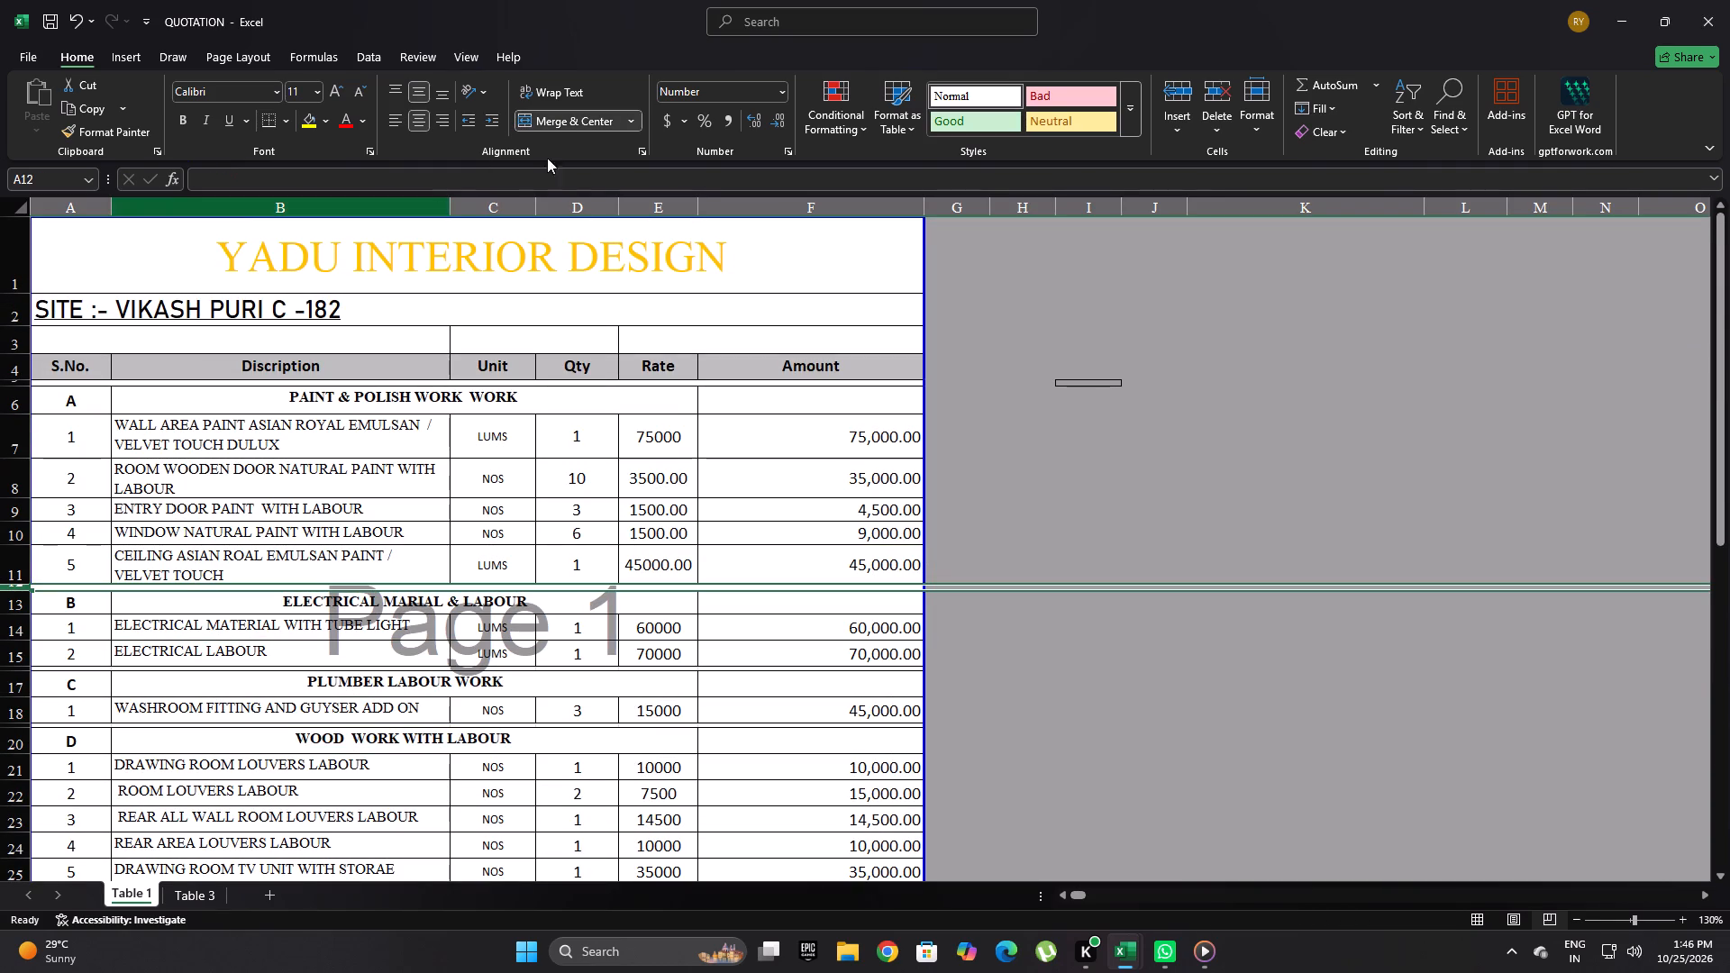
pyautogui.click(554, 128)
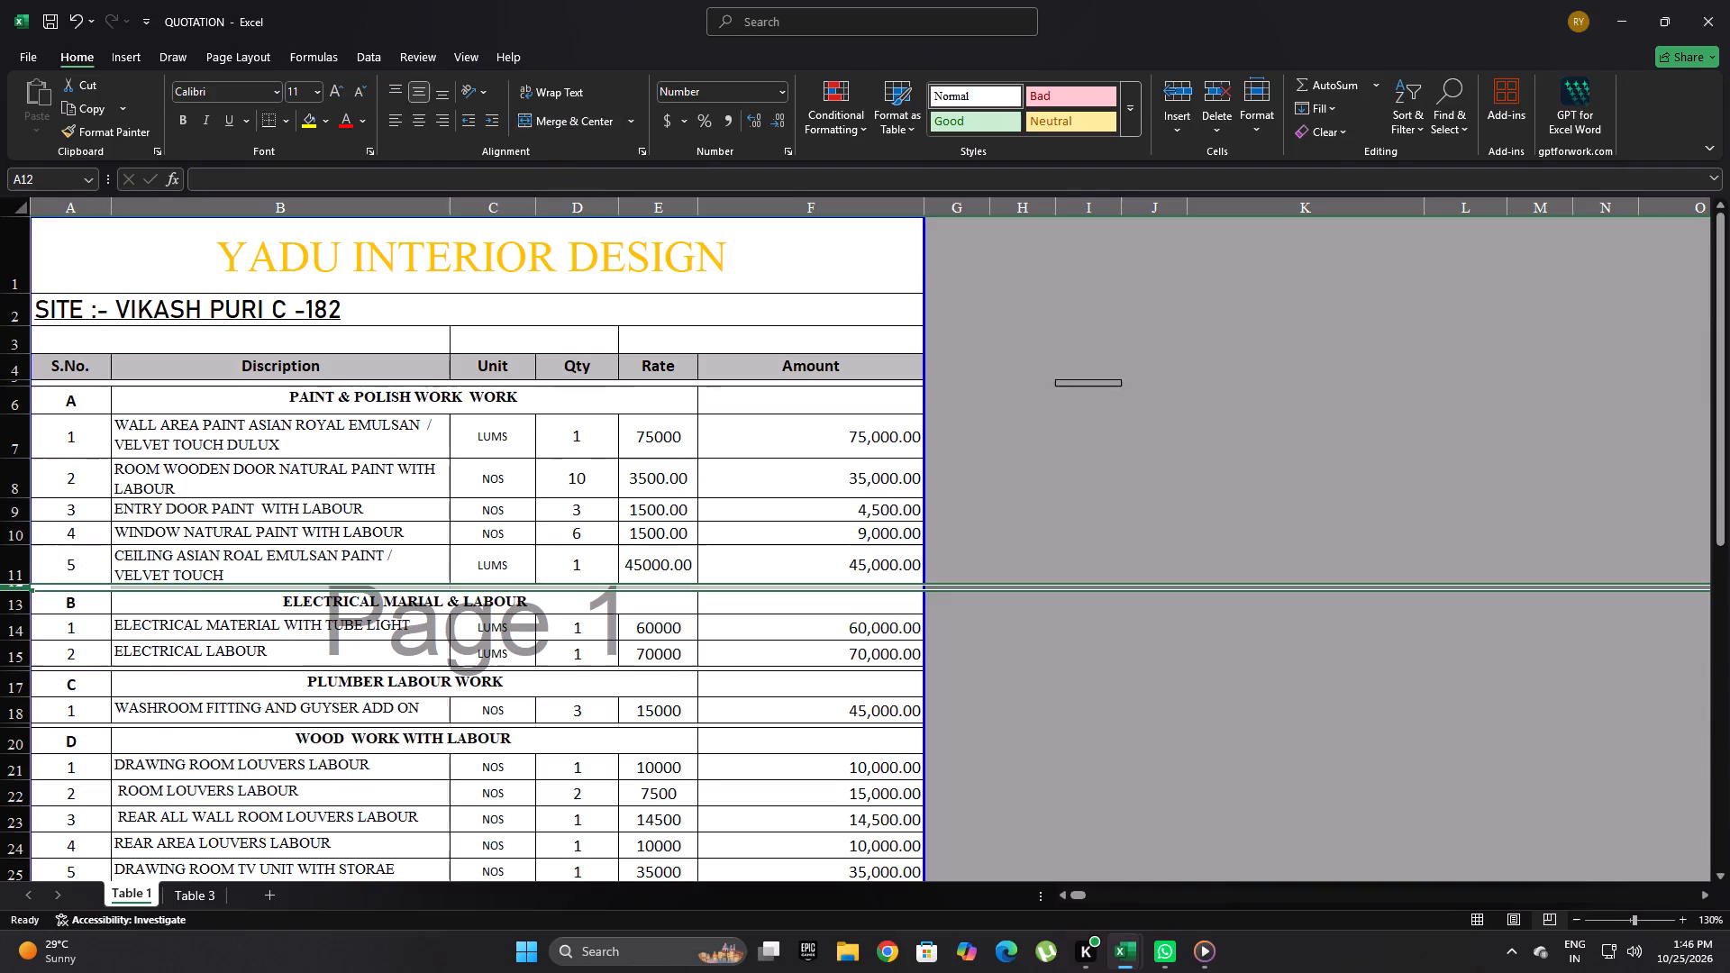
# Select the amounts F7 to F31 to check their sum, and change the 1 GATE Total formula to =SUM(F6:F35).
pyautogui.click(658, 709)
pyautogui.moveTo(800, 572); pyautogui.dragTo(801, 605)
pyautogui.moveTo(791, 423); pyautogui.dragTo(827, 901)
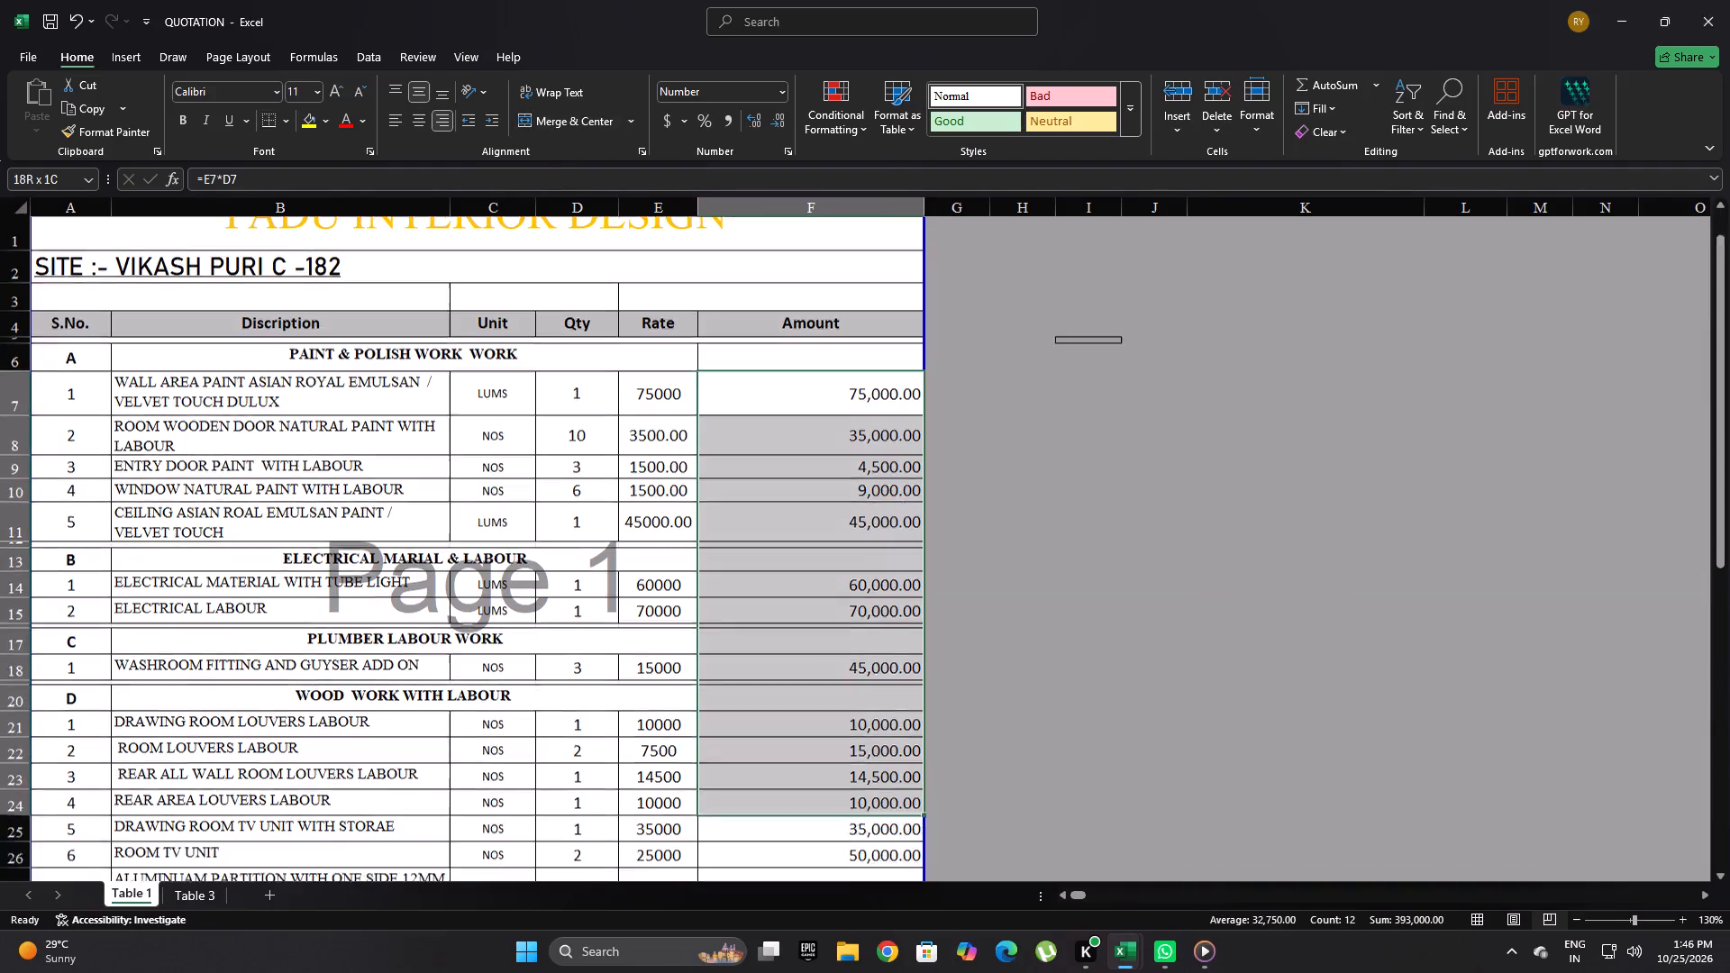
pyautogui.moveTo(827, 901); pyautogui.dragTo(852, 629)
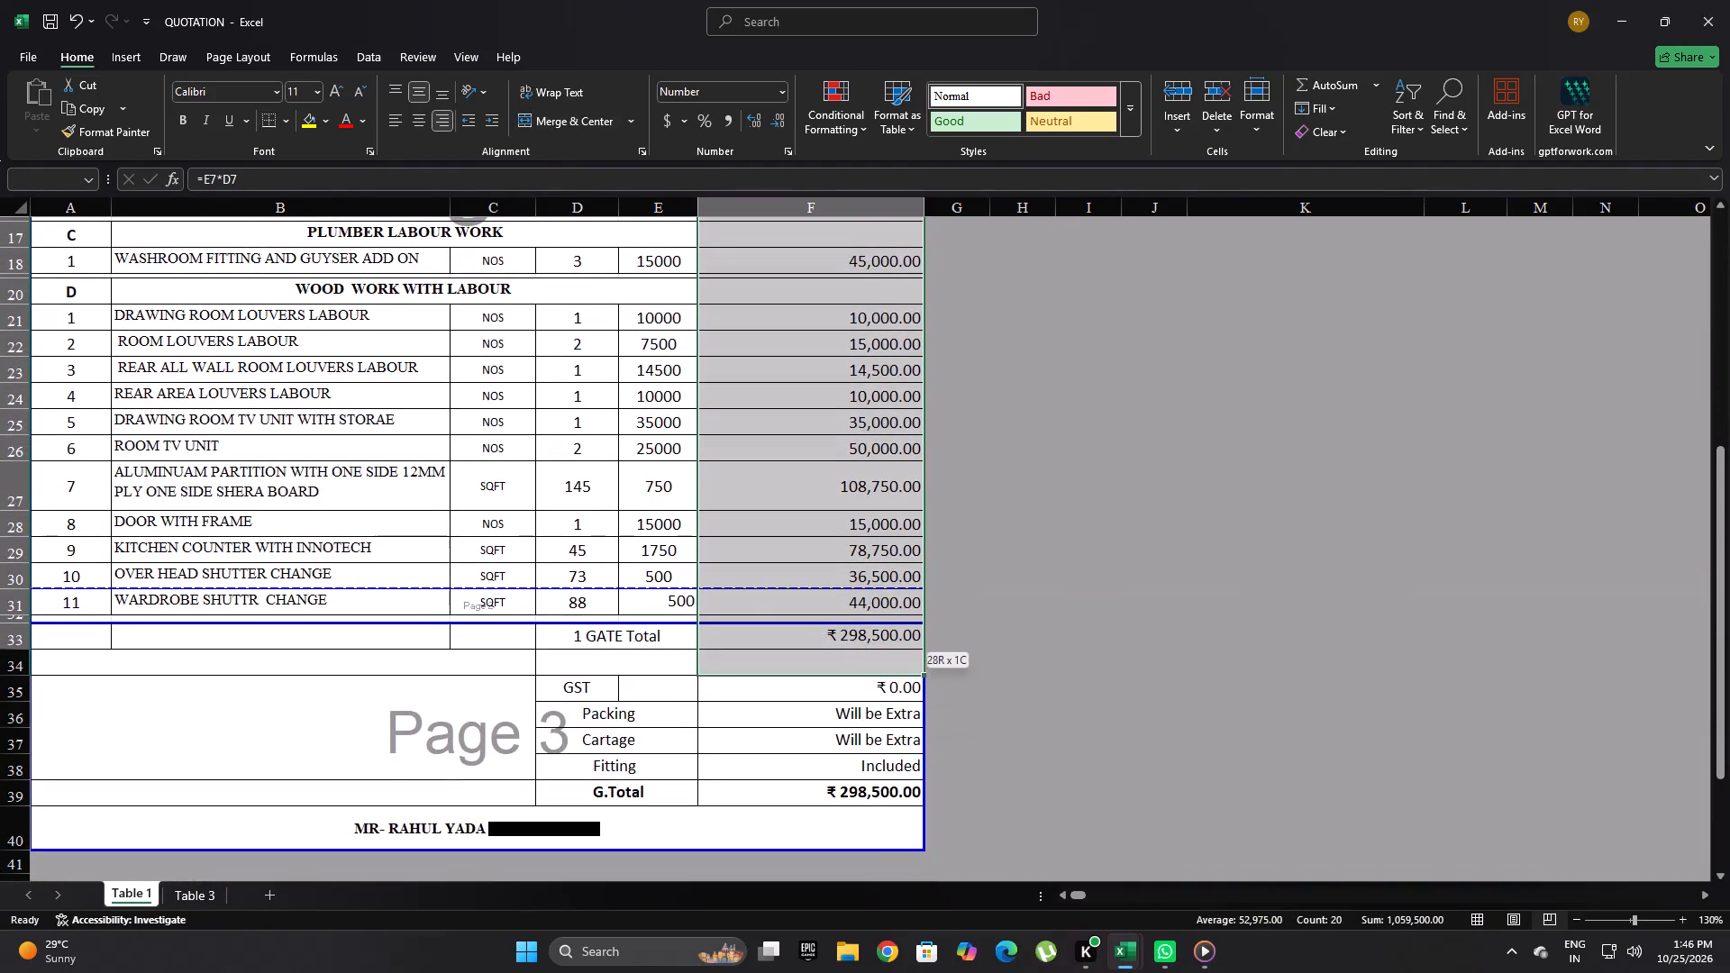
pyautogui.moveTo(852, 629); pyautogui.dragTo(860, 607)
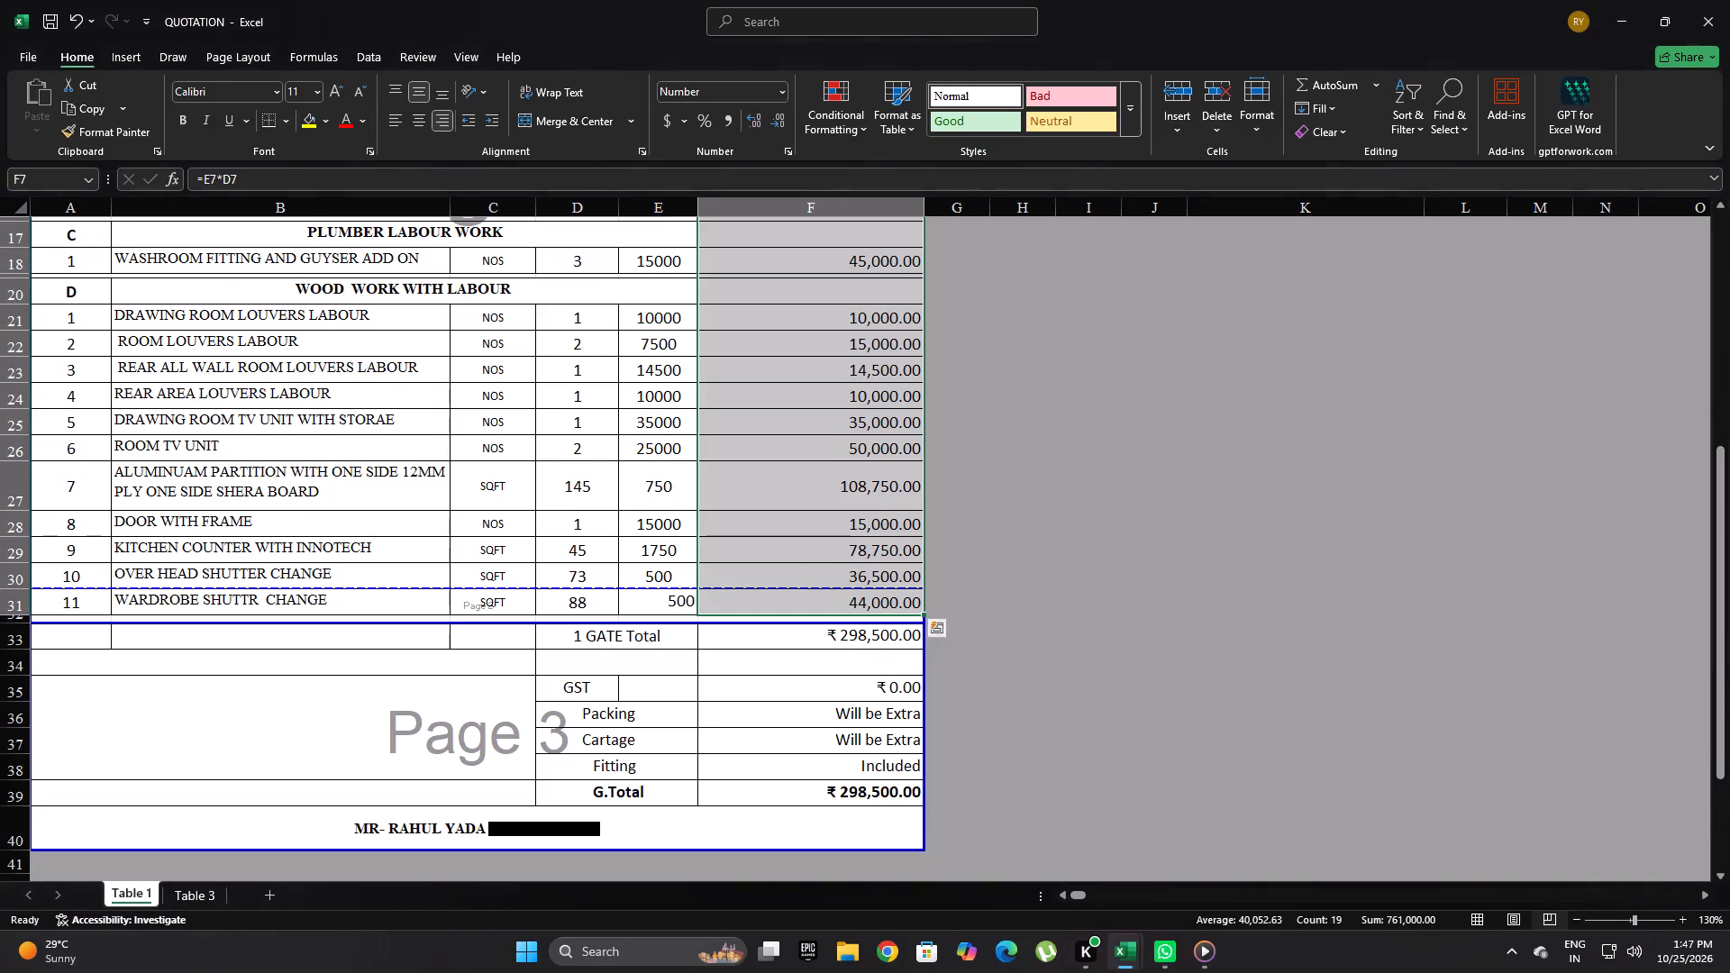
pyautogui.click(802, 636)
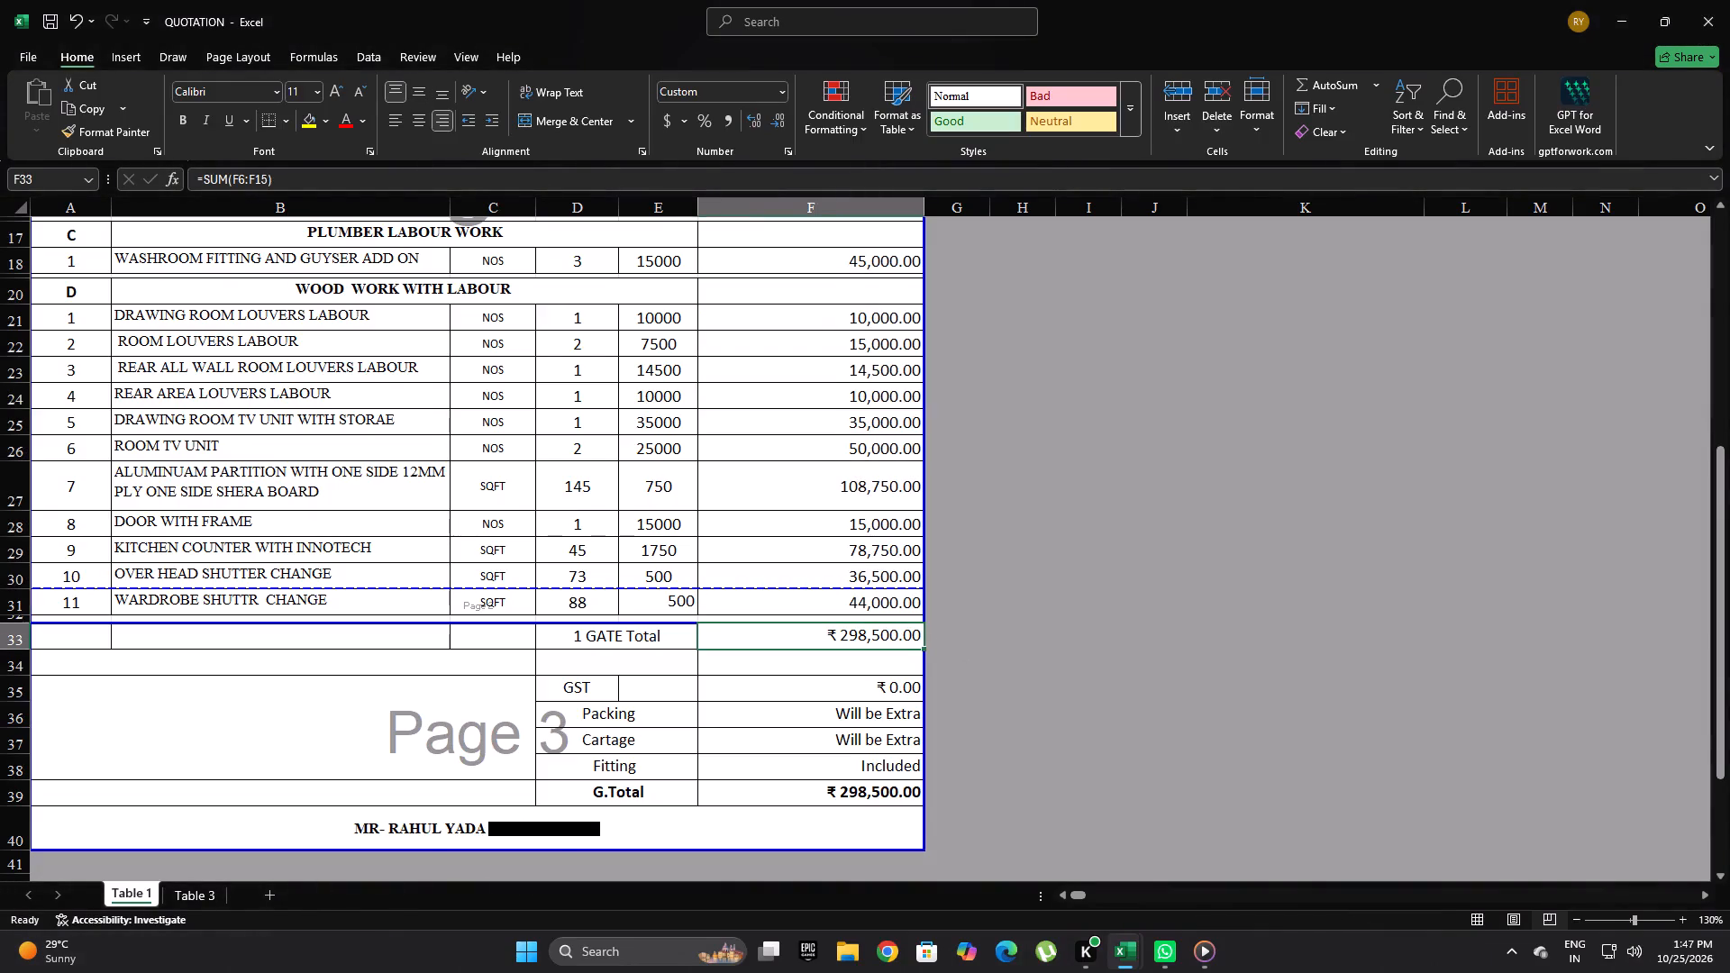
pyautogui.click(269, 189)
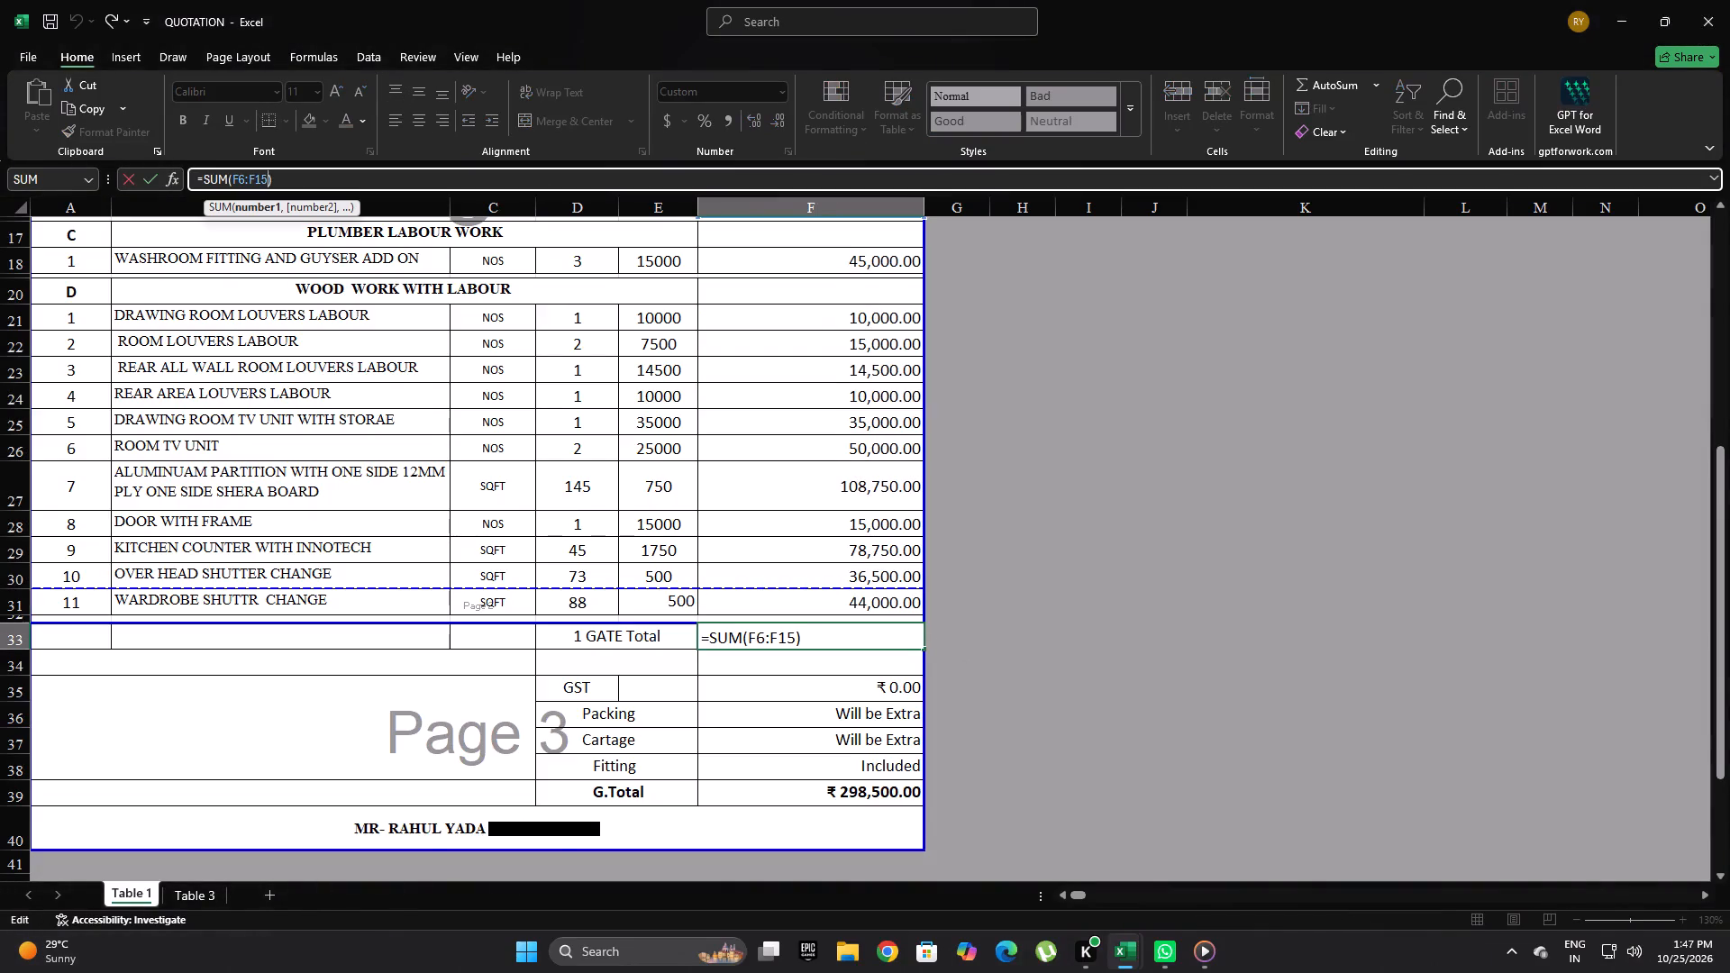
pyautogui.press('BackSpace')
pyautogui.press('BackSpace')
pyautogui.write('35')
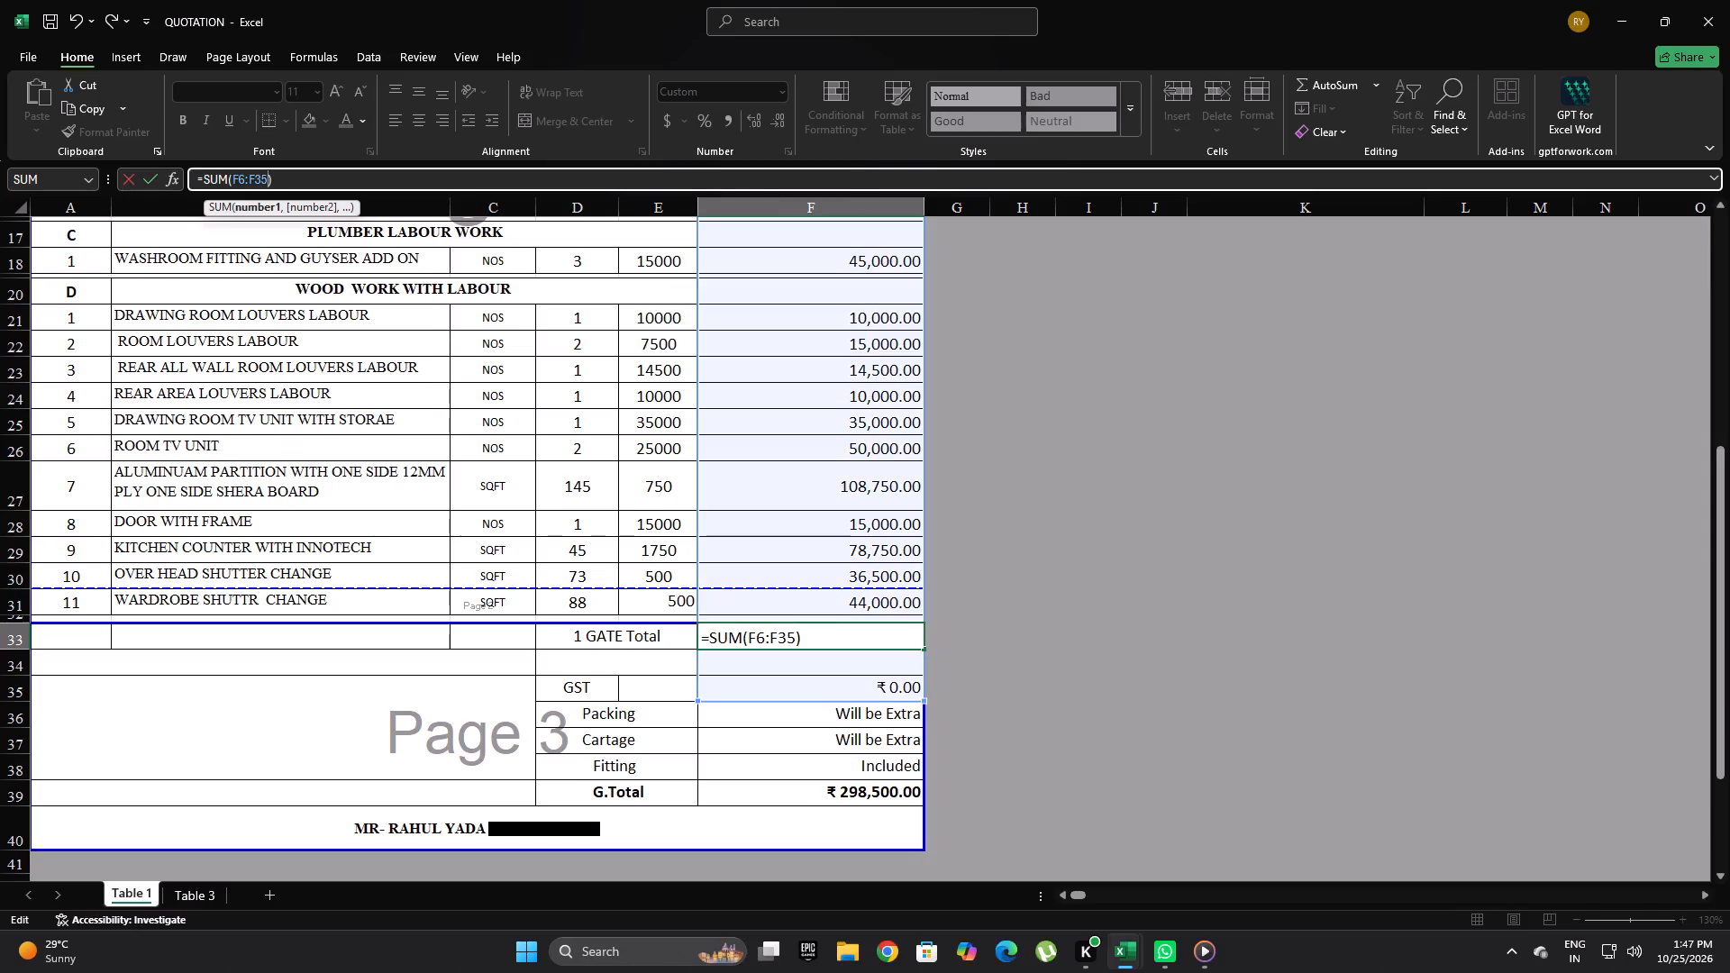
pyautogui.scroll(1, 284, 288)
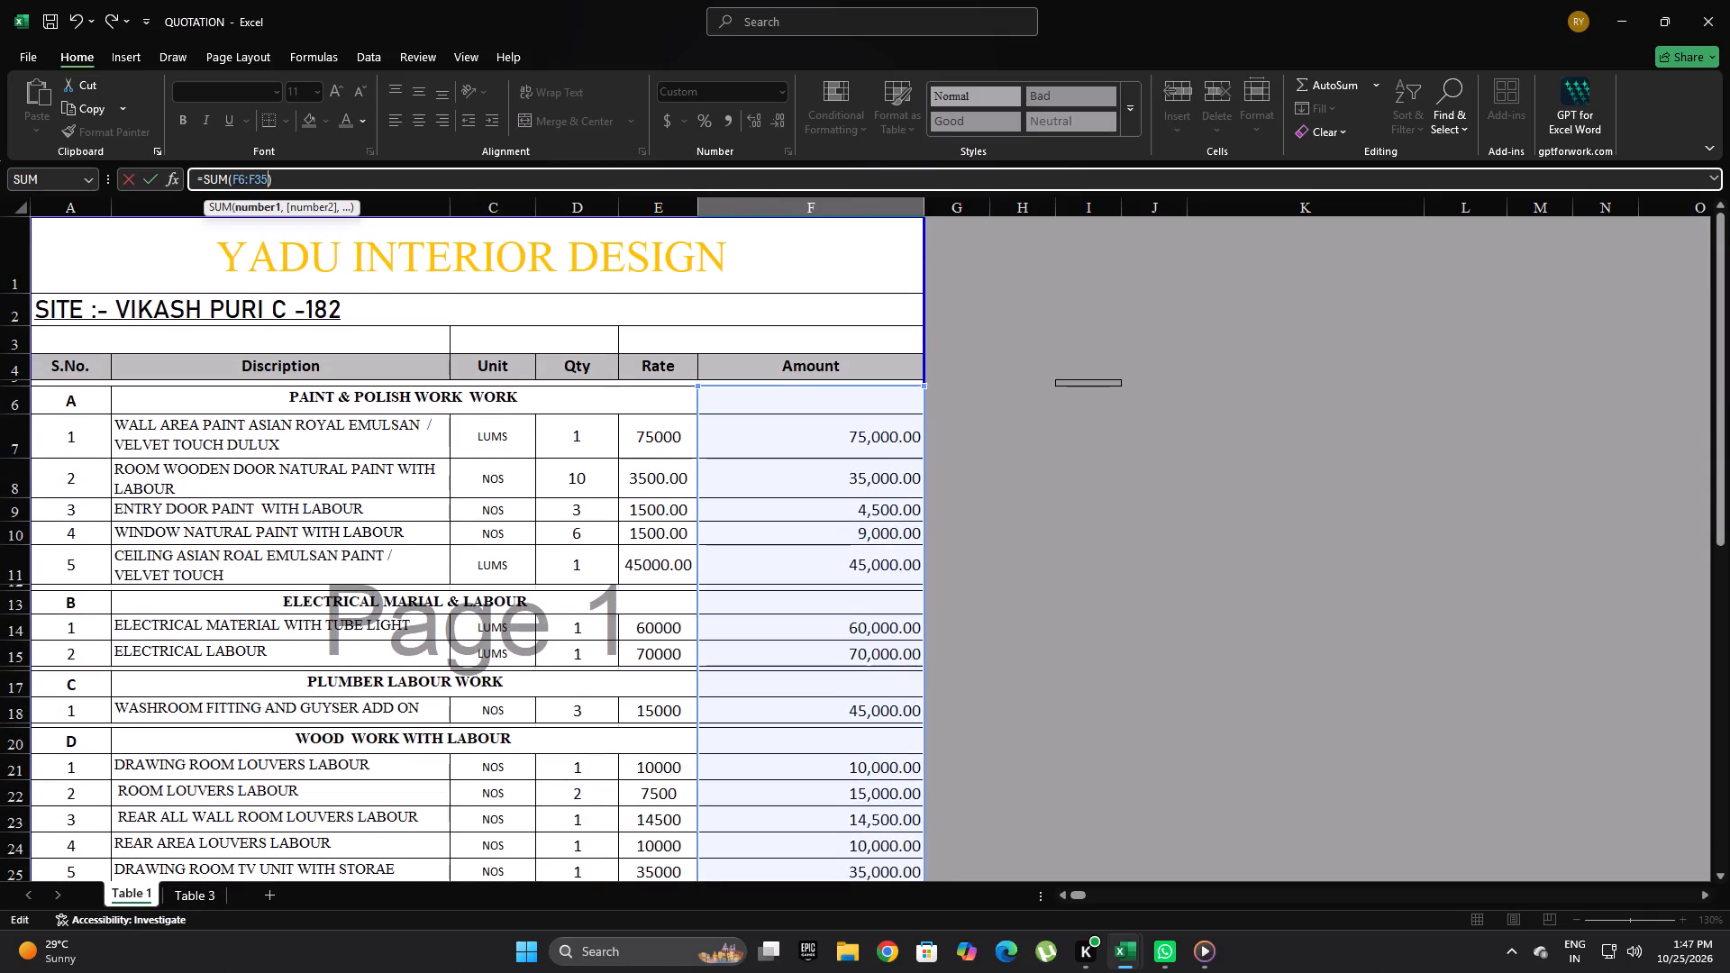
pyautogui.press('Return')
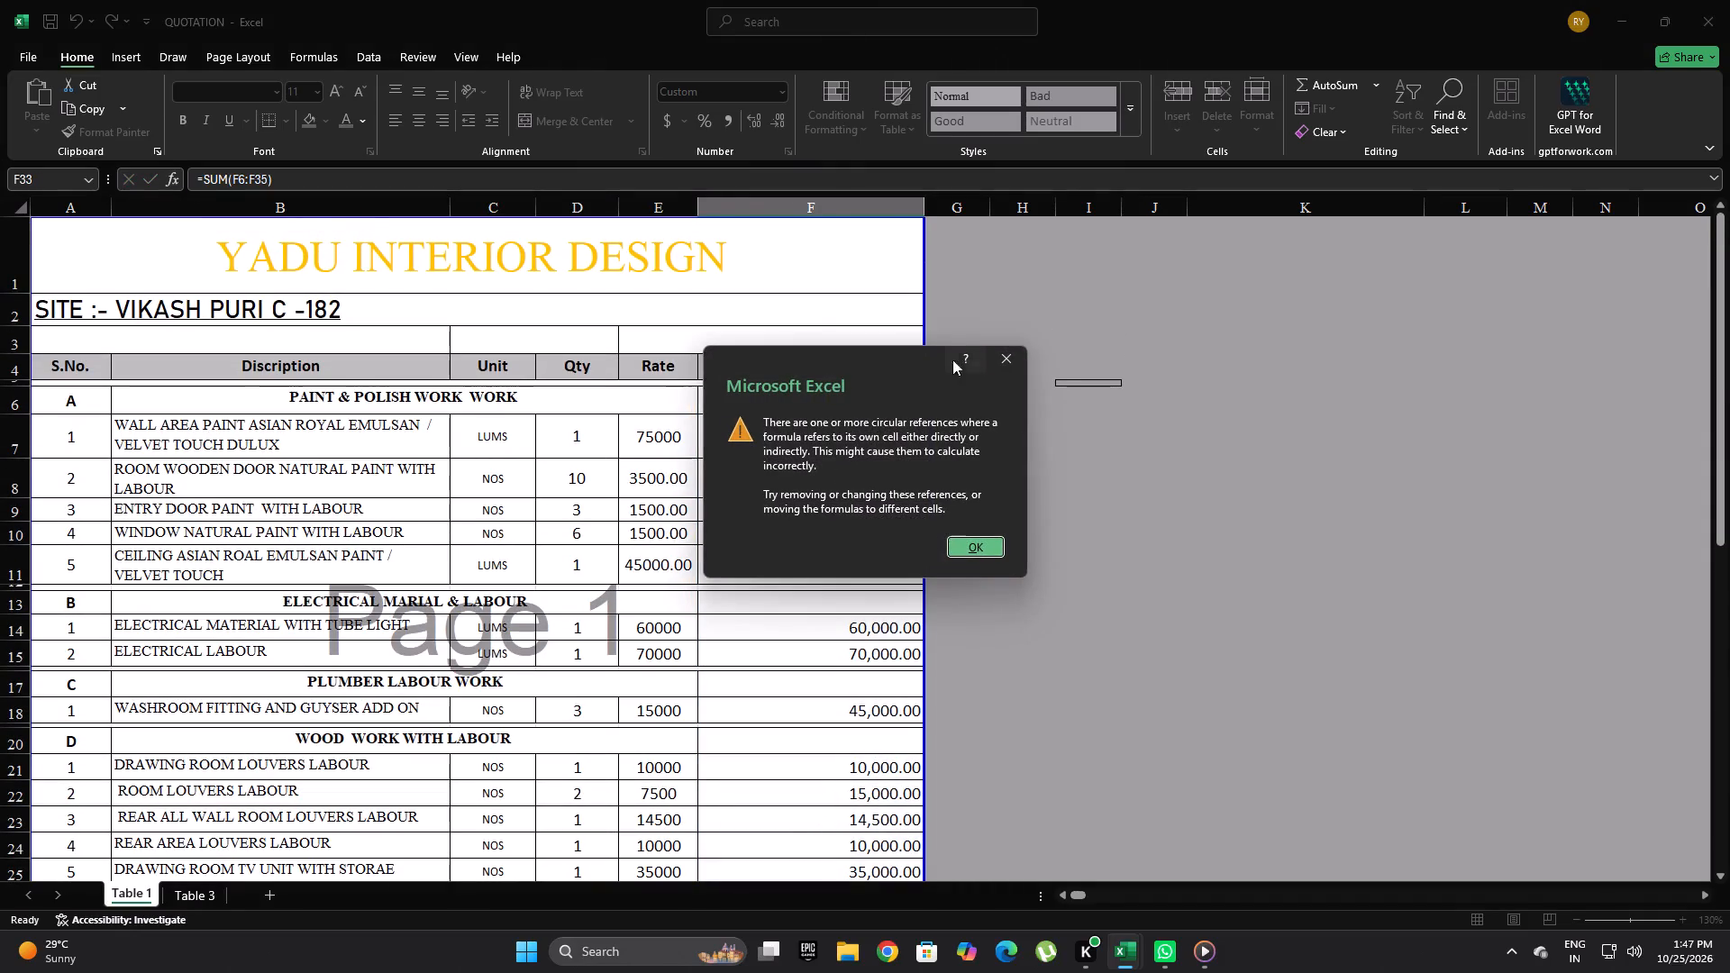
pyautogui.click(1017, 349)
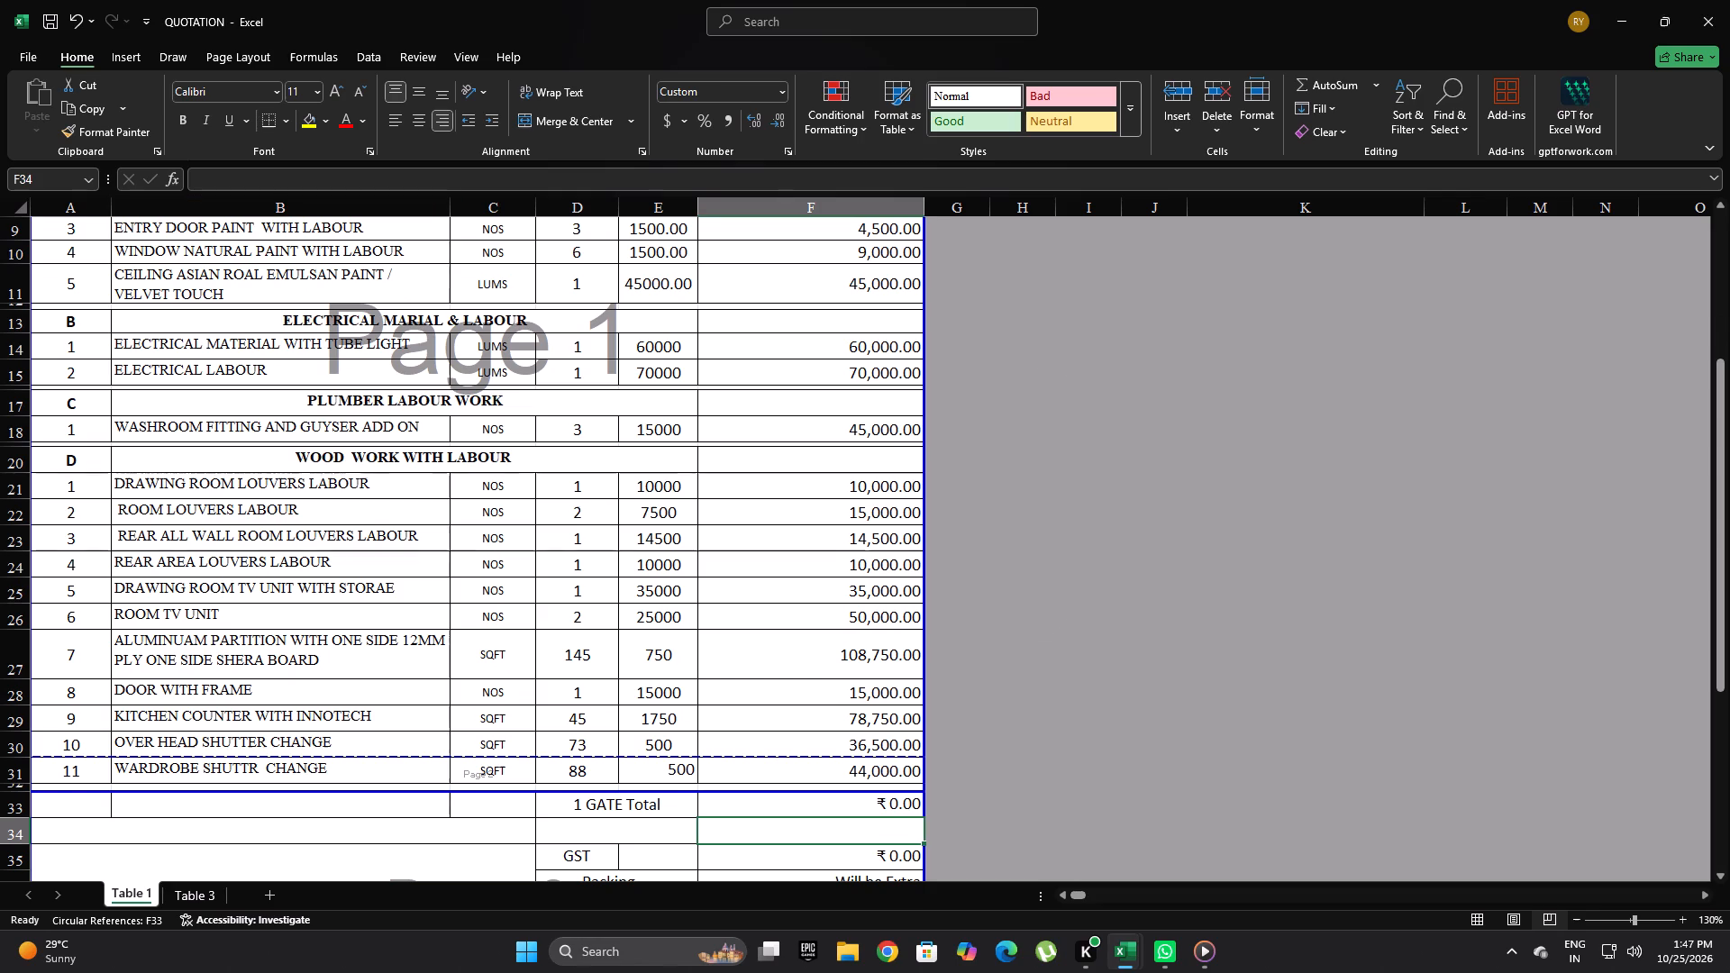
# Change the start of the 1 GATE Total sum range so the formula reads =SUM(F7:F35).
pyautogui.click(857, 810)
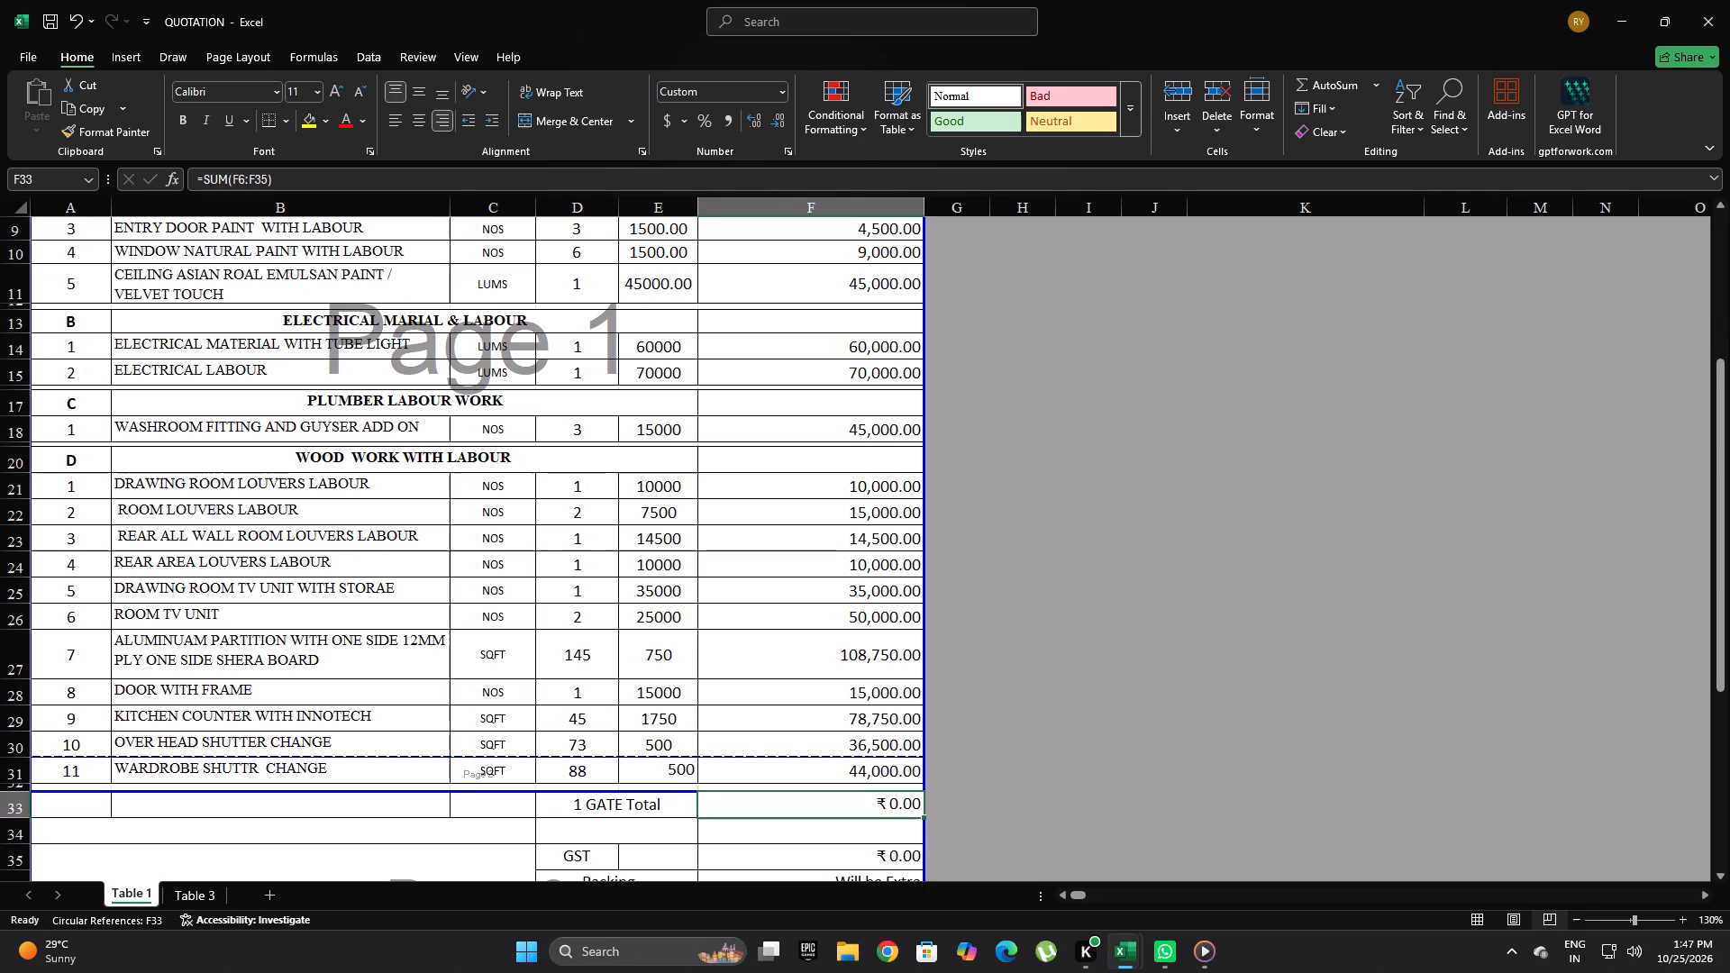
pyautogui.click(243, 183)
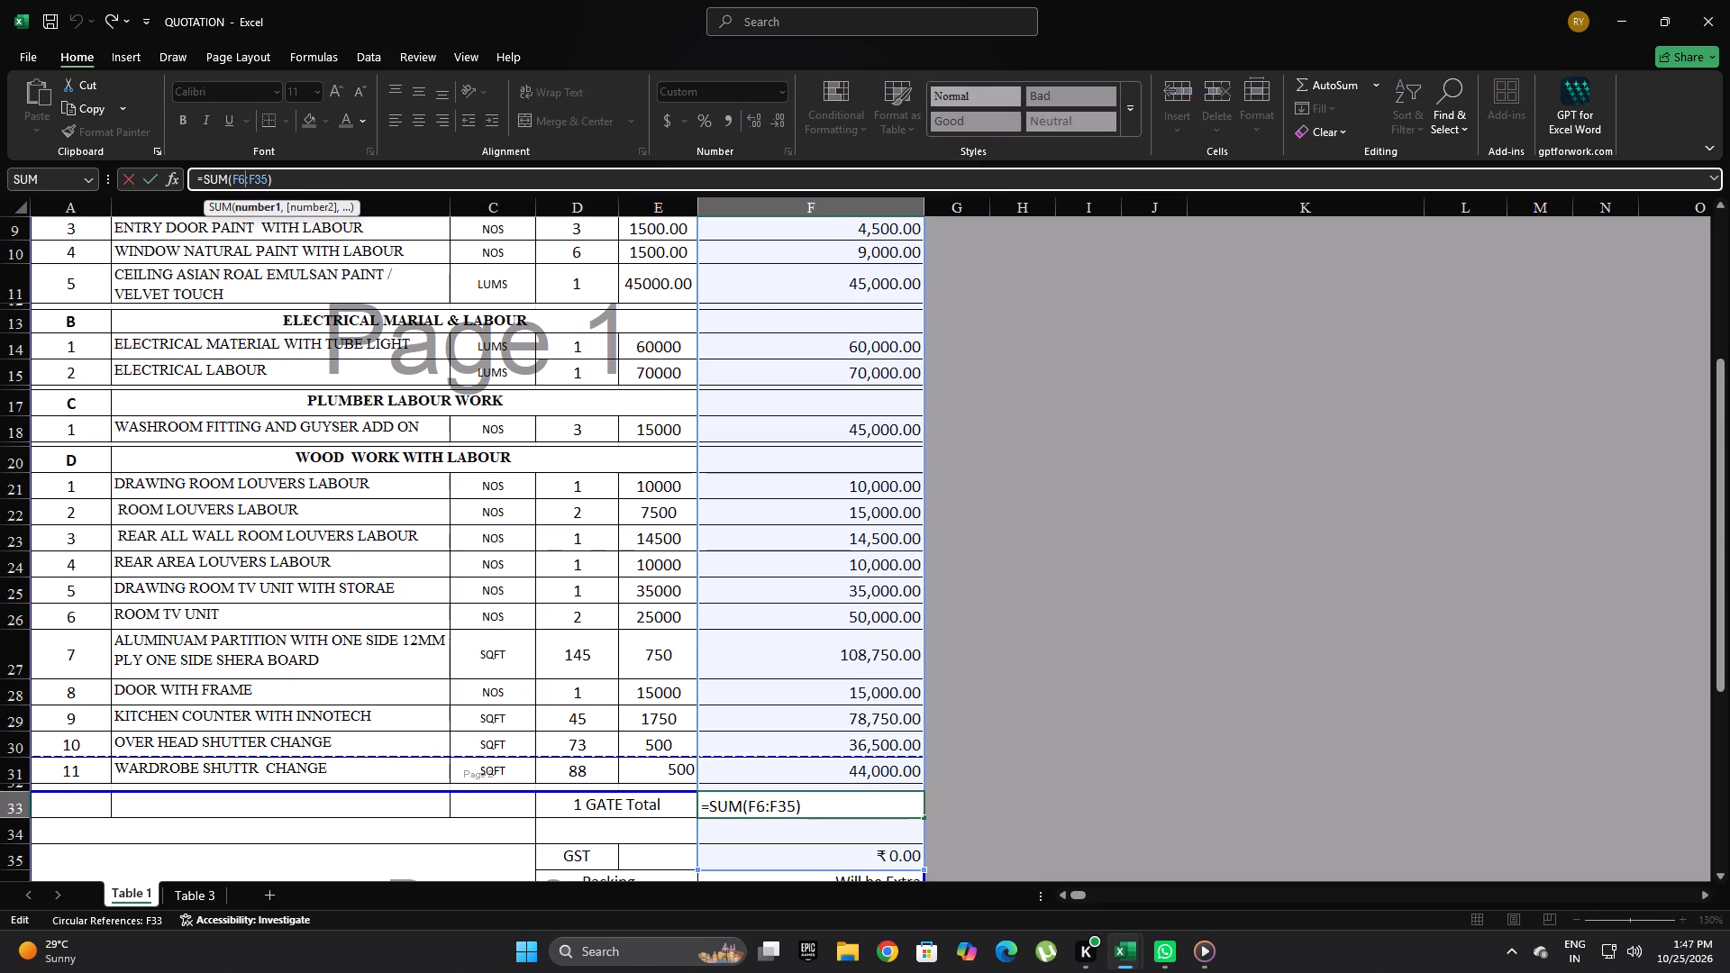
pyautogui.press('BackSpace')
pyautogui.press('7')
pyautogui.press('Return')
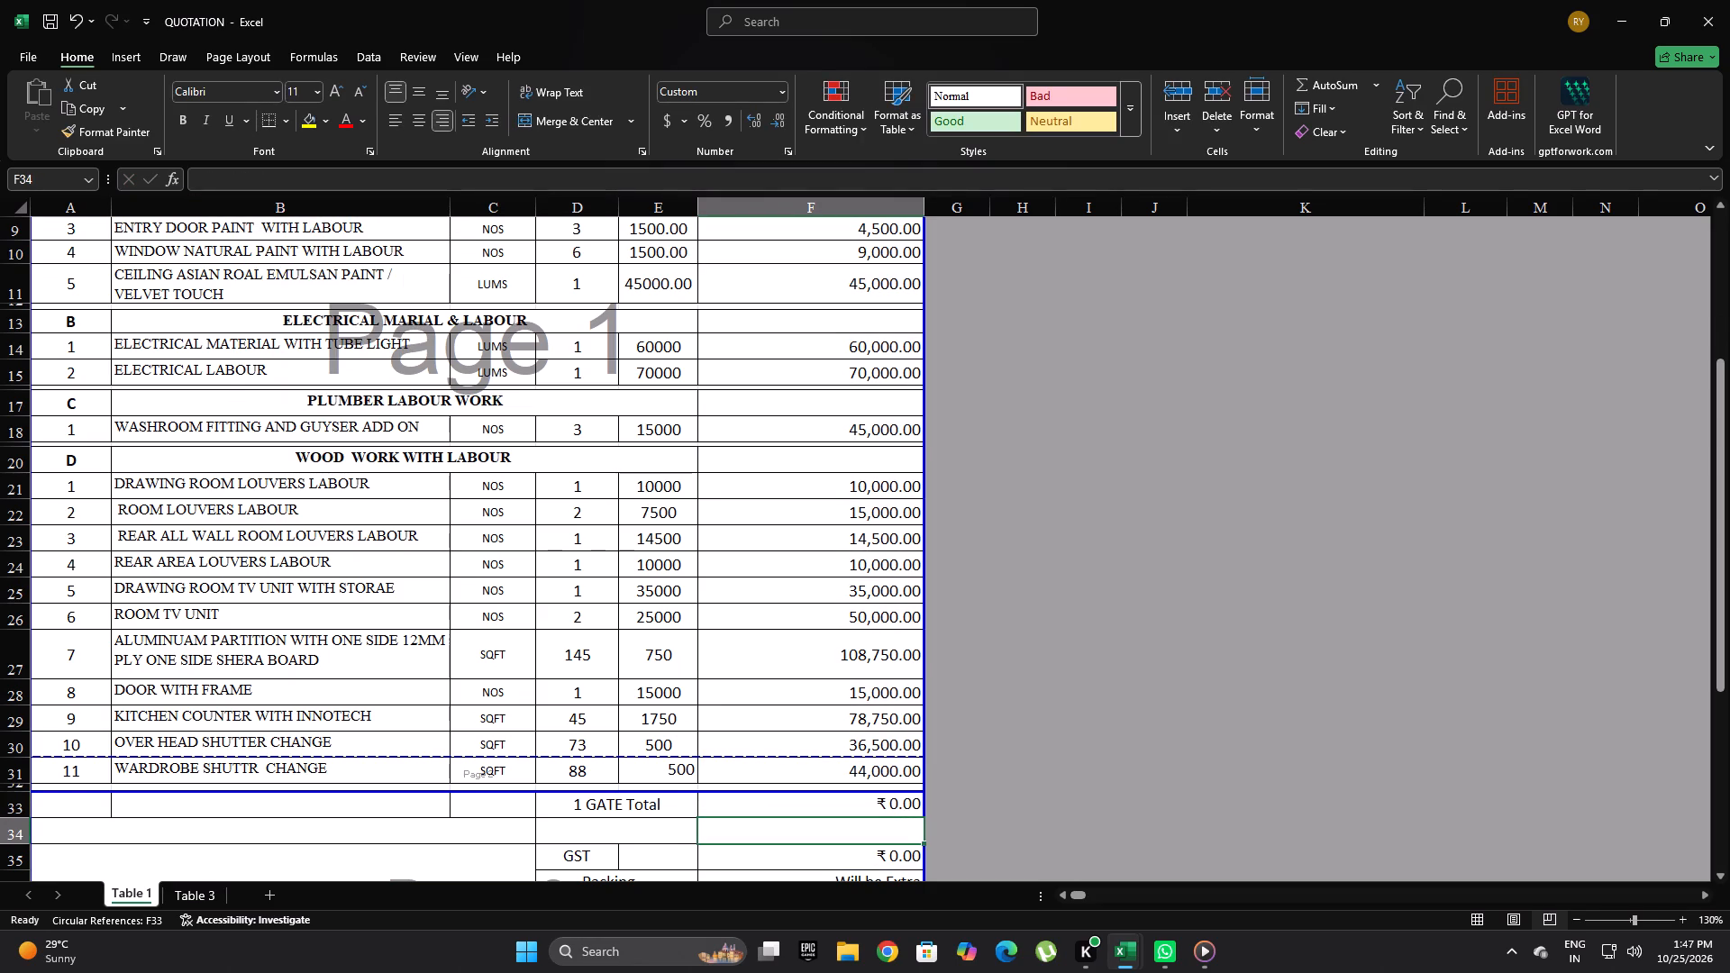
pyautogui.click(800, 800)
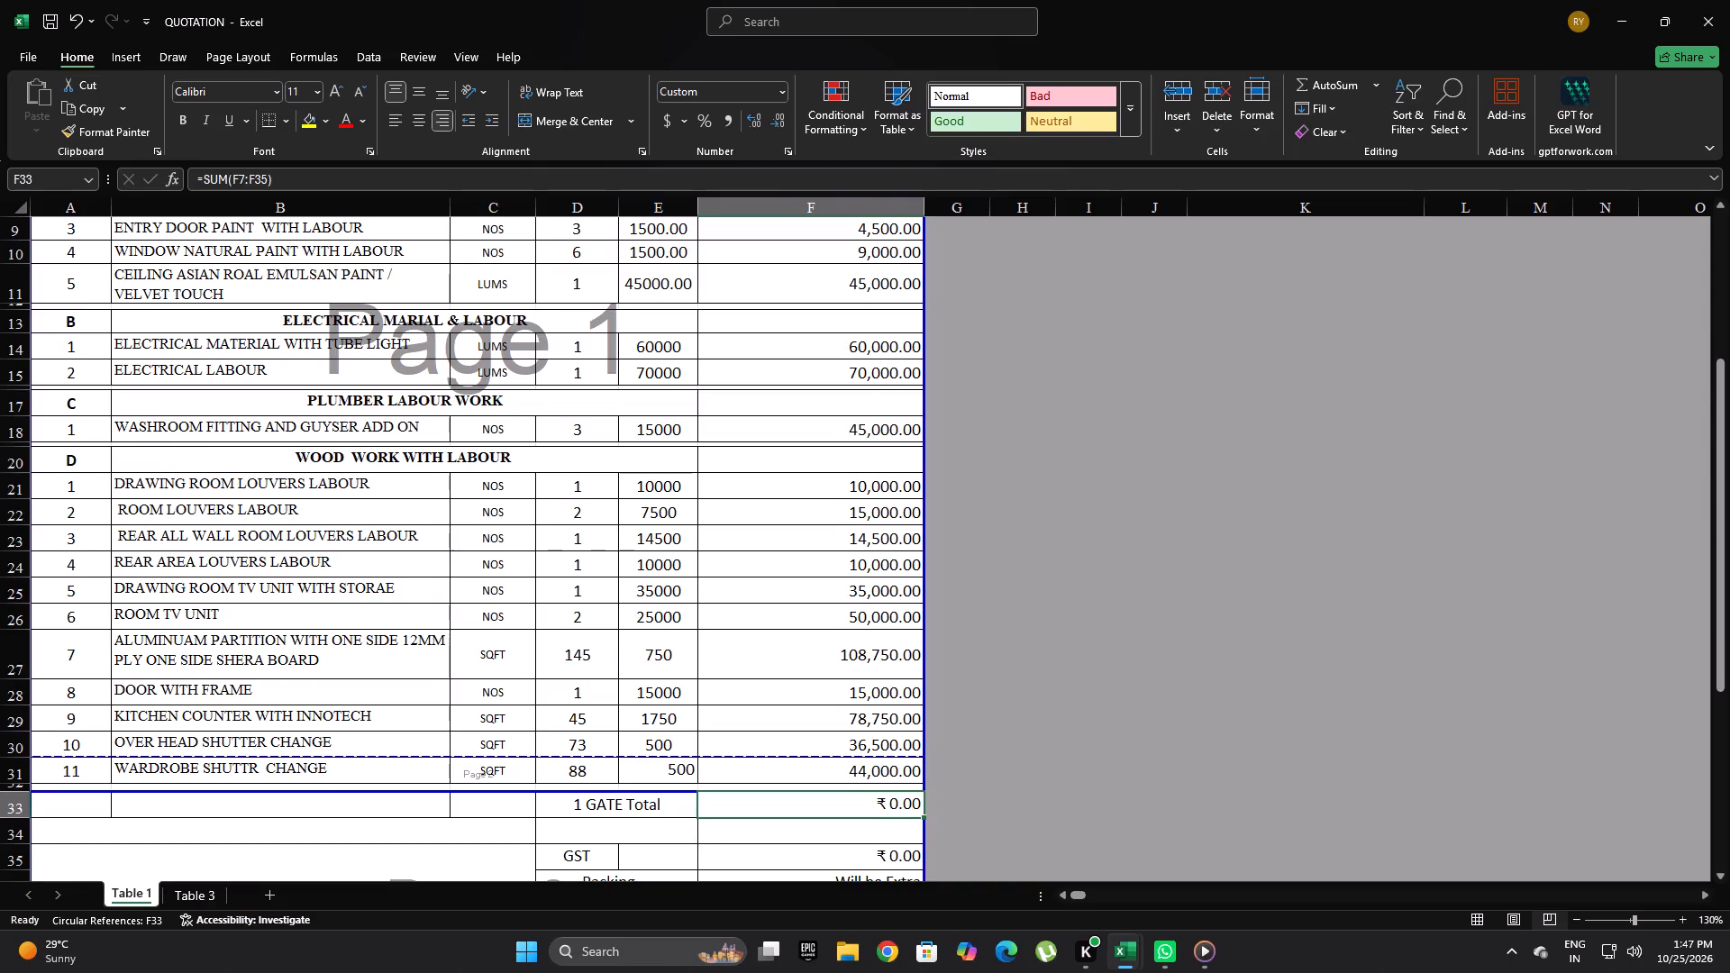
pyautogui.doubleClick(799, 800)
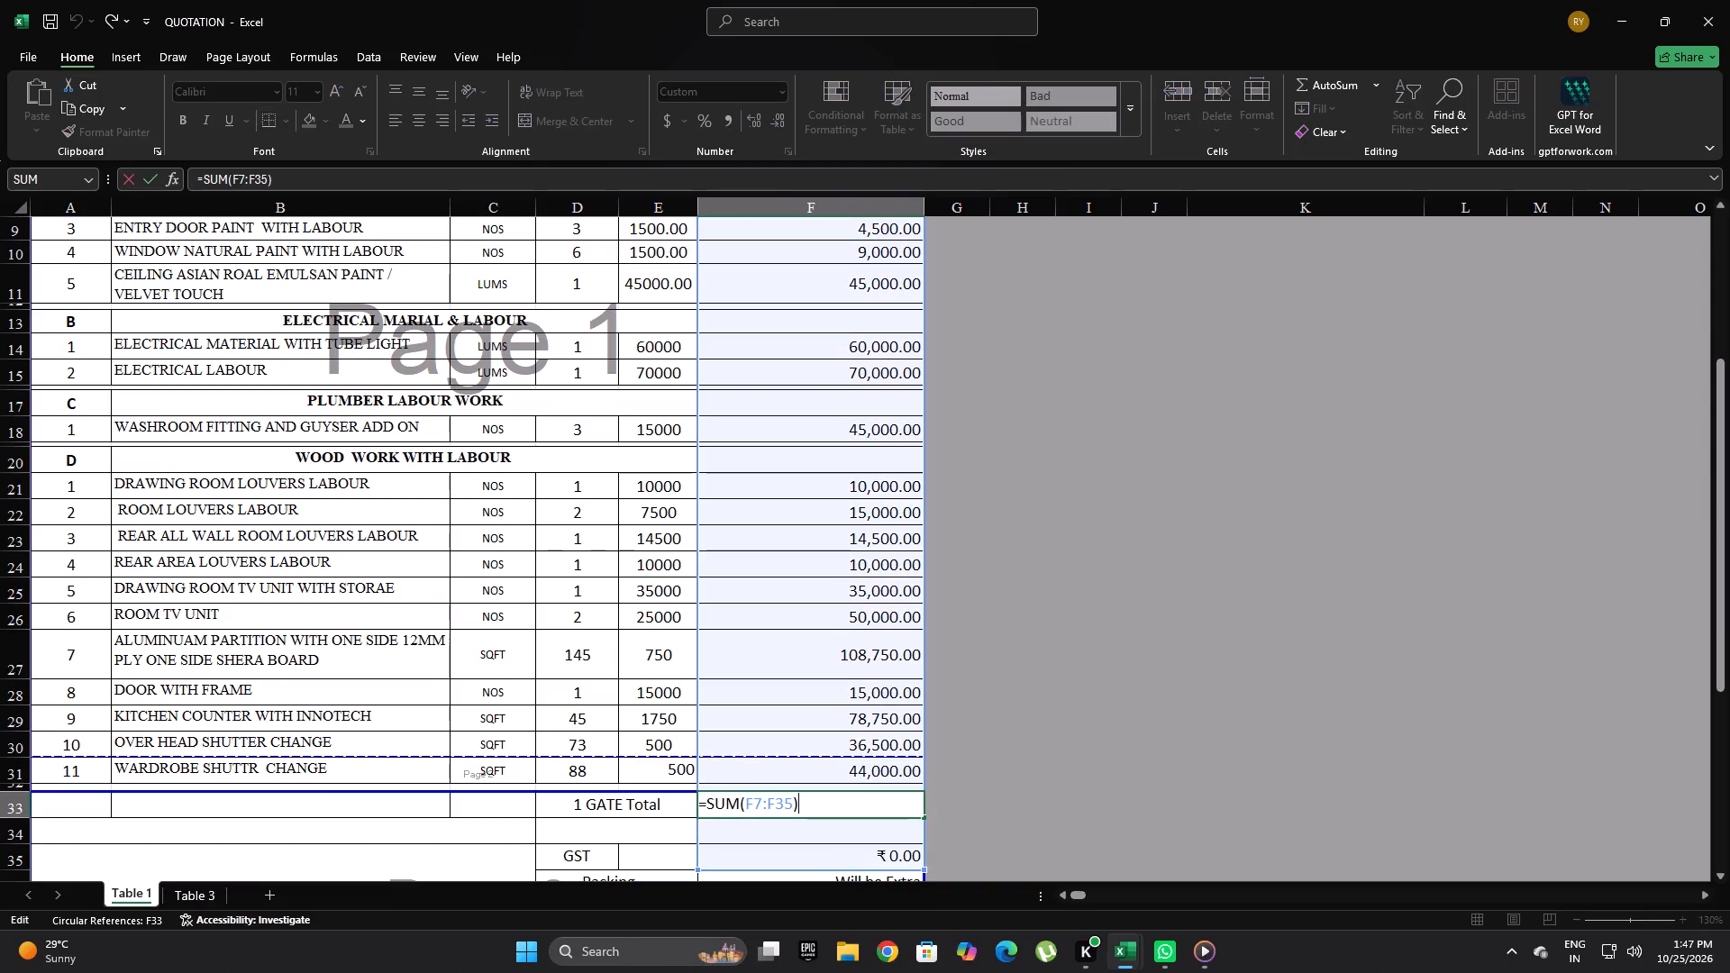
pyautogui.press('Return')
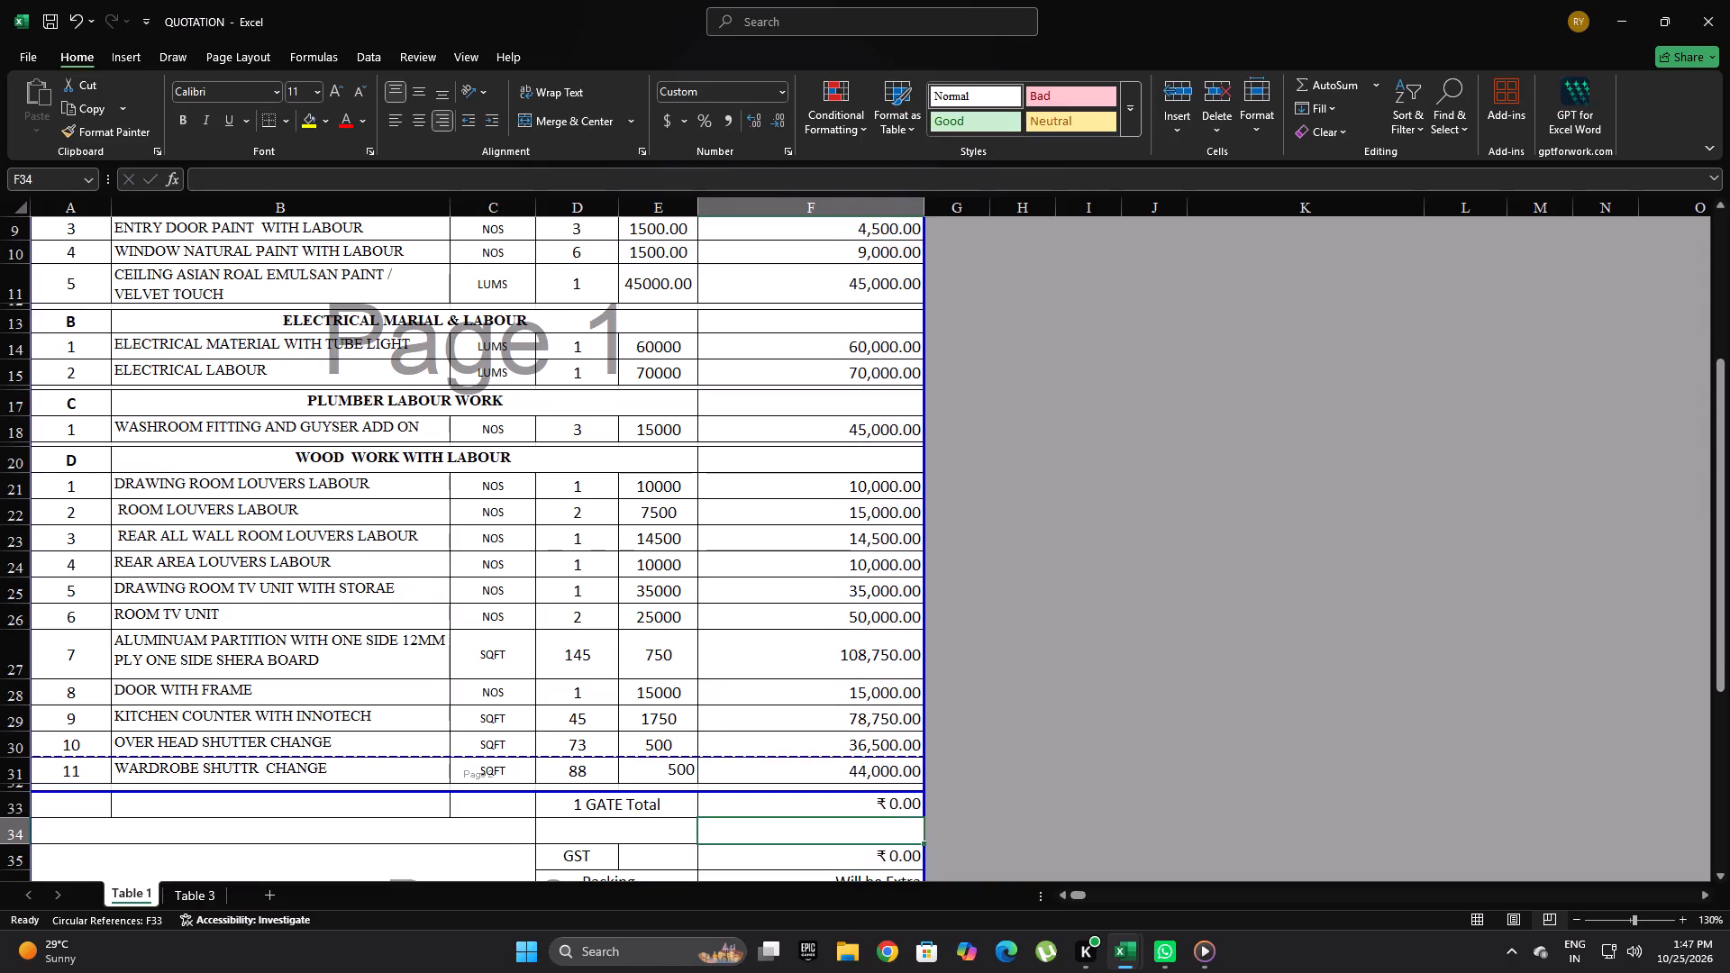
# Replace the 1 GATE Total formula with an AutoSum of the section D amounts, =SUM(F21:F32).
pyautogui.scroll(1, 1156, 600)
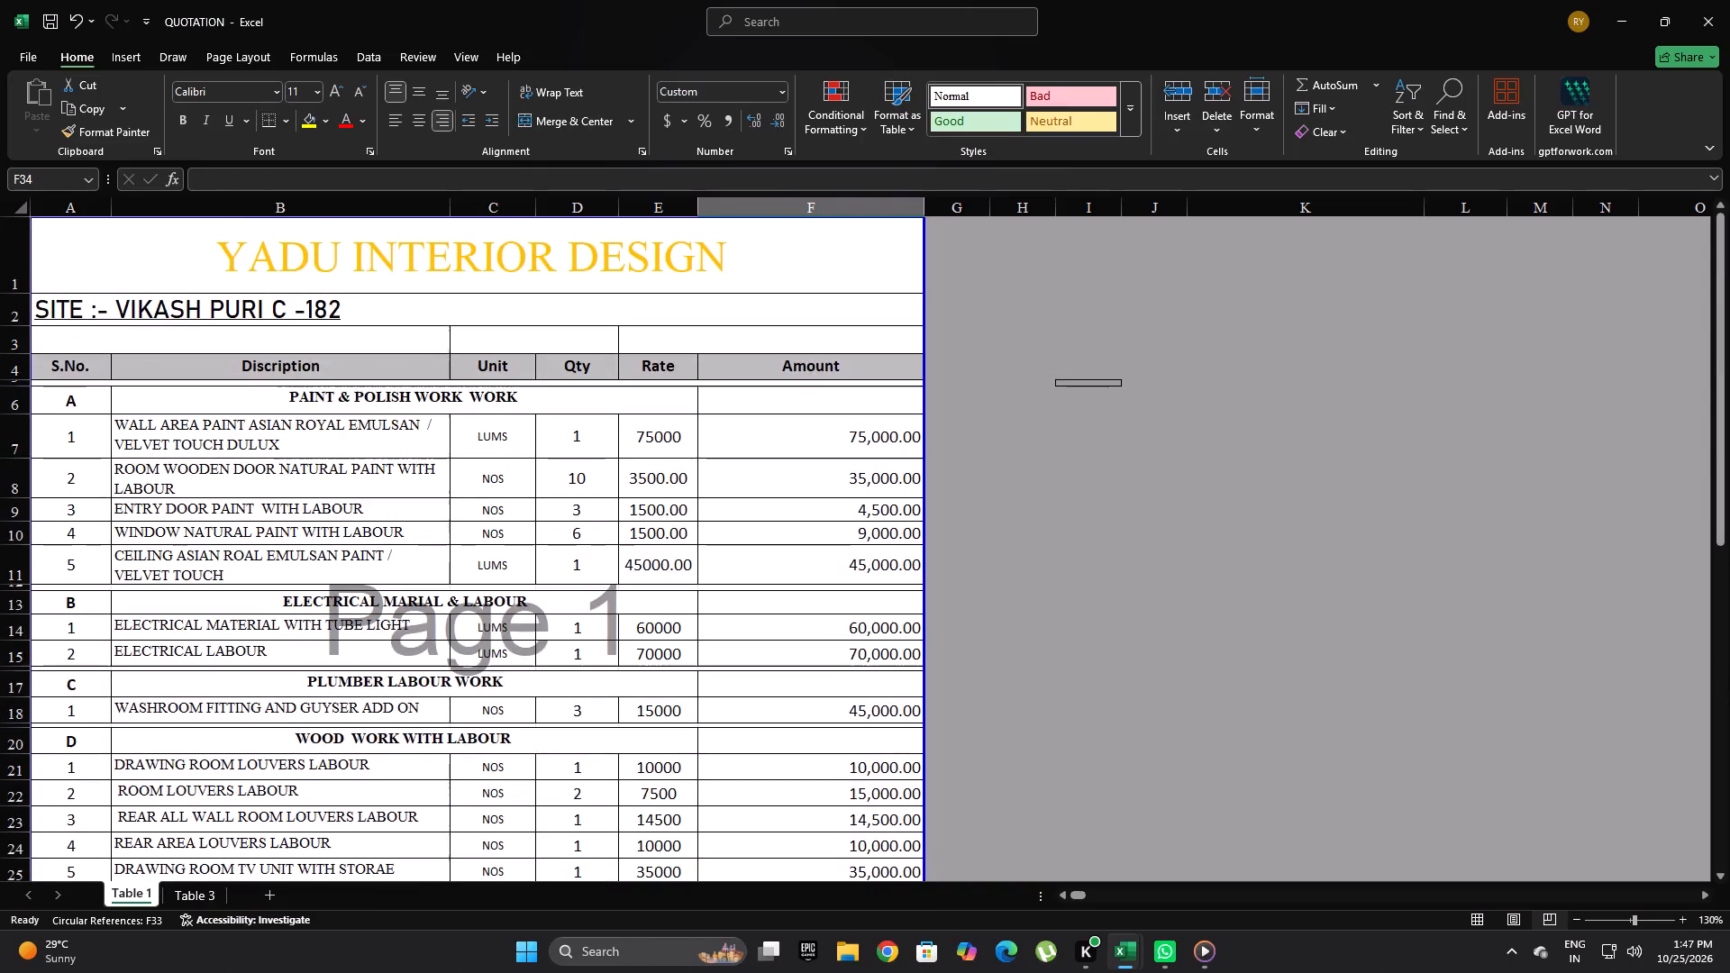
pyautogui.scroll(-1, 1159, 620)
pyautogui.scroll(1, 1157, 625)
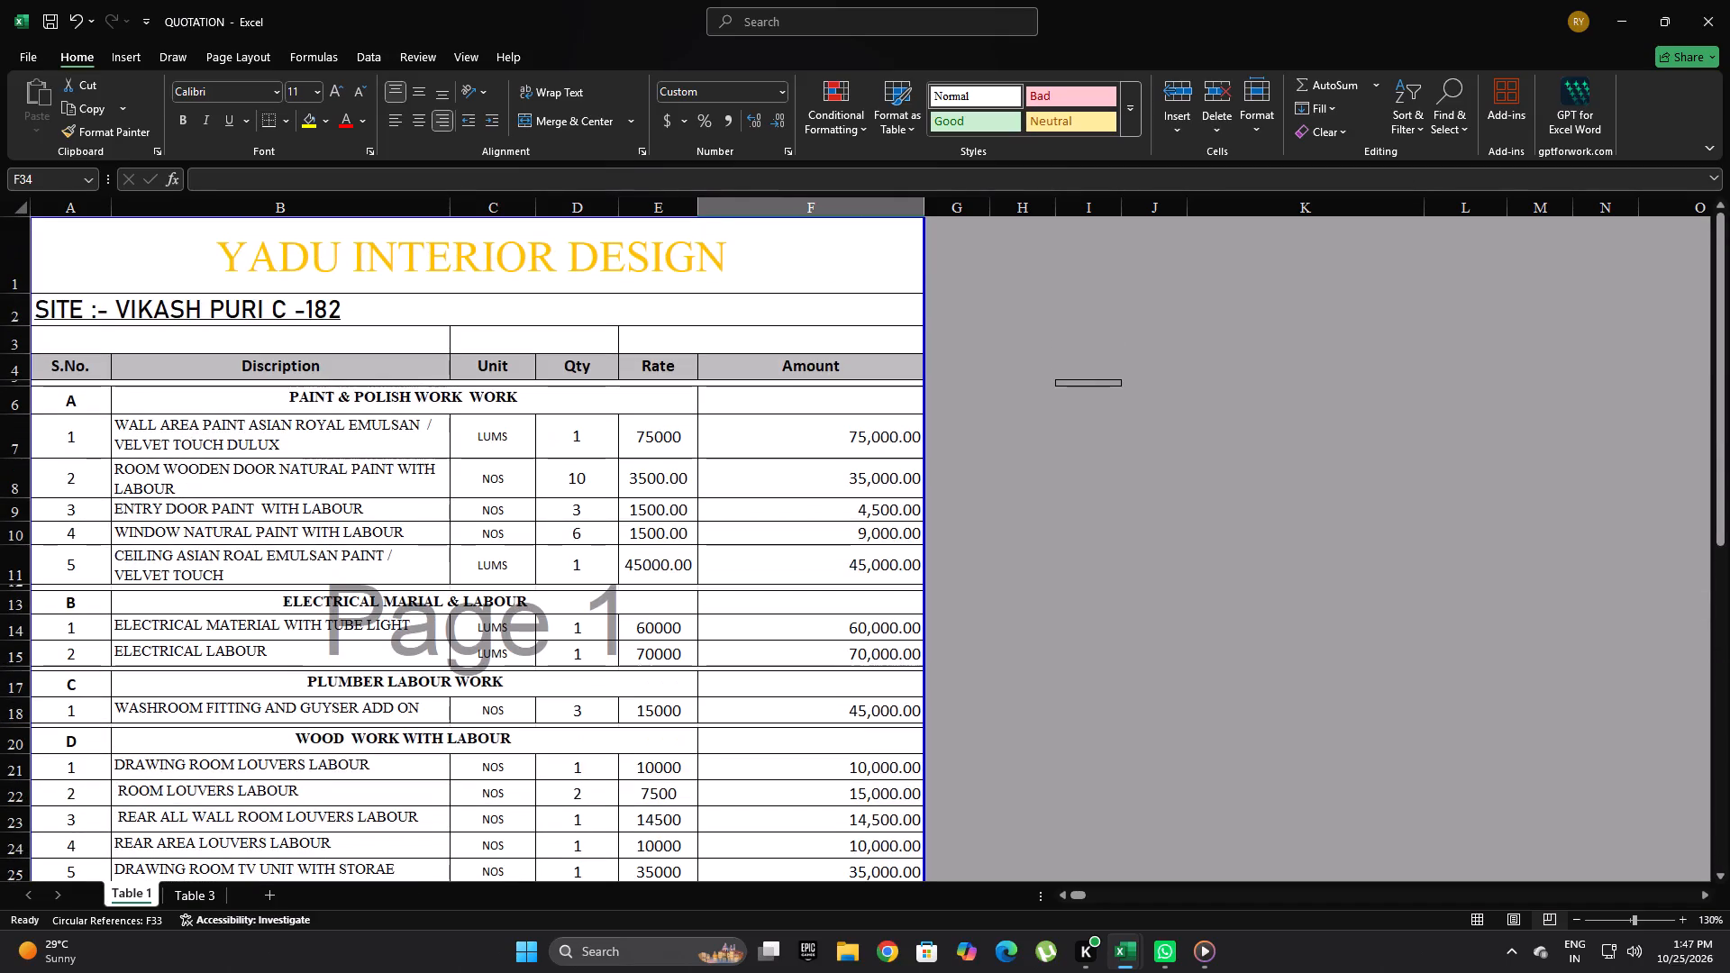
pyautogui.moveTo(1727, 414); pyautogui.dragTo(1729, 449)
pyautogui.scroll(-1, 1185, 644)
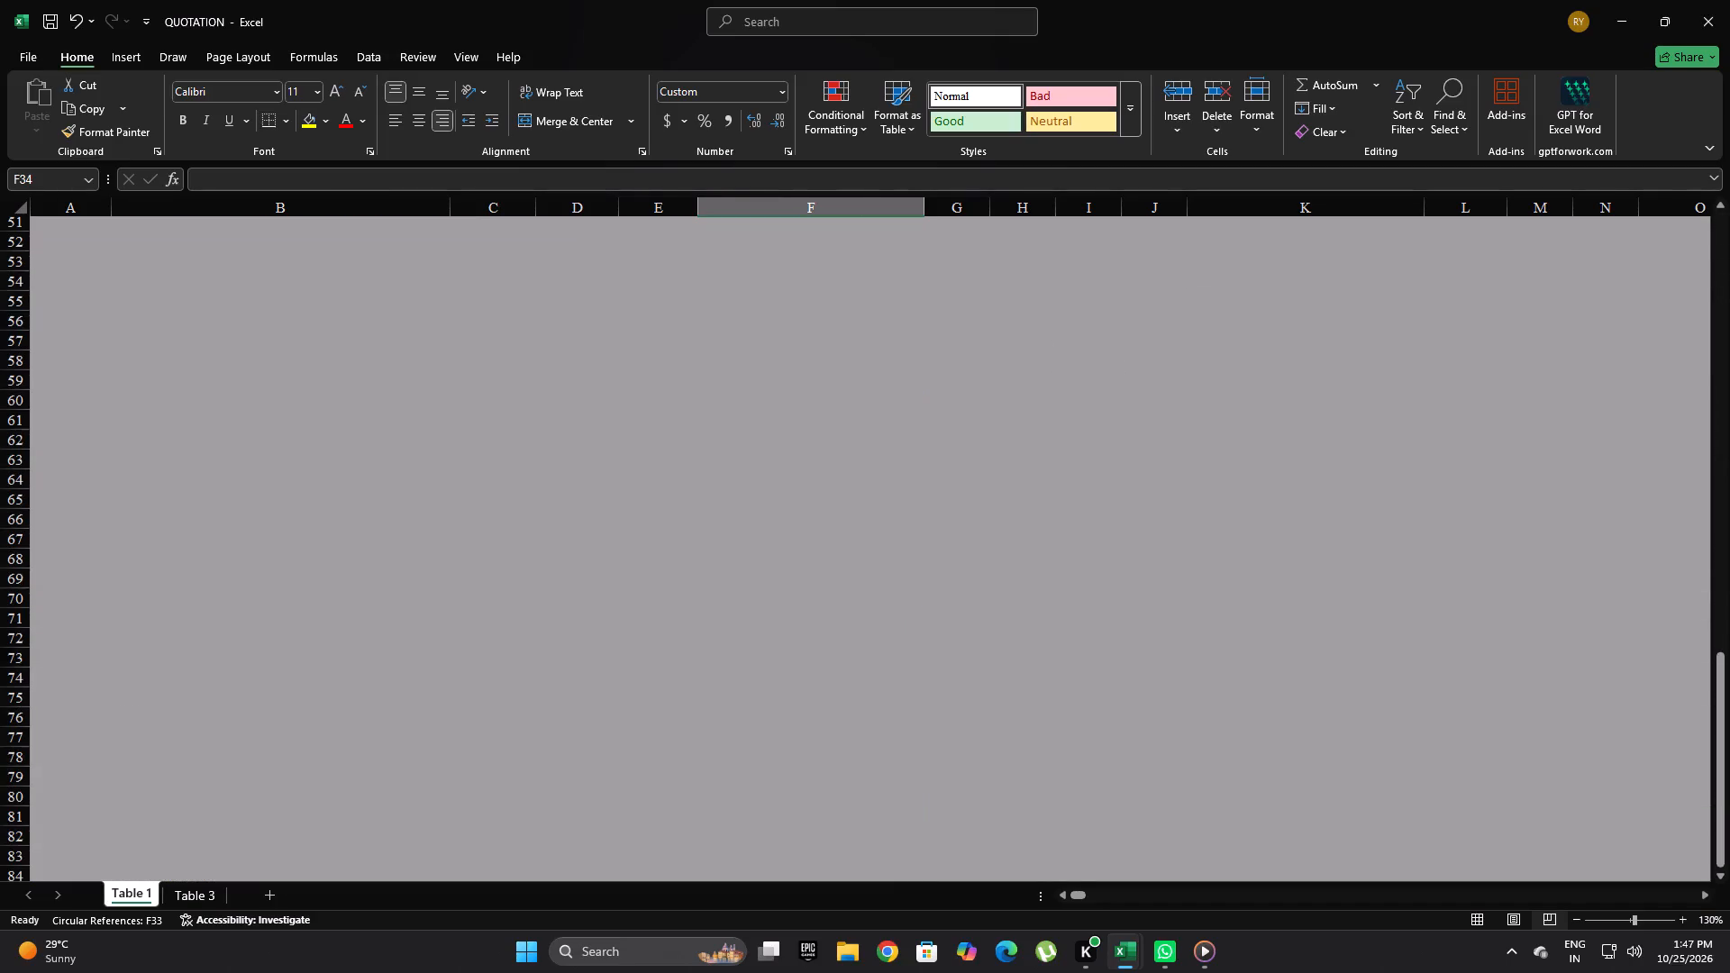
pyautogui.moveTo(1729, 704); pyautogui.dragTo(1729, 590)
pyautogui.moveTo(1725, 670); pyautogui.dragTo(1727, 450)
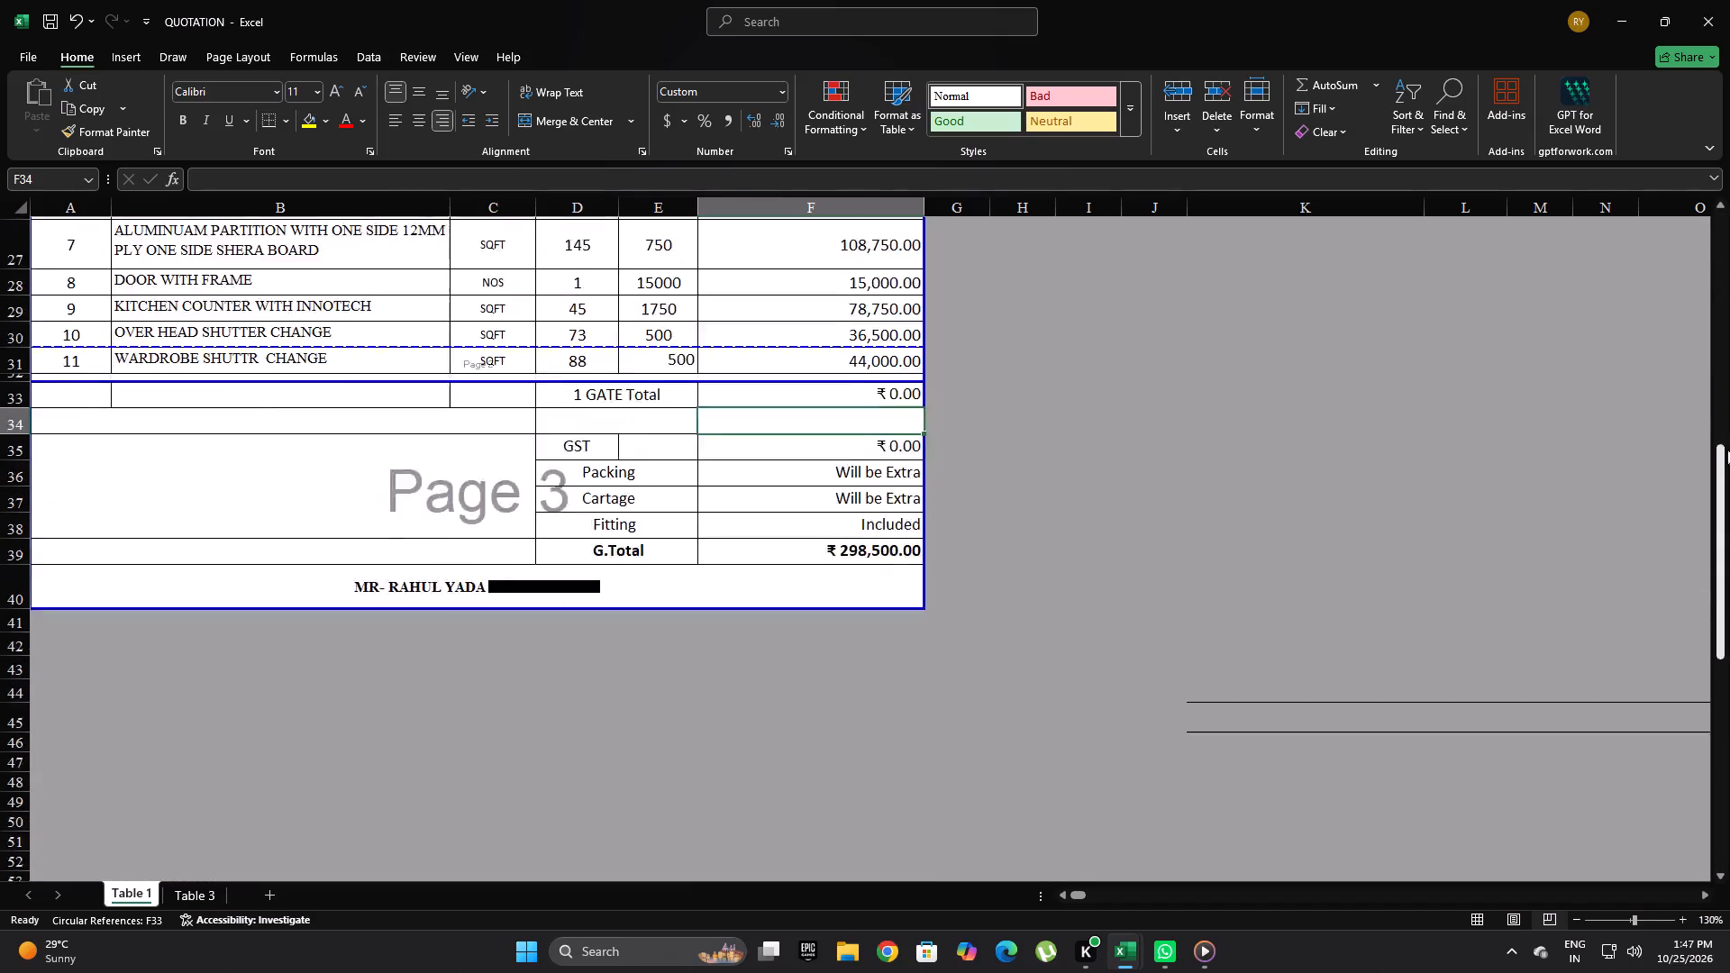
pyautogui.moveTo(1727, 450); pyautogui.dragTo(1726, 422)
pyautogui.click(833, 509)
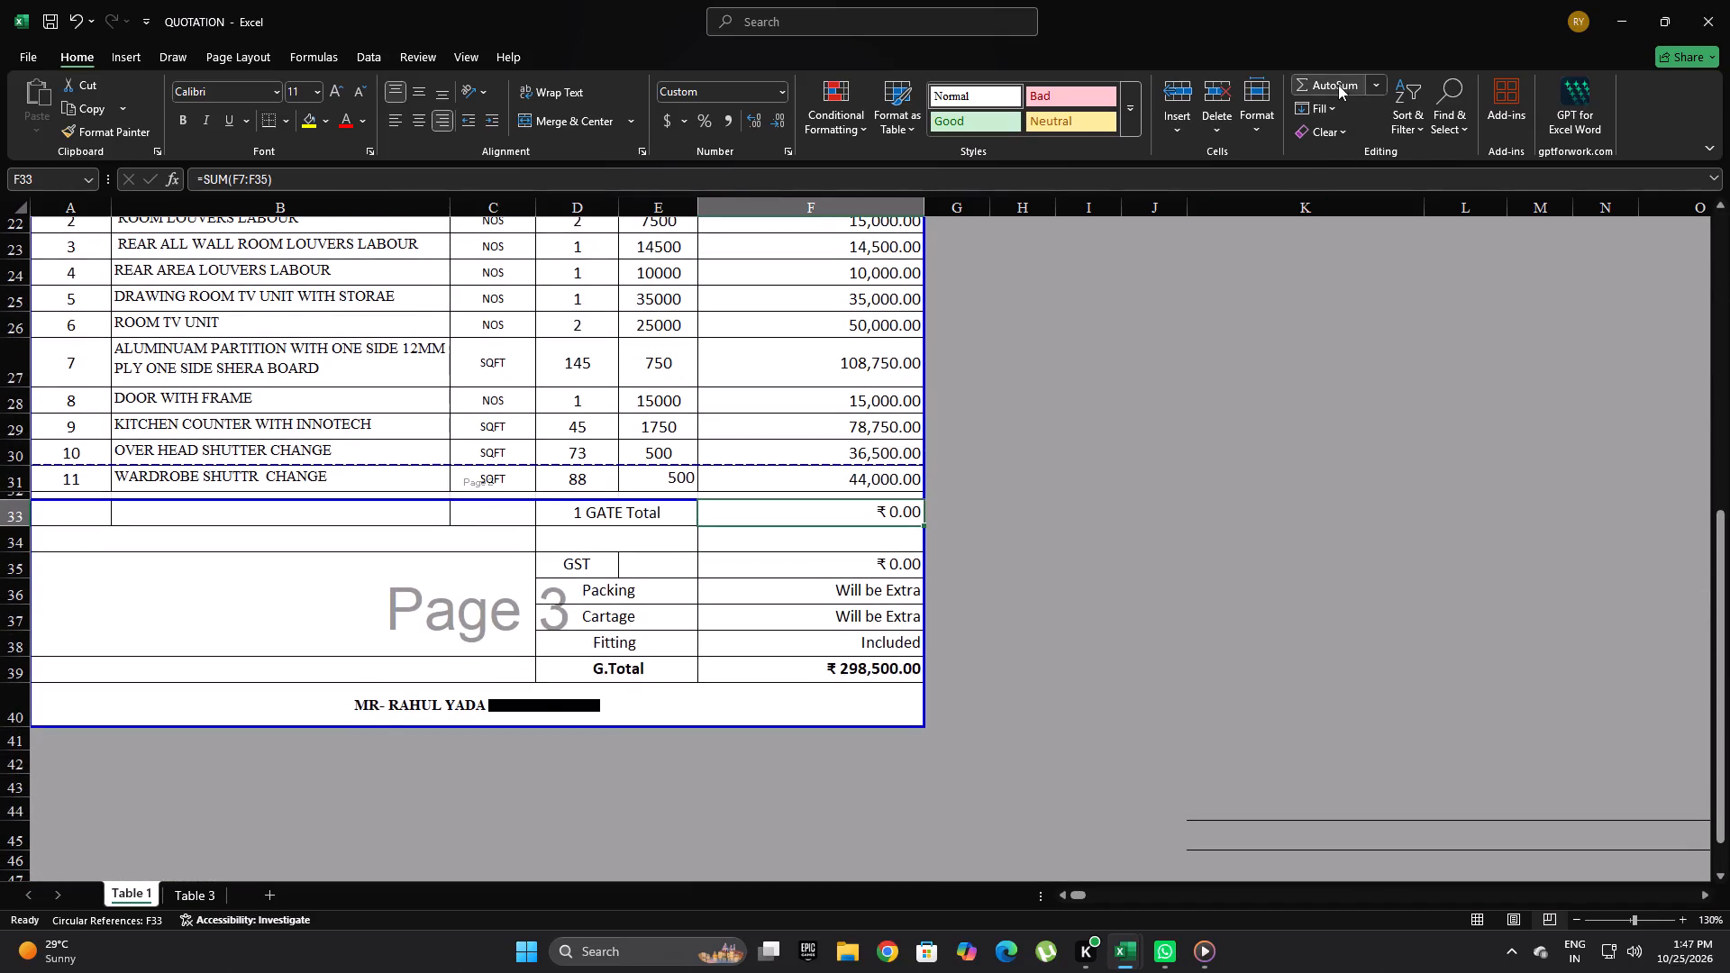
pyautogui.click(1336, 86)
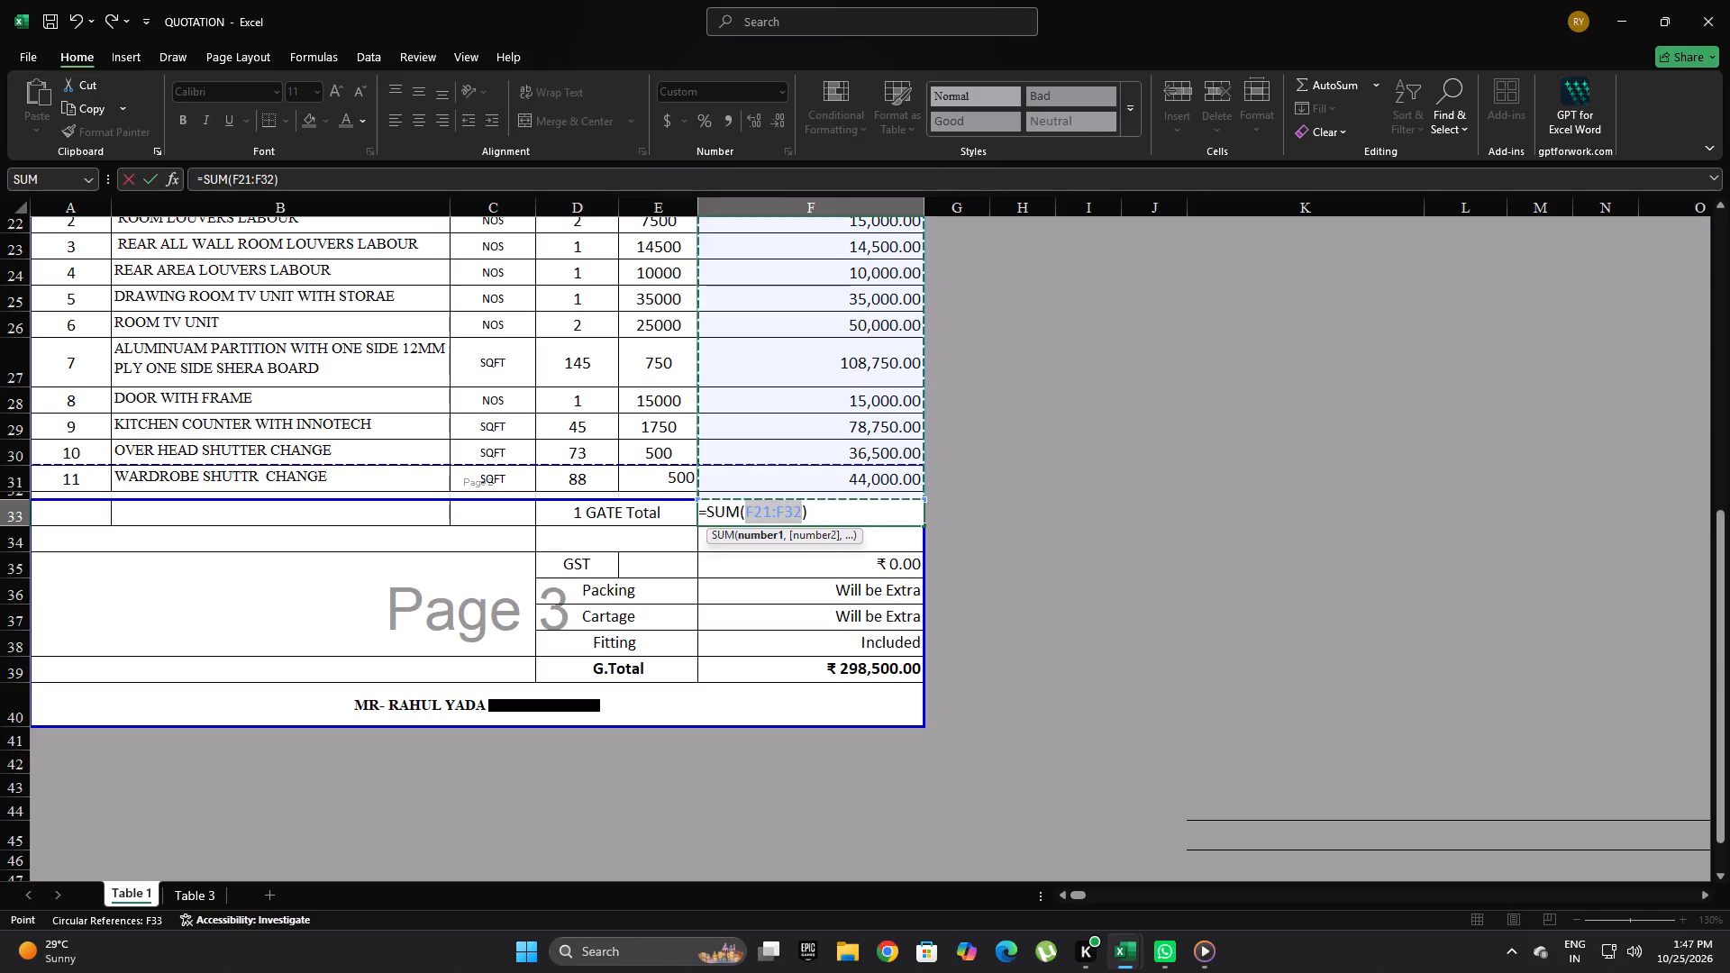
pyautogui.press('Return')
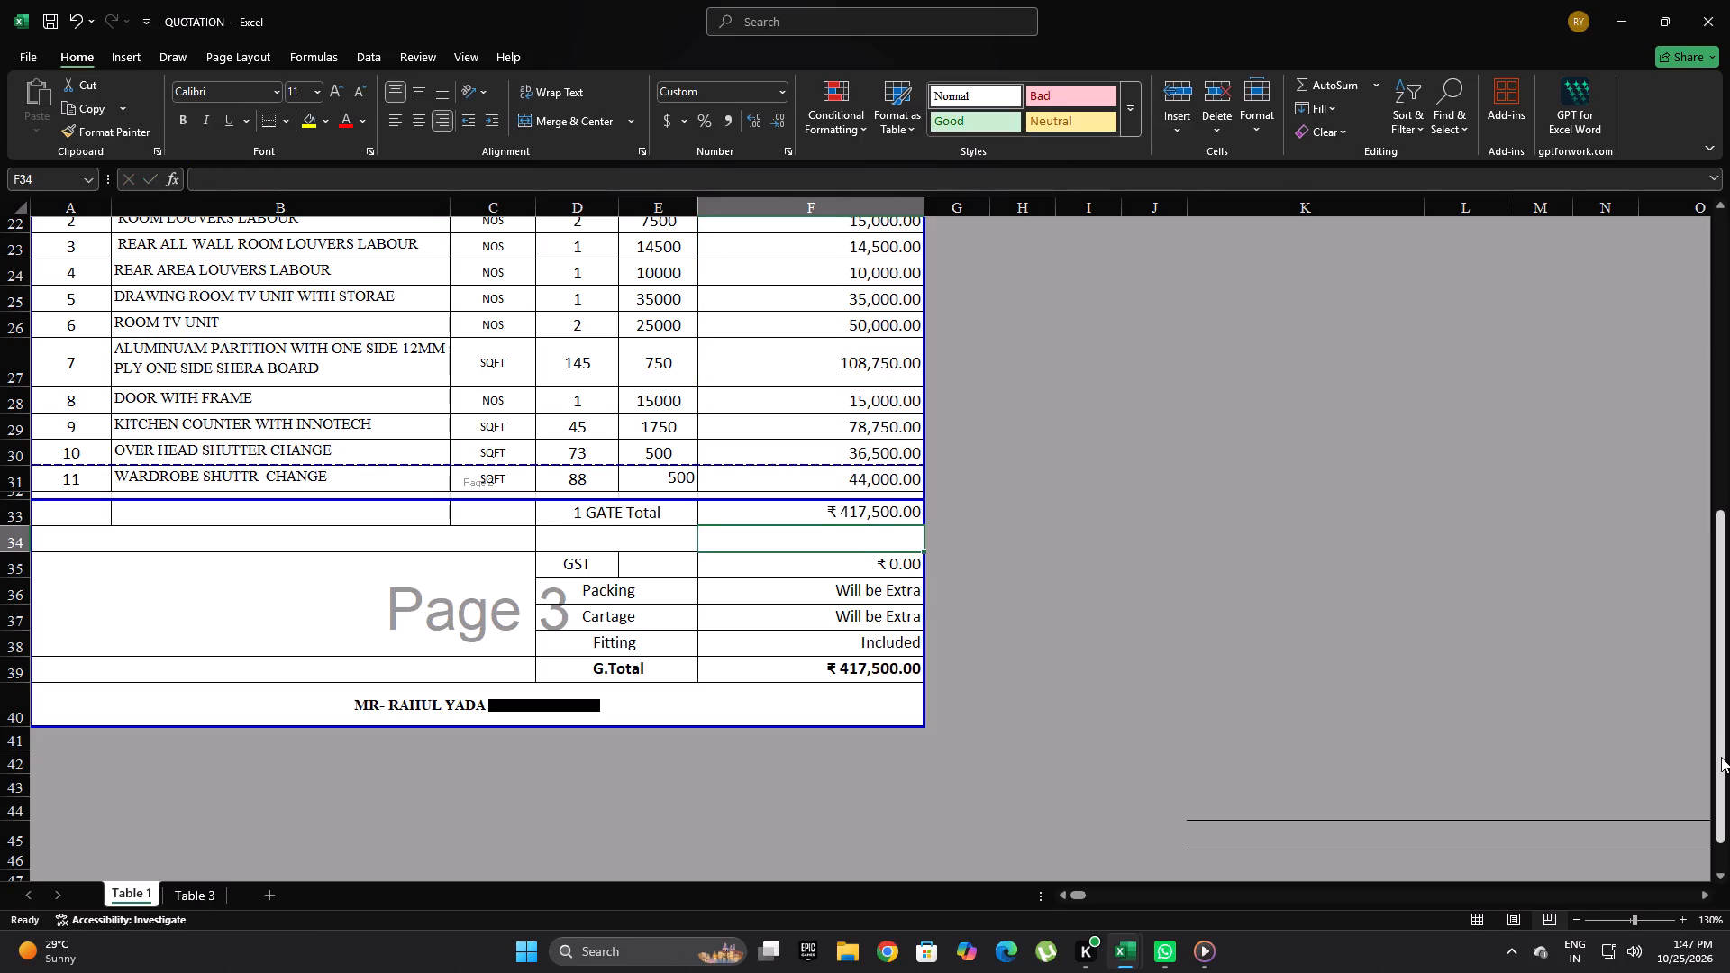
# Centre the section D rates in cells E21 to E31 horizontally.
pyautogui.moveTo(1721, 757); pyautogui.dragTo(1729, 592)
pyautogui.moveTo(644, 795); pyautogui.dragTo(649, 562)
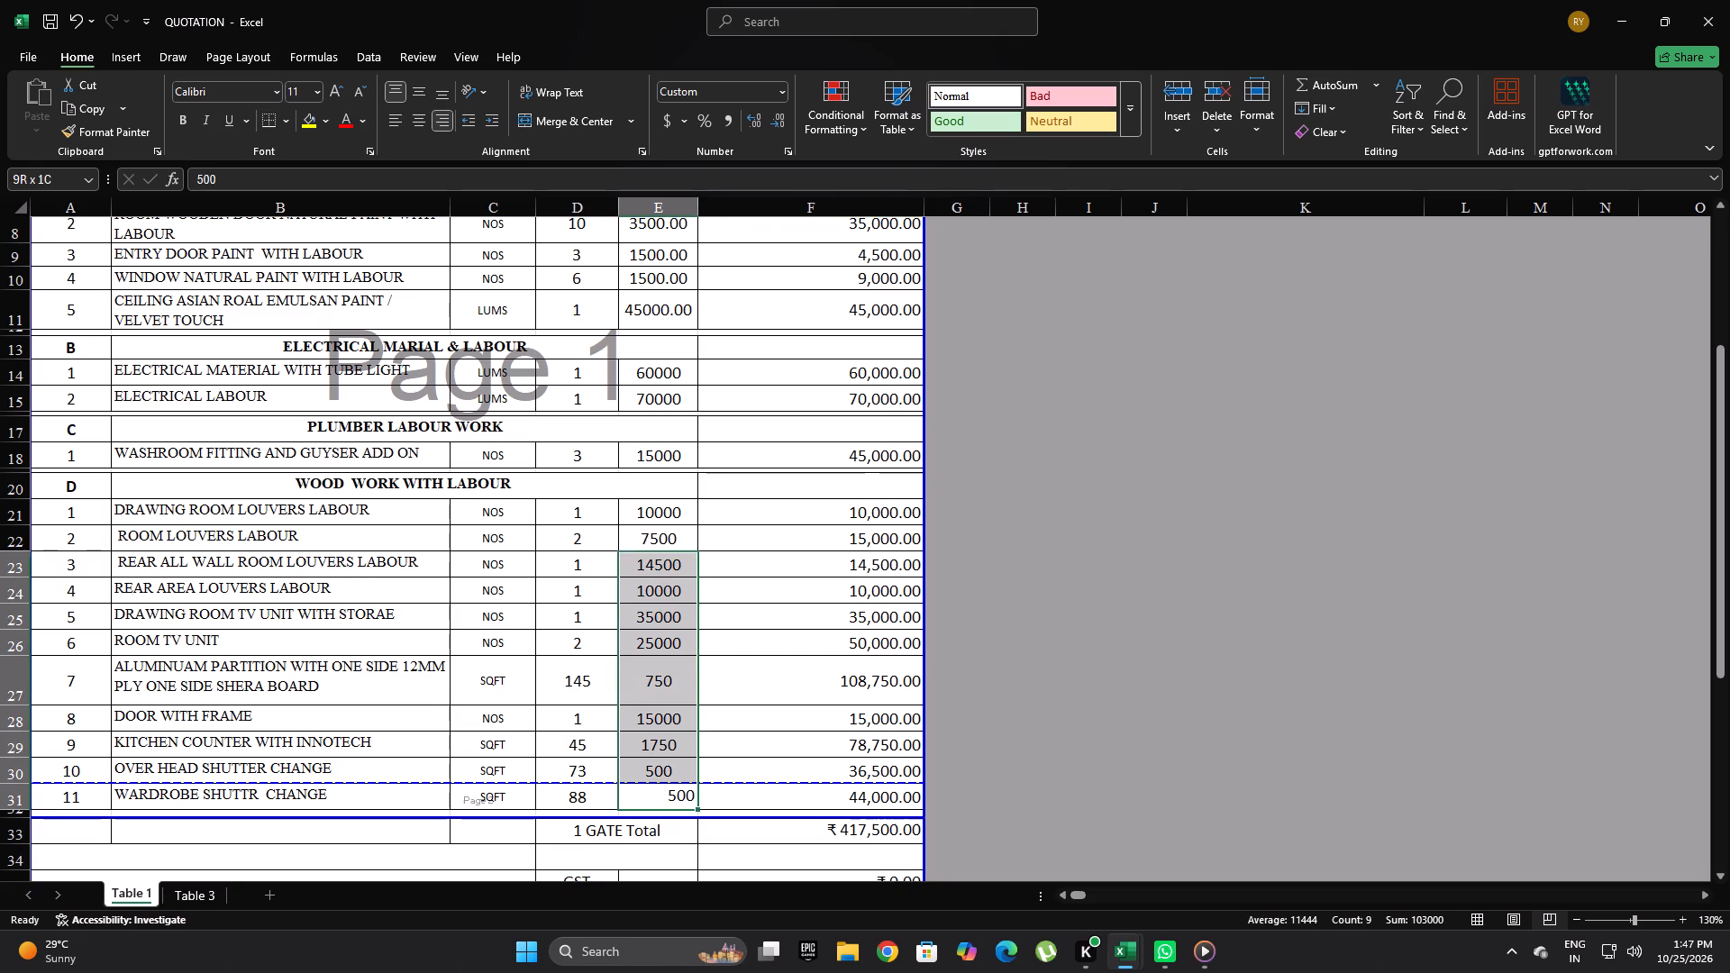
pyautogui.moveTo(649, 562); pyautogui.dragTo(649, 515)
pyautogui.click(416, 119)
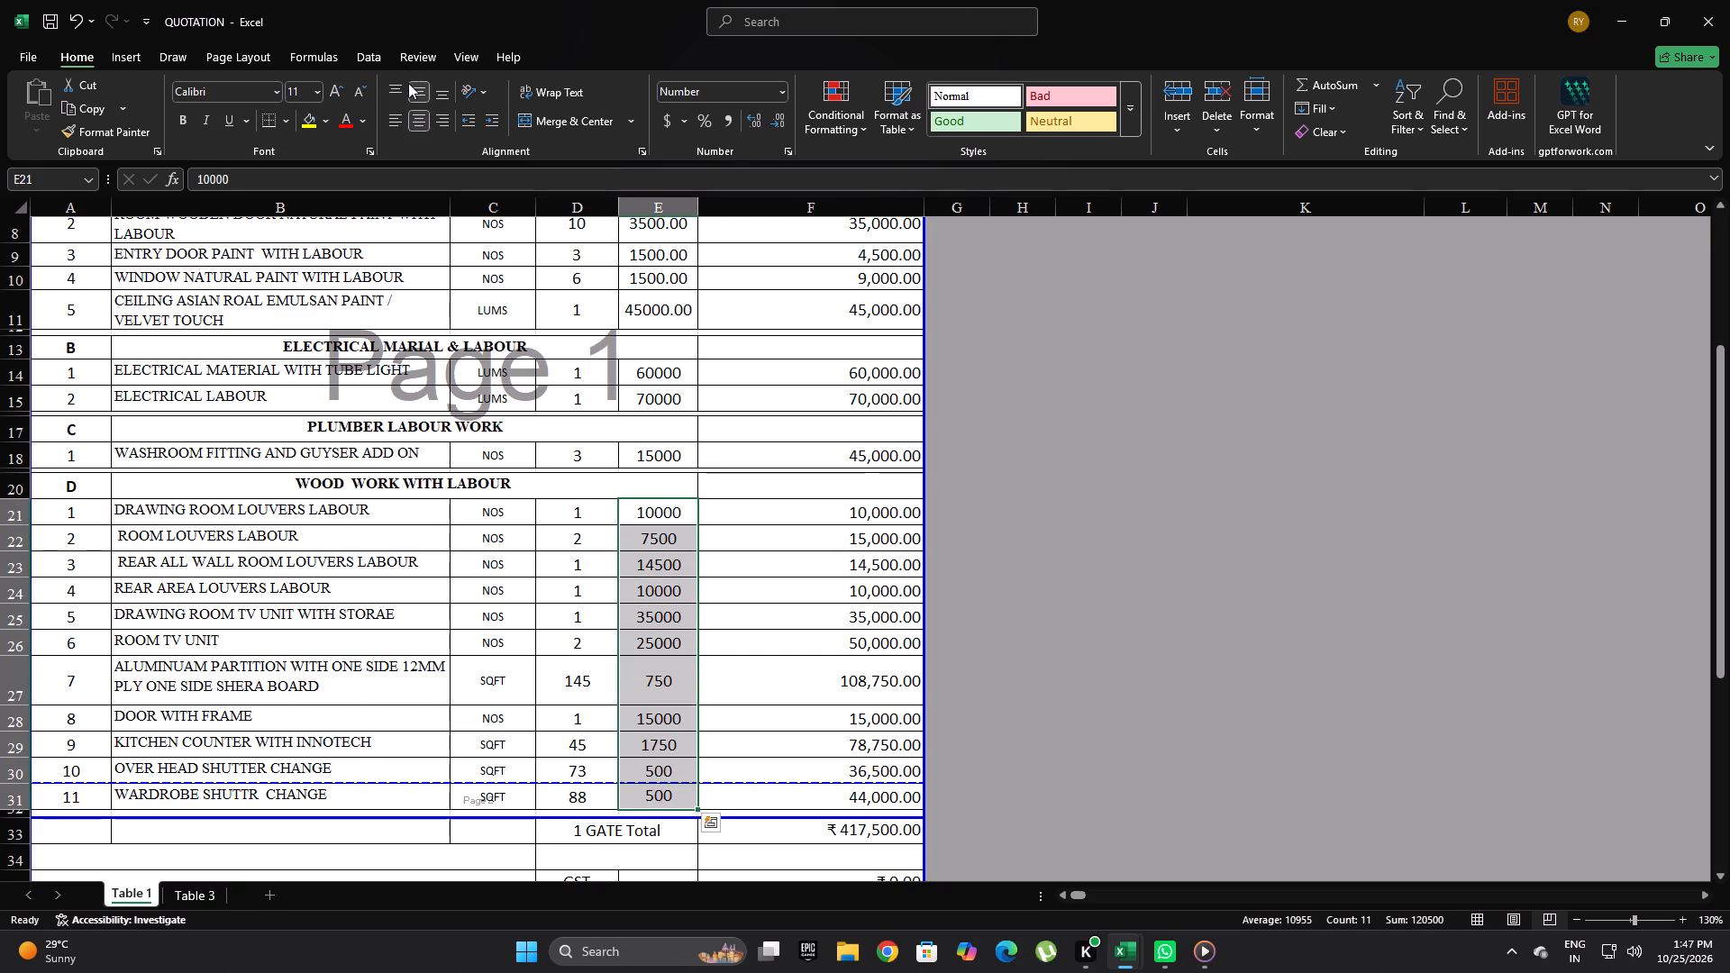
# Change the start of the 1 GATE Total sum range so the formula reads =SUM(F6:F32).
pyautogui.click(817, 568)
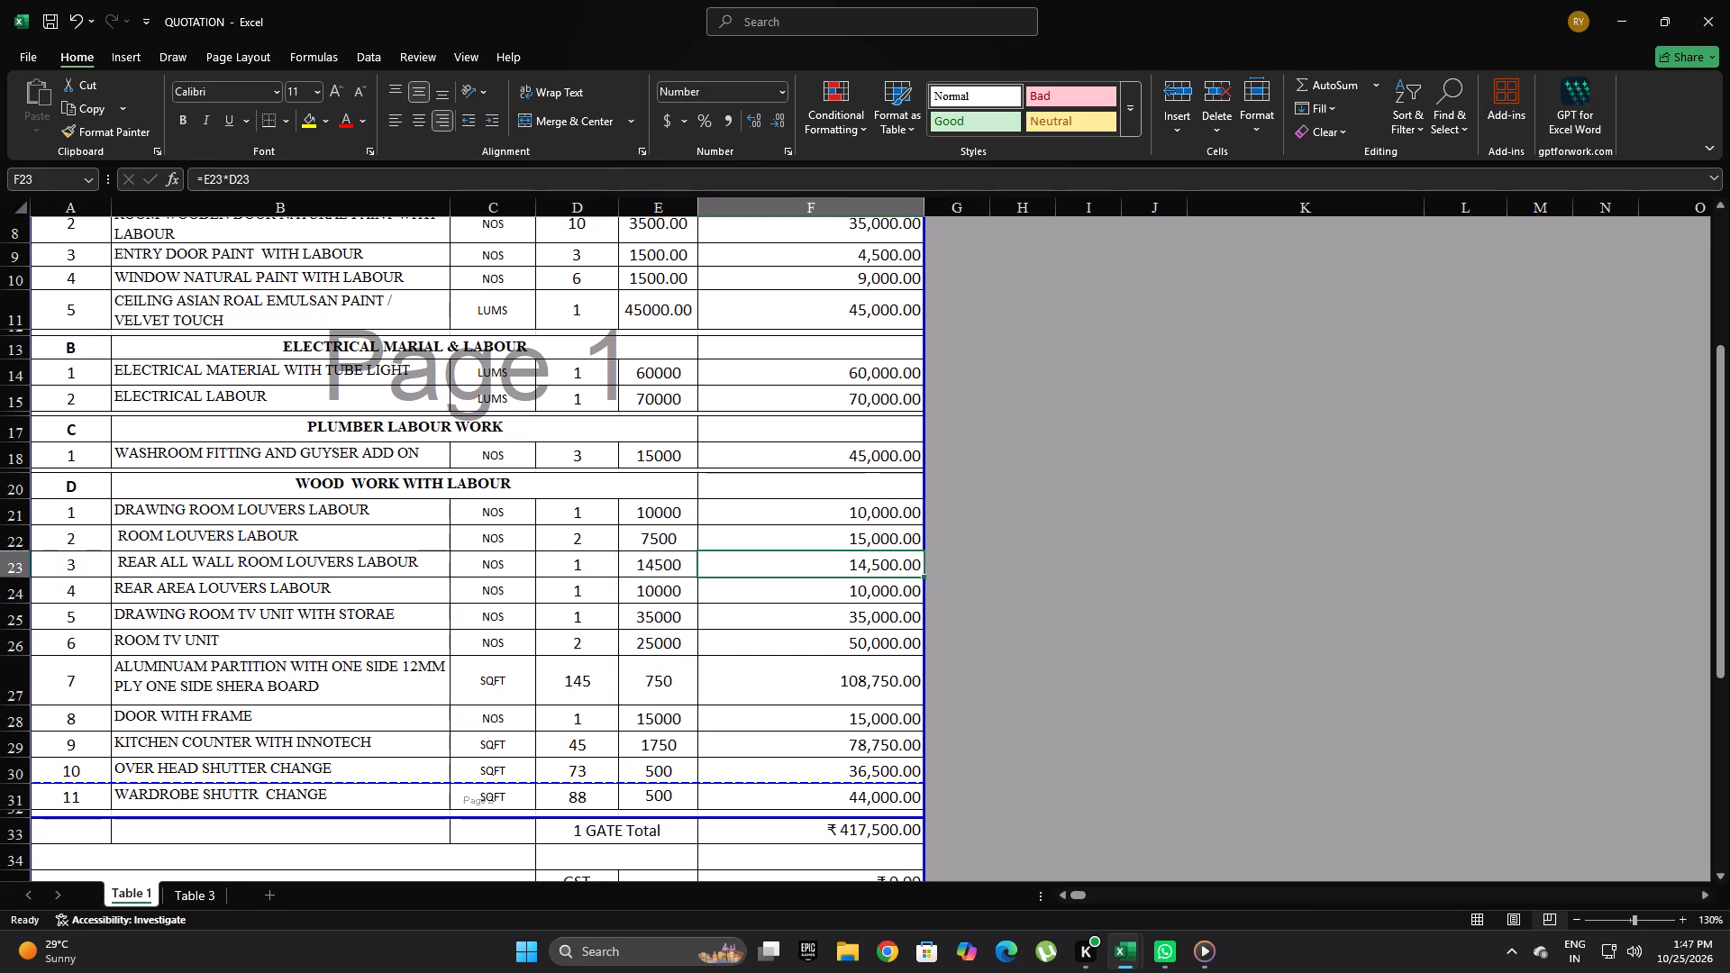
pyautogui.click(810, 833)
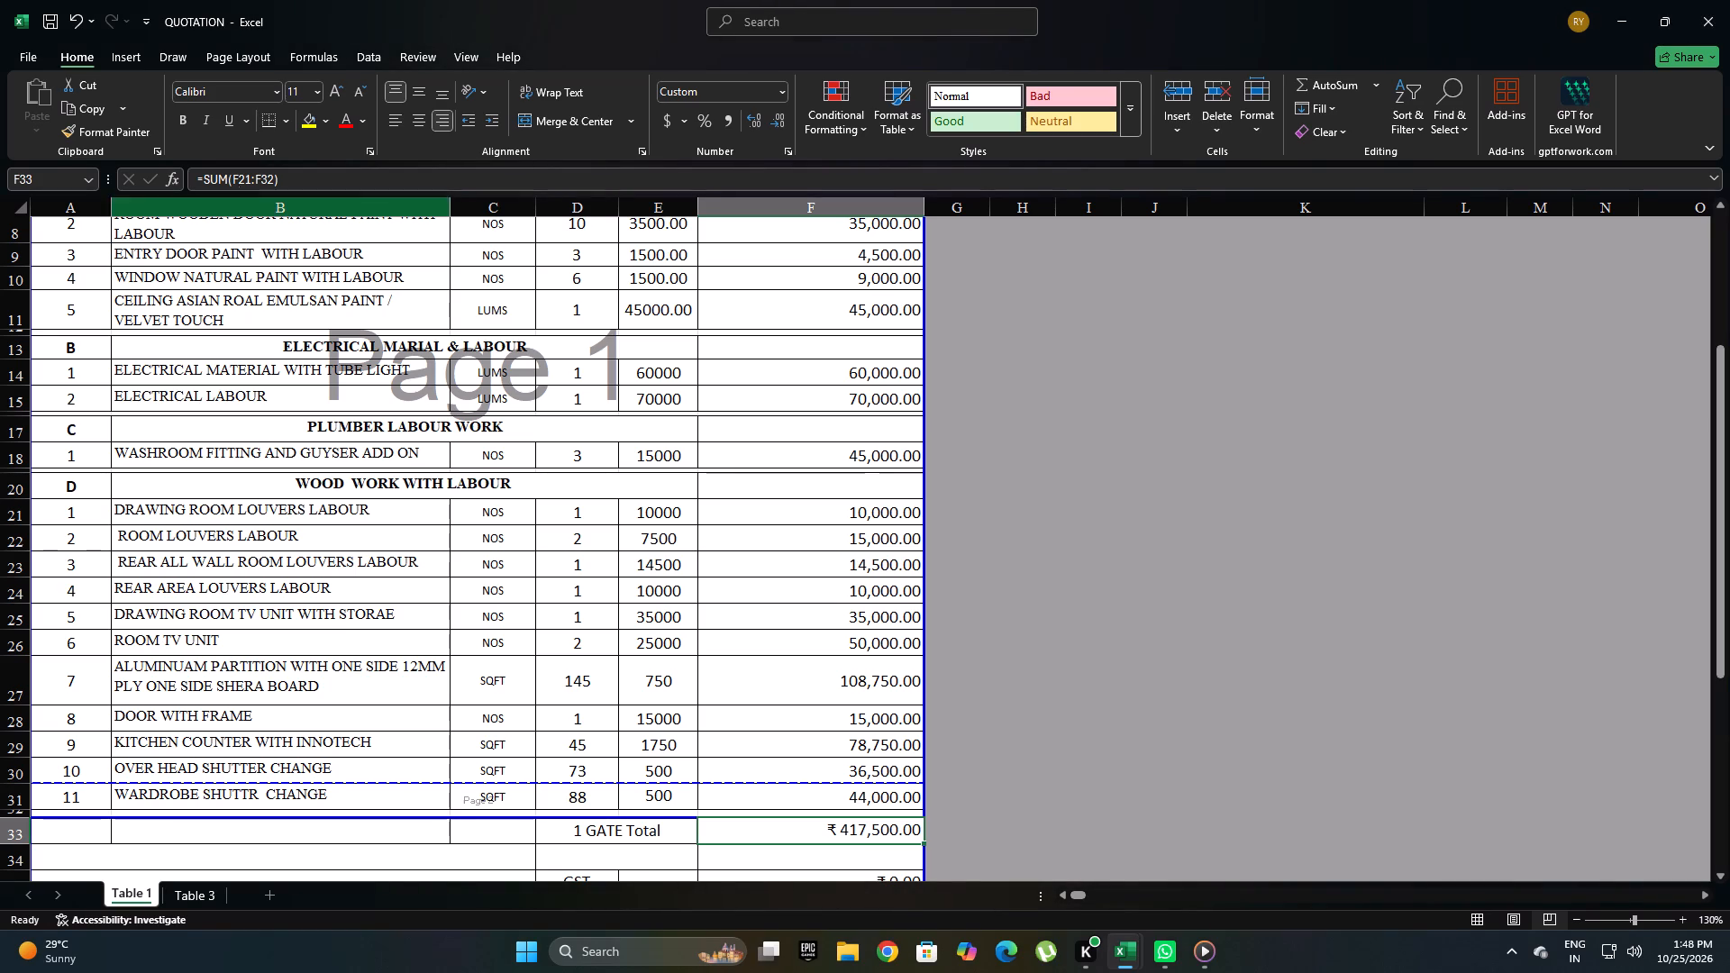
pyautogui.click(250, 176)
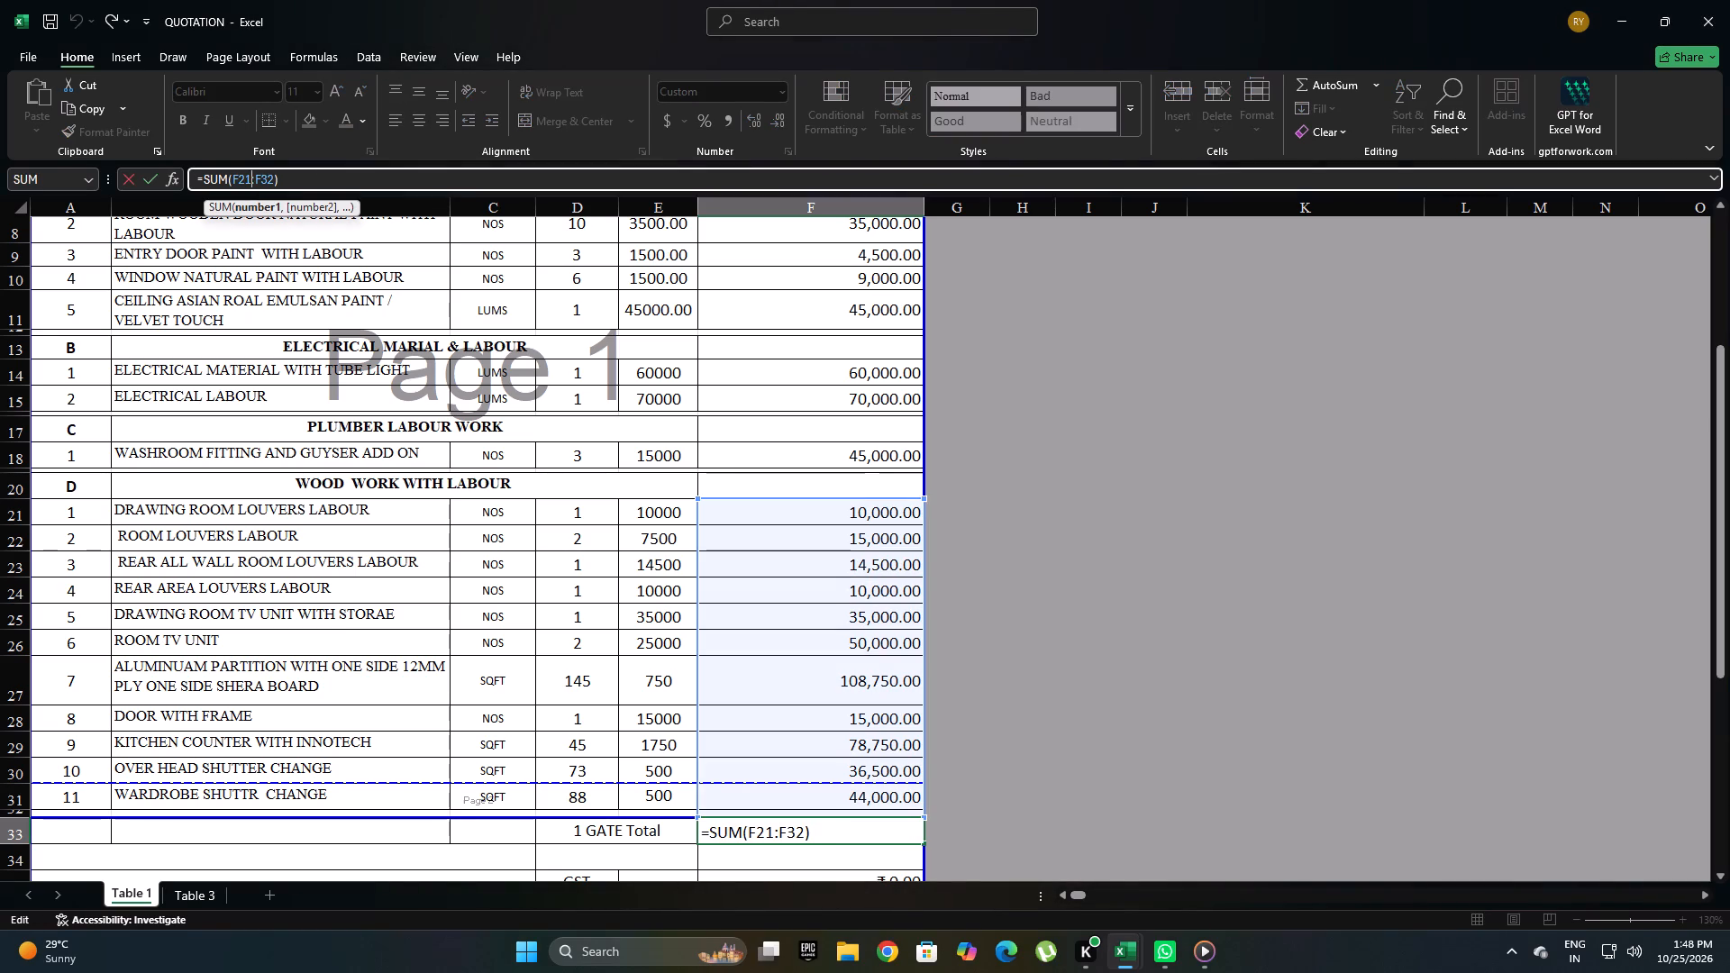
pyautogui.press('BackSpace')
pyautogui.press('BackSpace')
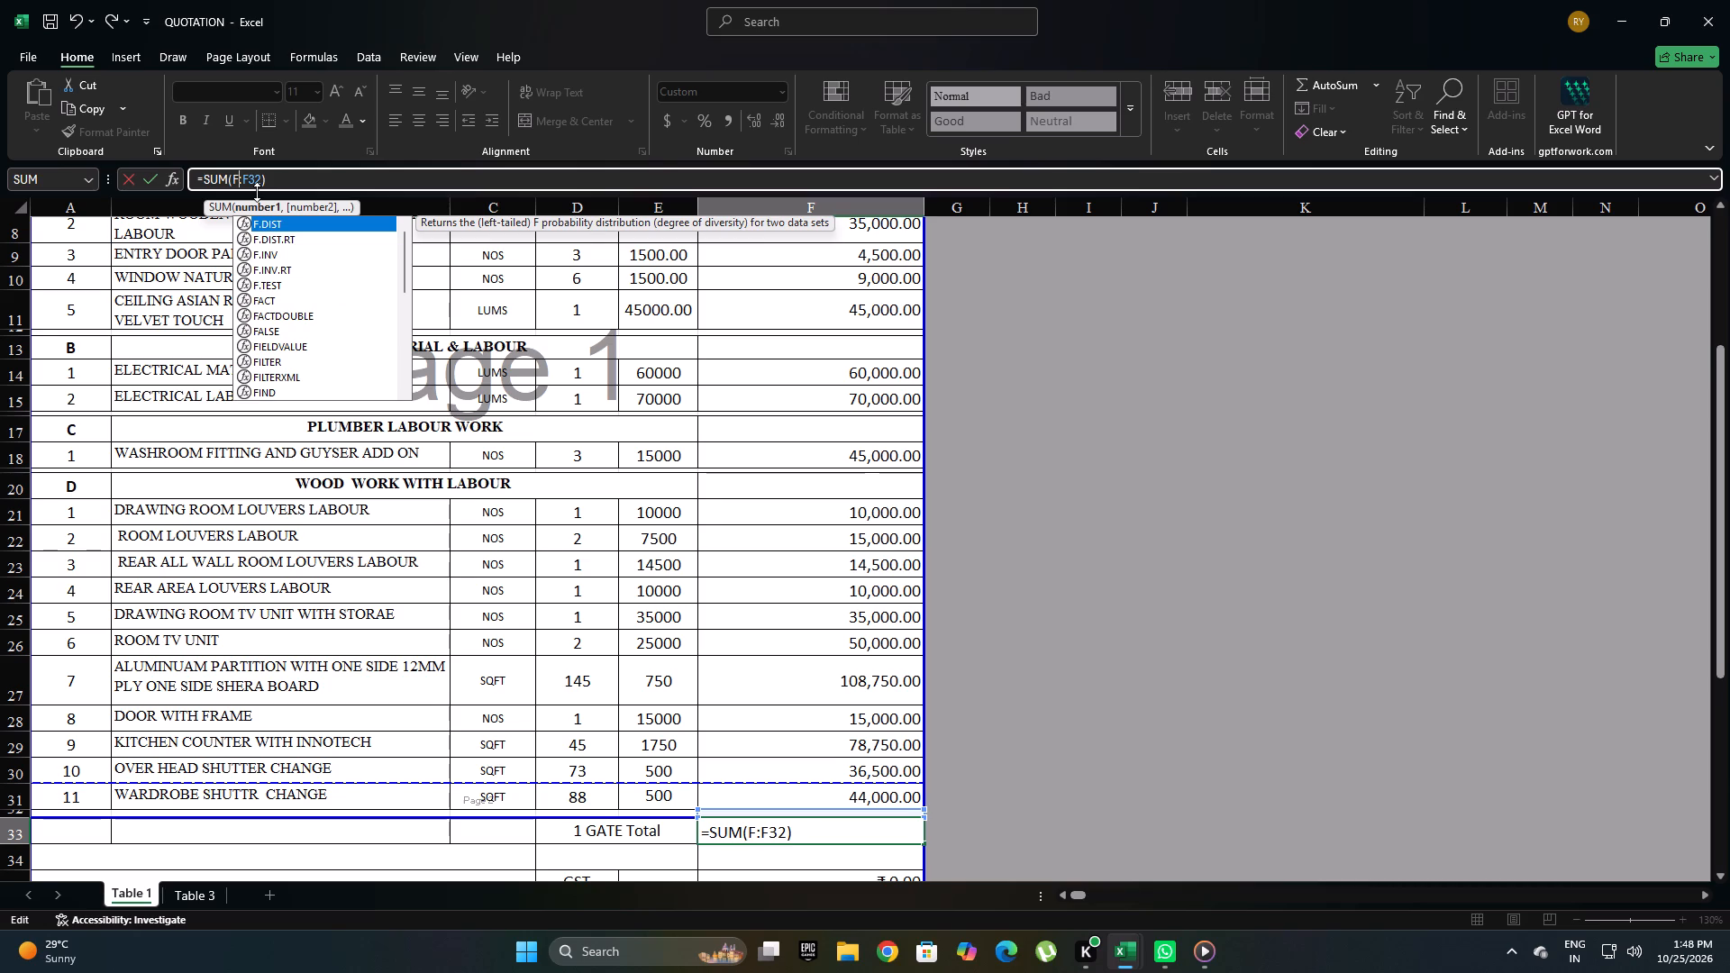
pyautogui.press('6')
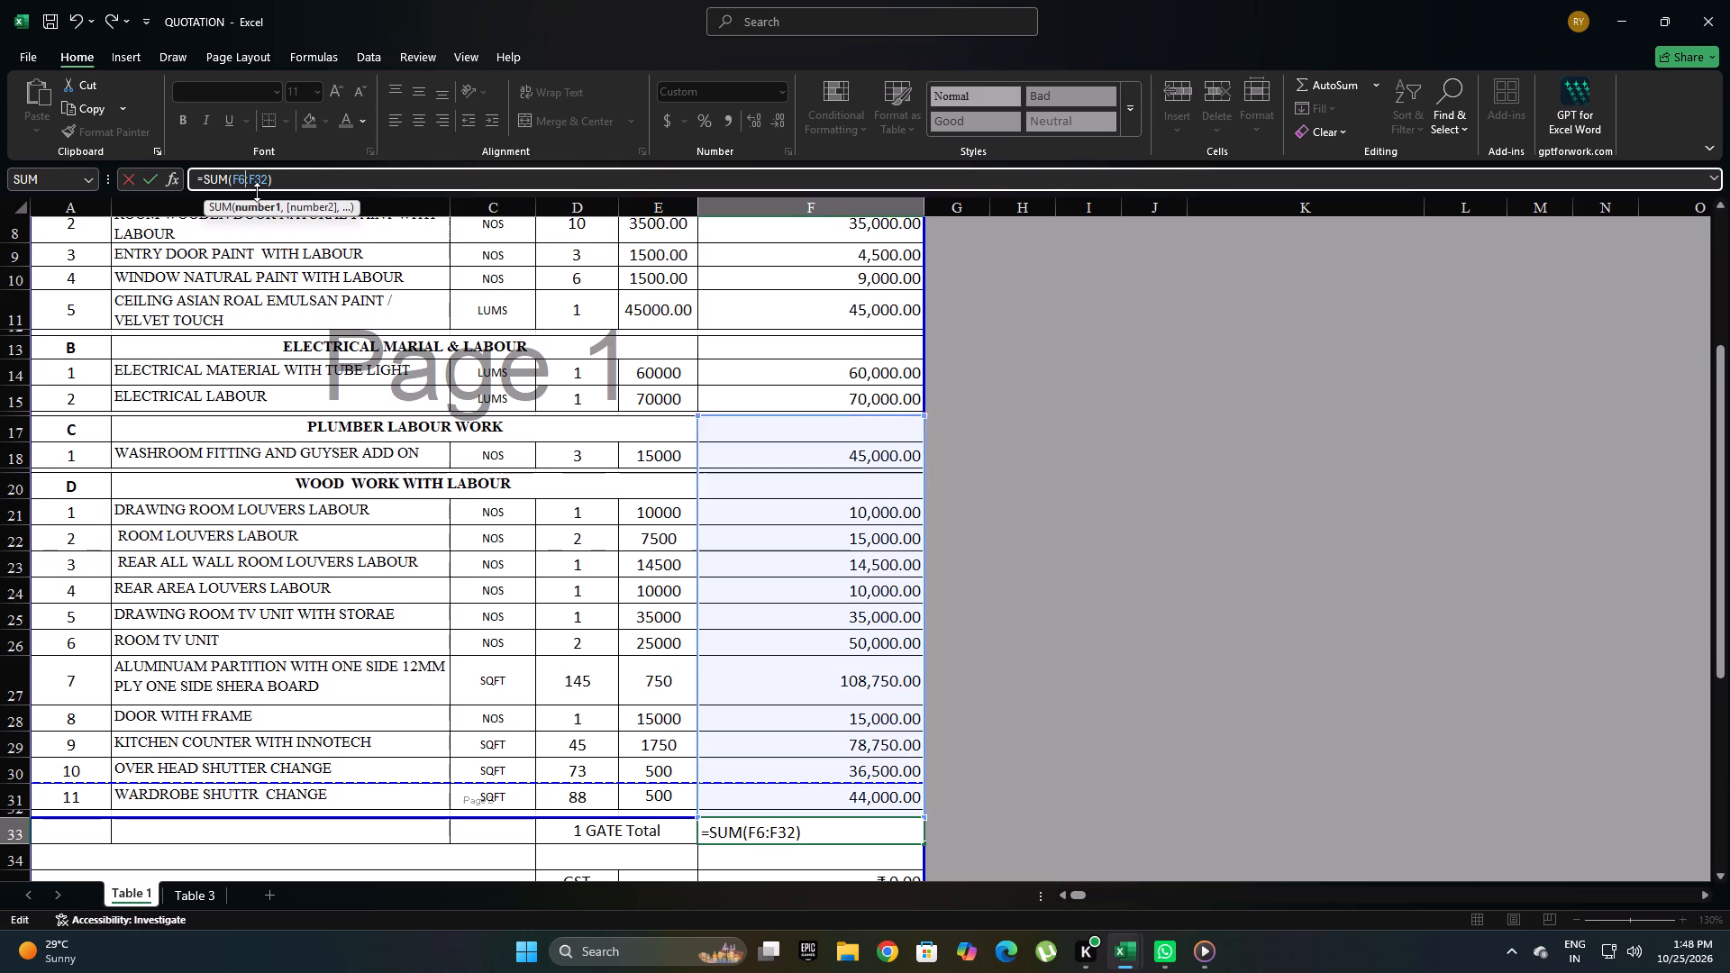
pyautogui.press('Return')
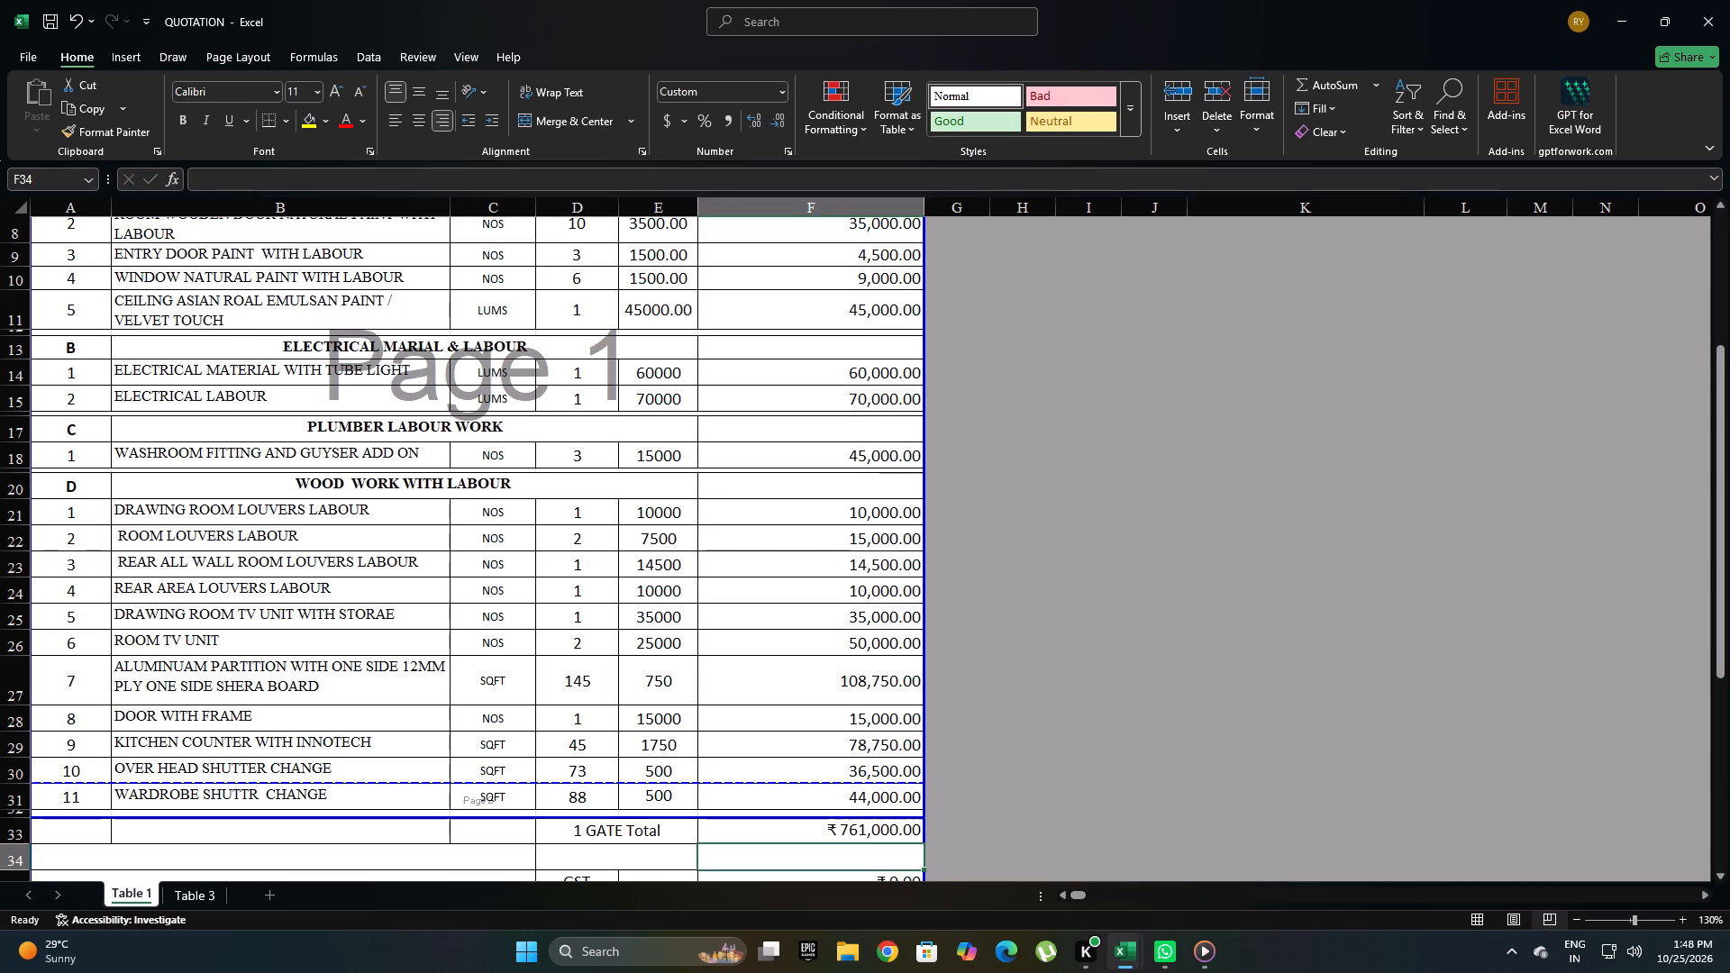
# Select the amounts from F7 to F31 to check their sum against the 1 GATE Total, and review the quotation rows.
pyautogui.moveTo(1720, 556); pyautogui.dragTo(1708, 478)
pyautogui.moveTo(786, 327); pyautogui.dragTo(789, 356)
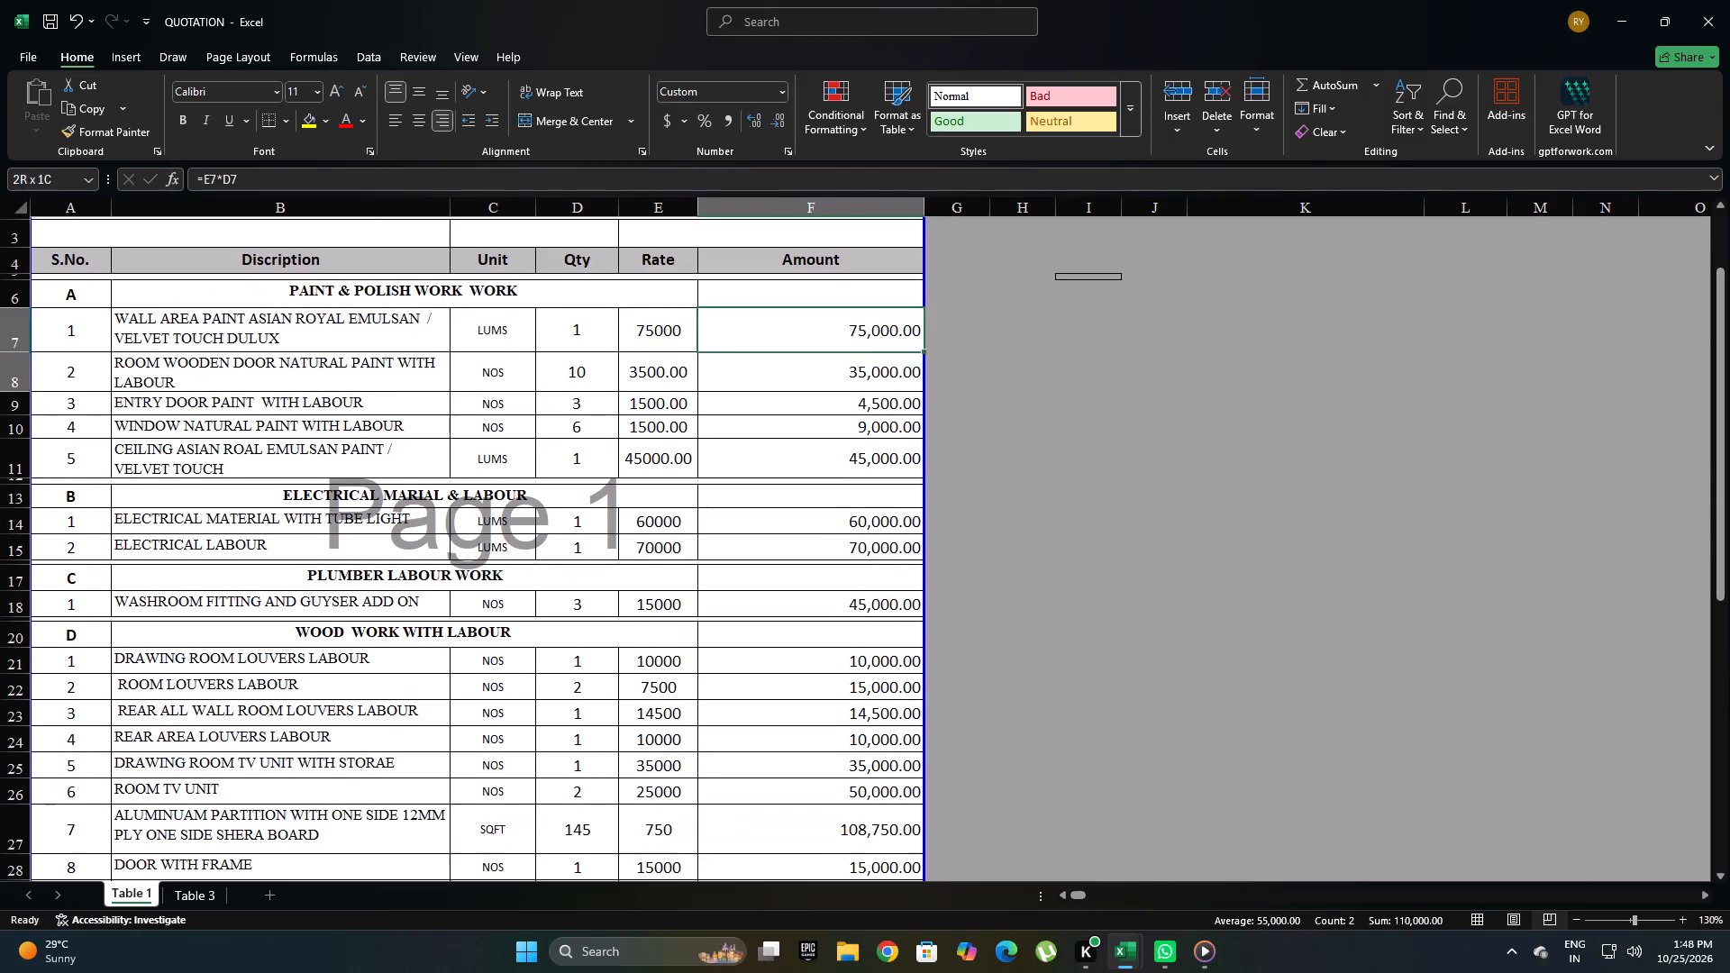
pyautogui.moveTo(789, 356); pyautogui.dragTo(801, 905)
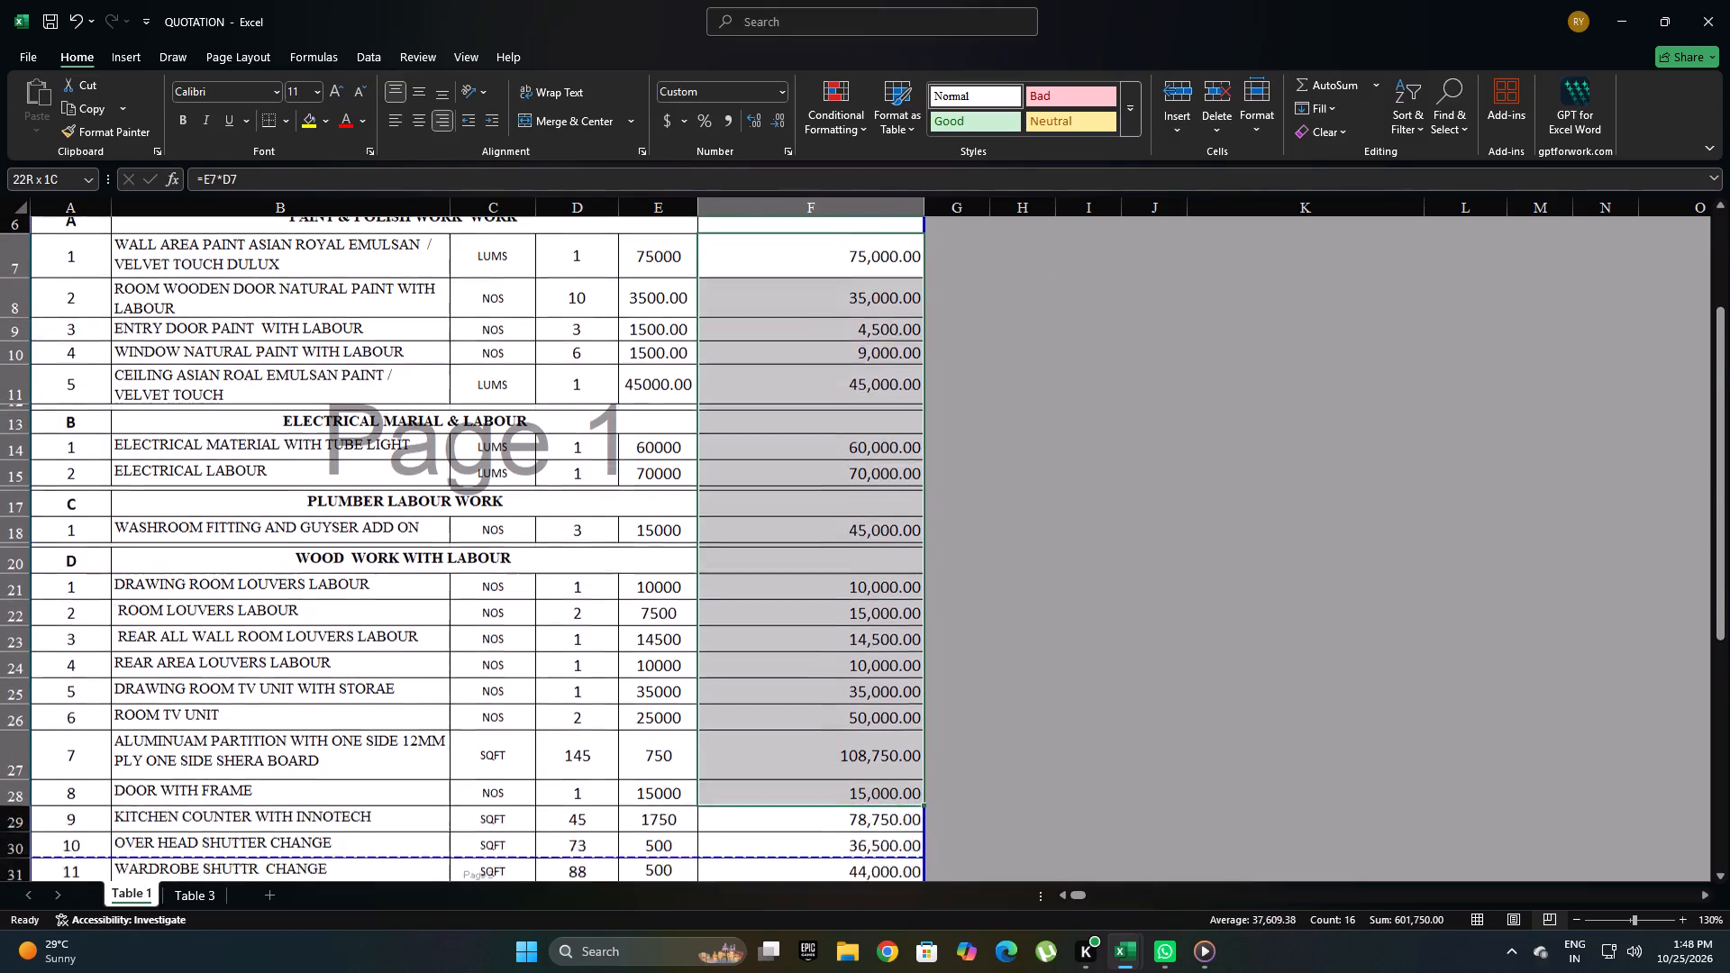
pyautogui.moveTo(801, 905); pyautogui.dragTo(804, 631)
pyautogui.click(805, 687)
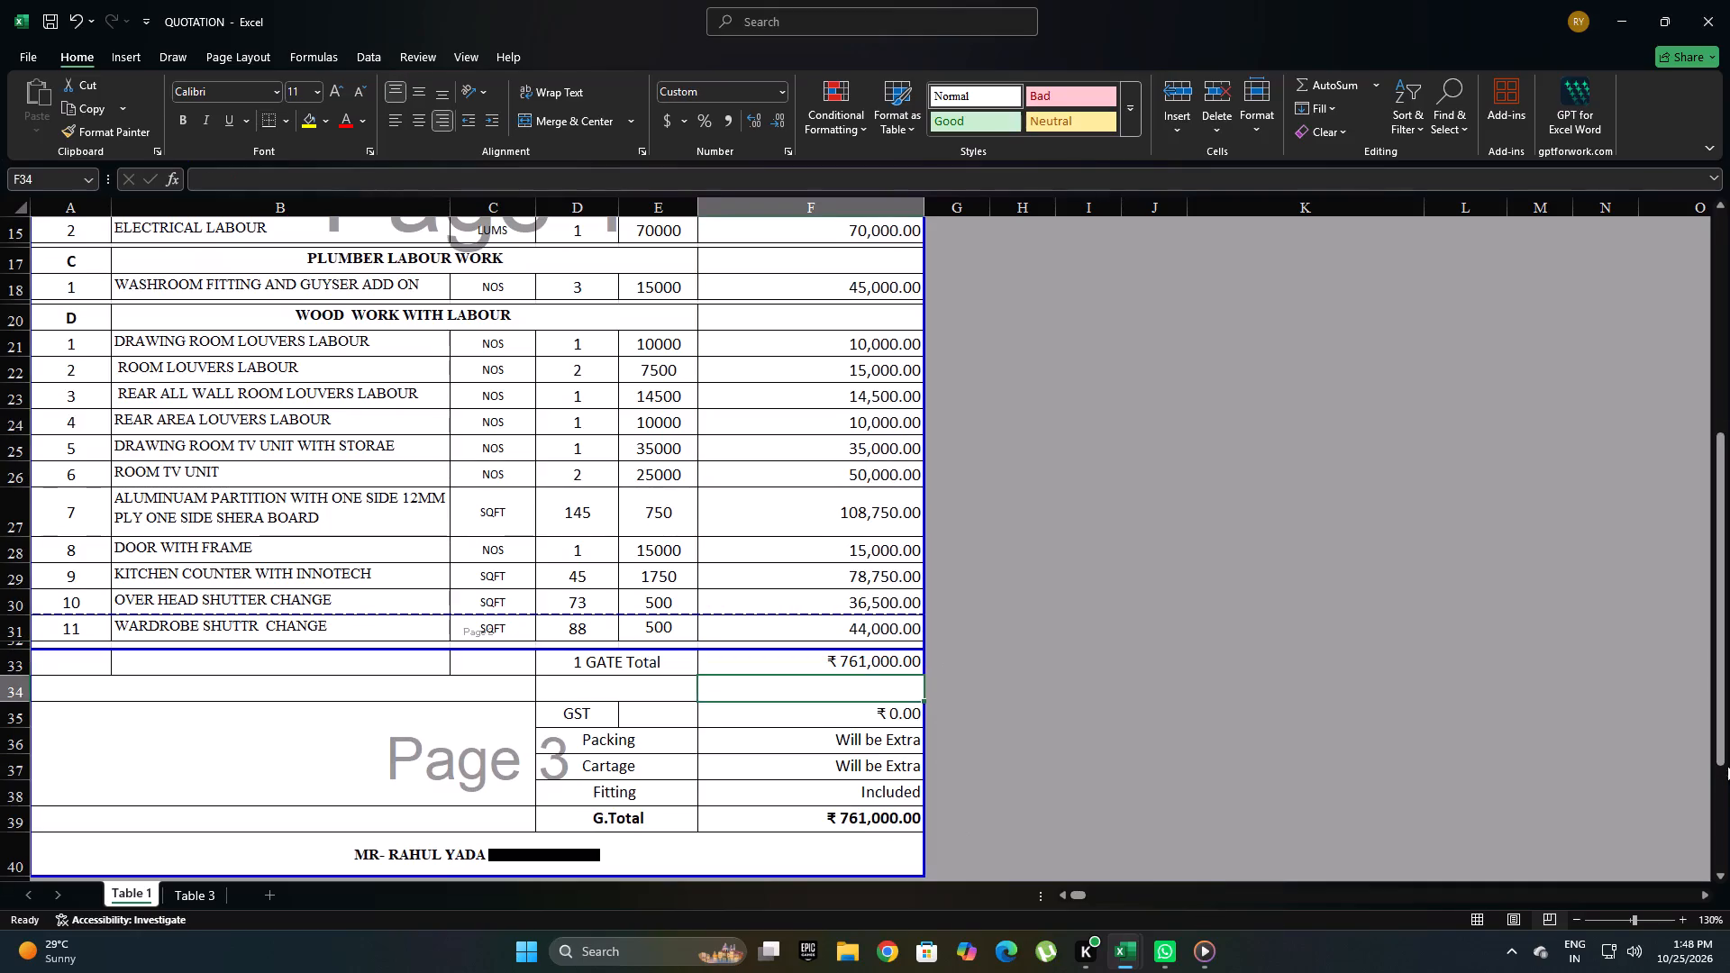
pyautogui.moveTo(1724, 741); pyautogui.dragTo(1729, 653)
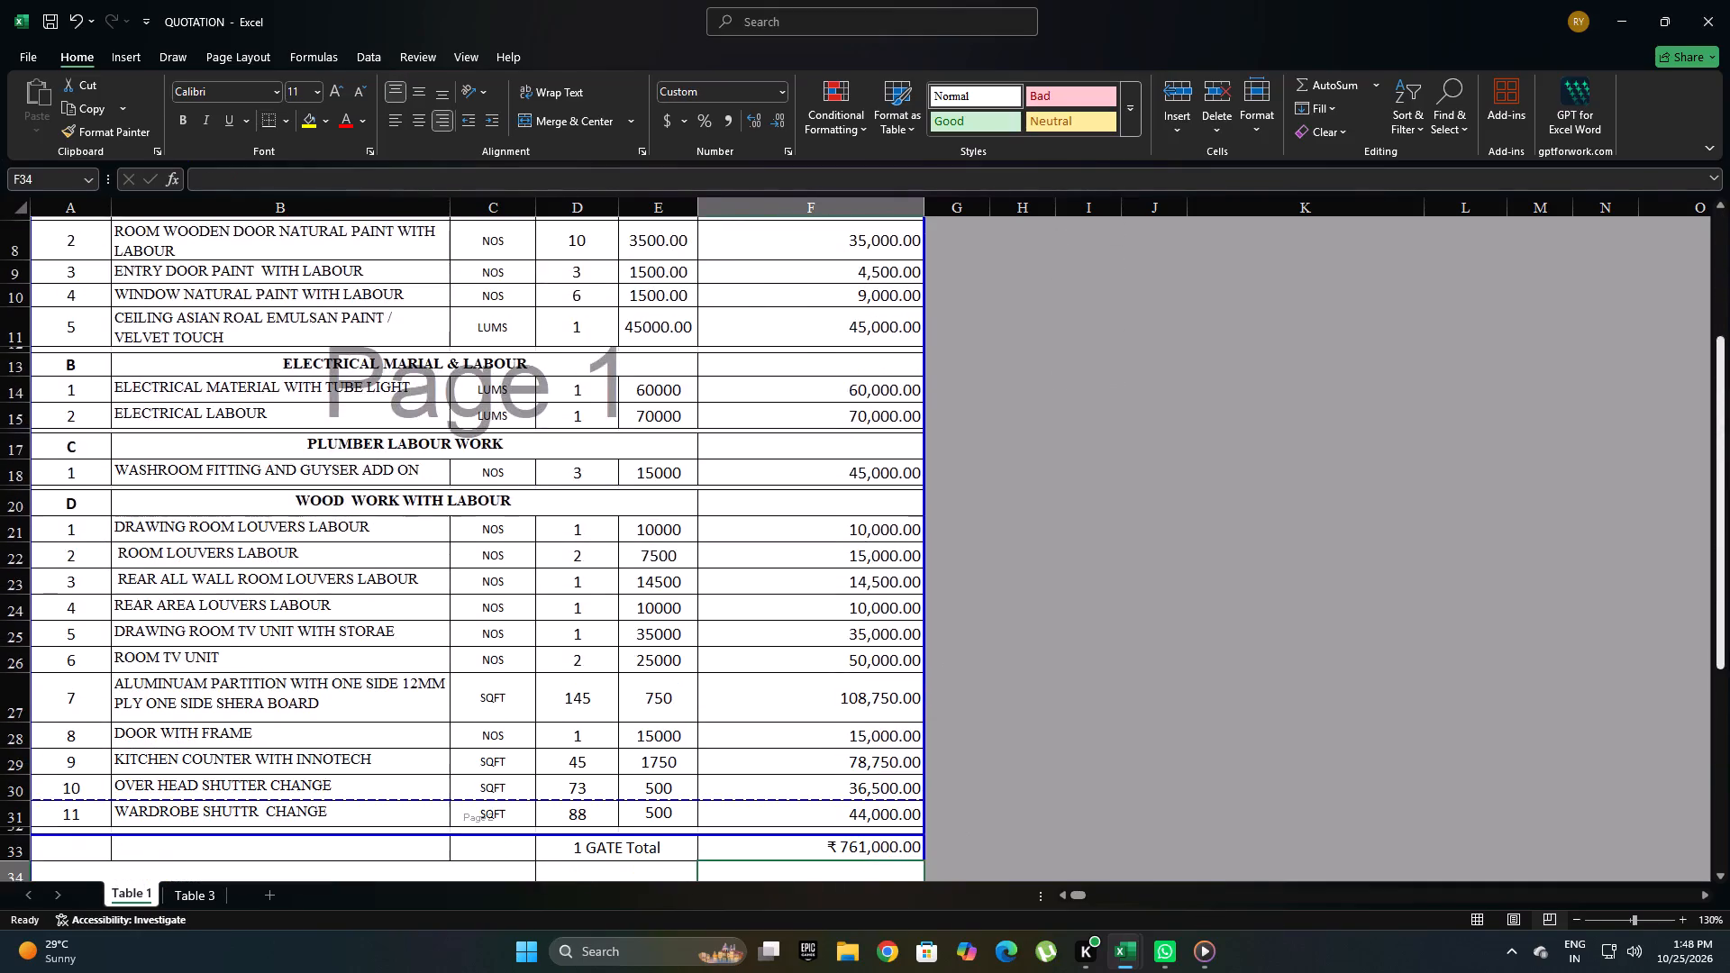
pyautogui.moveTo(1729, 653); pyautogui.dragTo(1729, 577)
pyautogui.scroll(-1, 768, 619)
pyautogui.scroll(1, 768, 620)
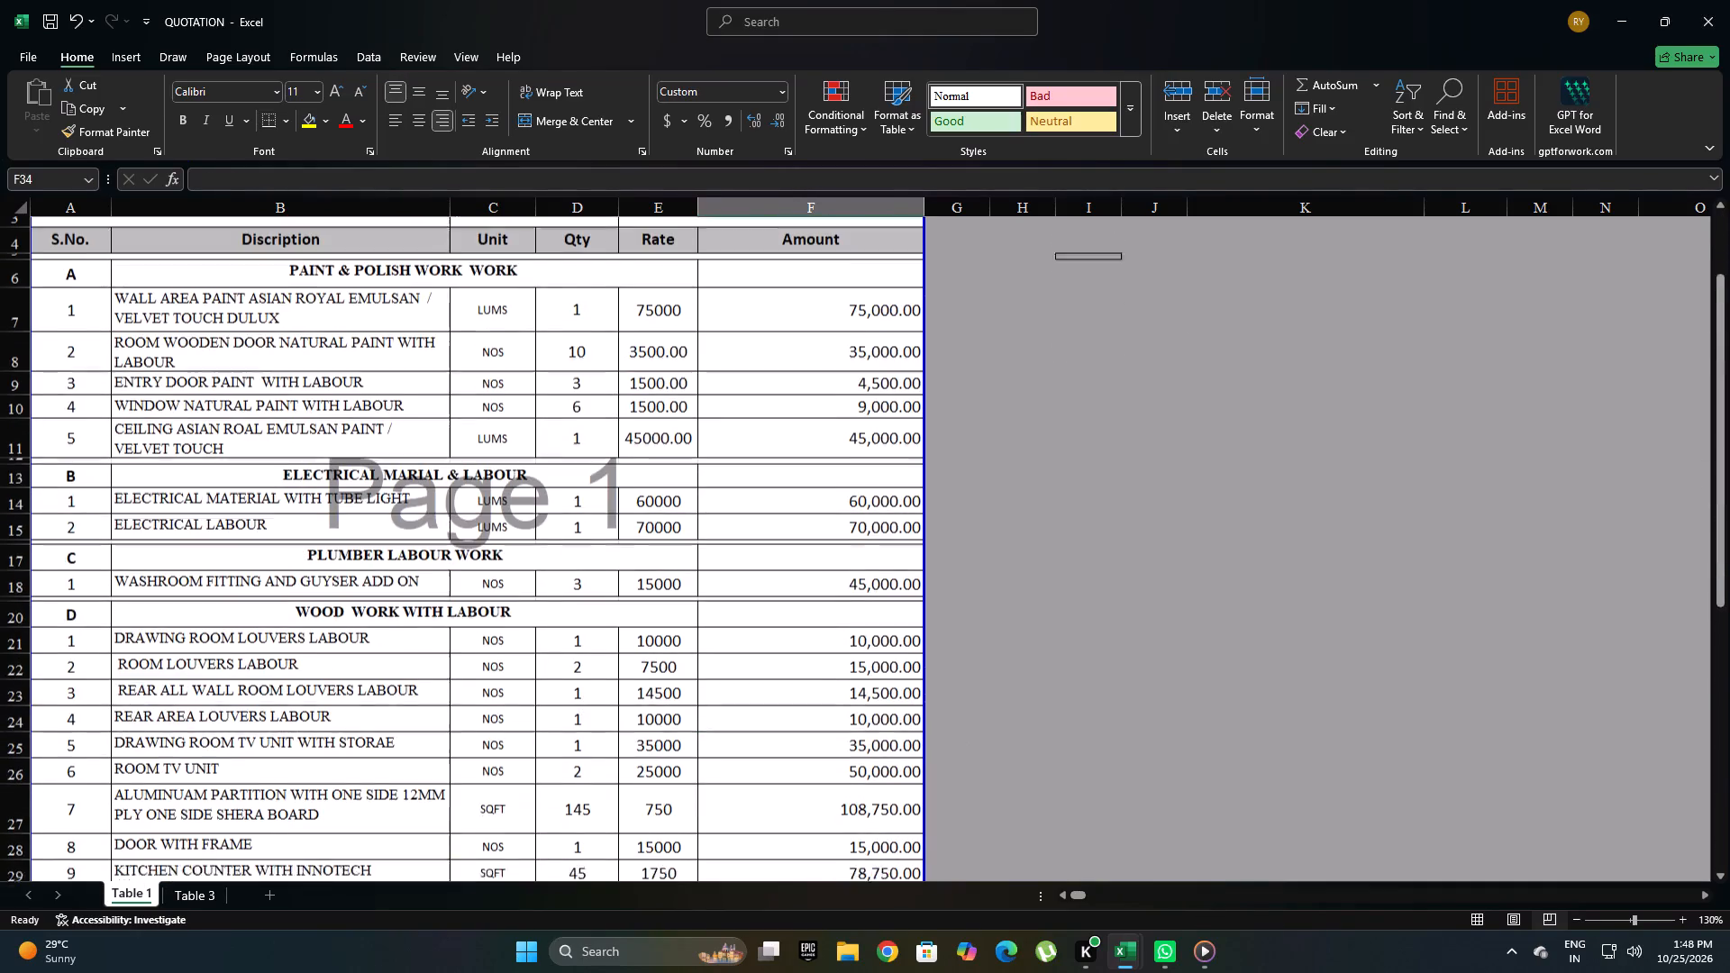
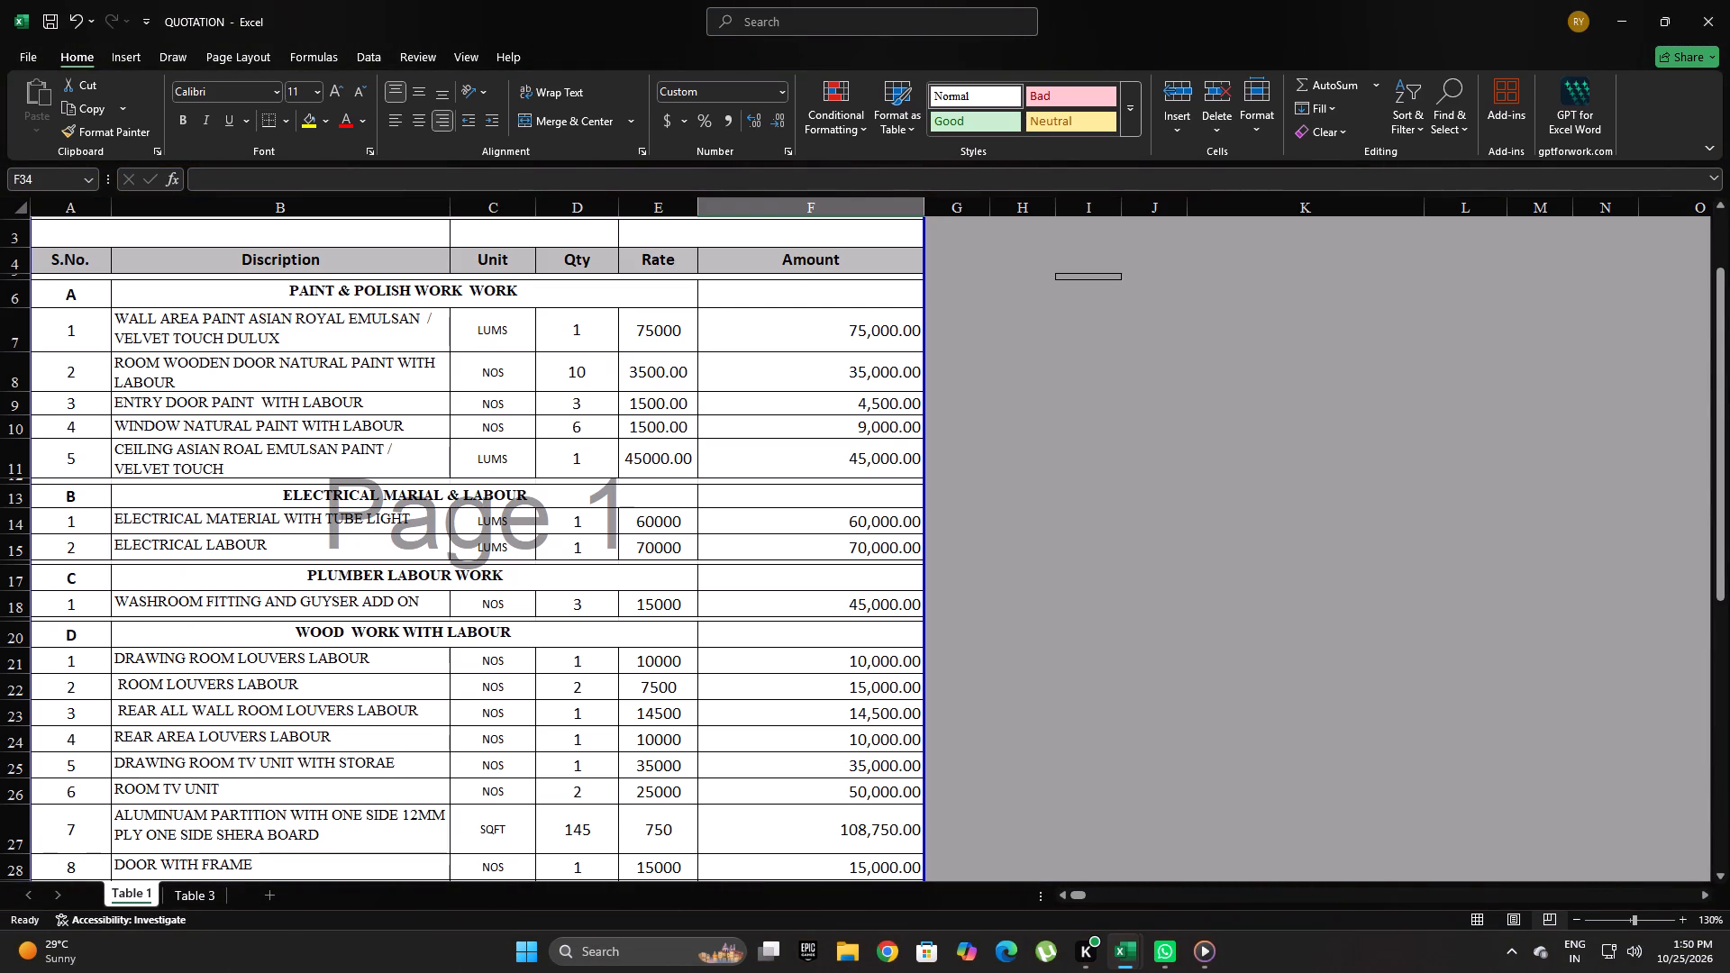
# Set the rate of the DOOR WITH FRAME item in section D to 20000.
pyautogui.click(669, 862)
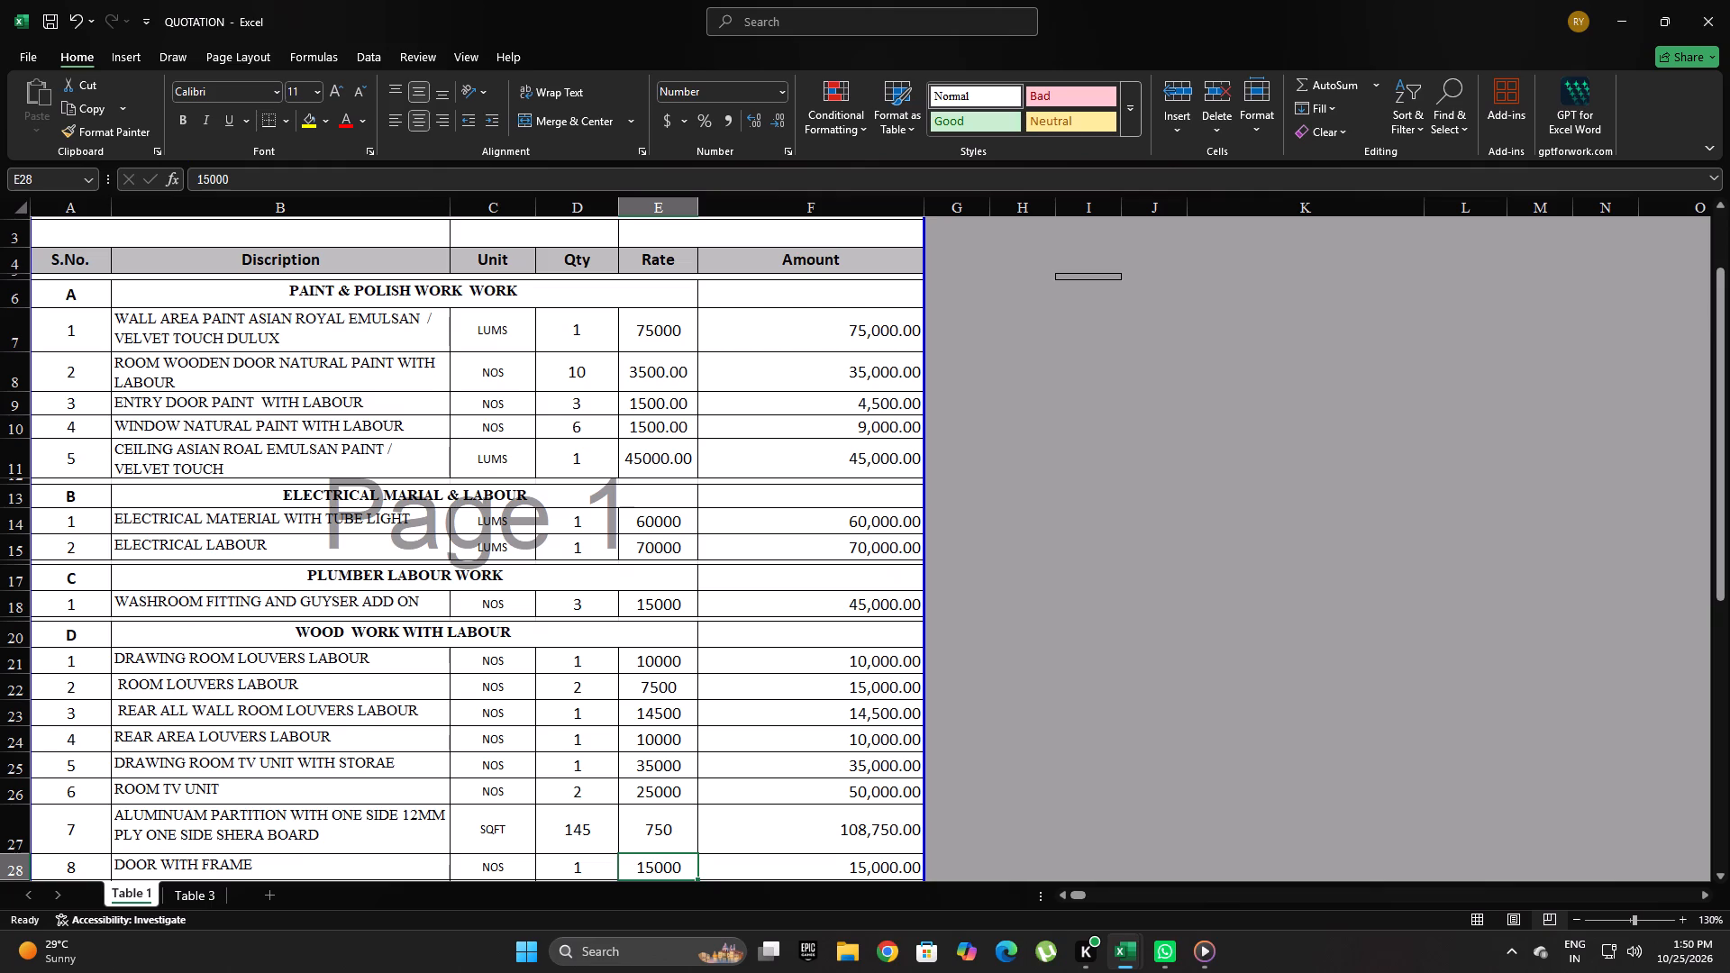
pyautogui.write('20000')
pyautogui.click(805, 797)
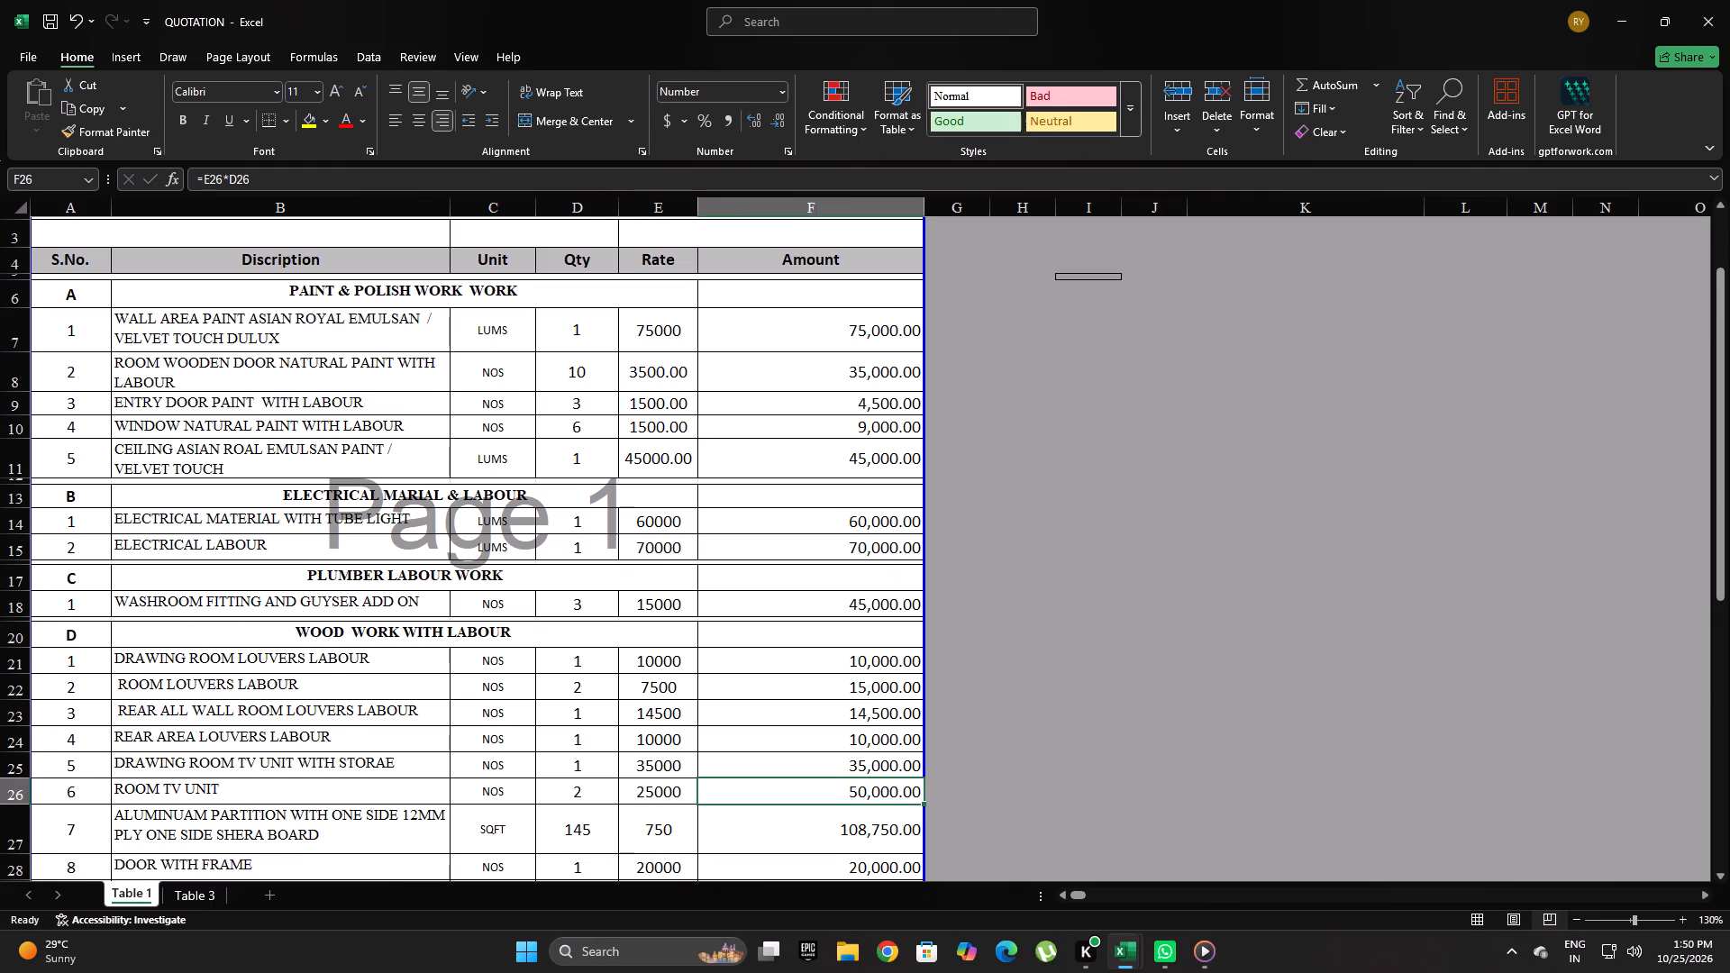
# Add FLUSH at the start of the door item's description in section D so it reads FLUSH DOOR WITH FRAME.
pyautogui.moveTo(1717, 584); pyautogui.dragTo(1729, 643)
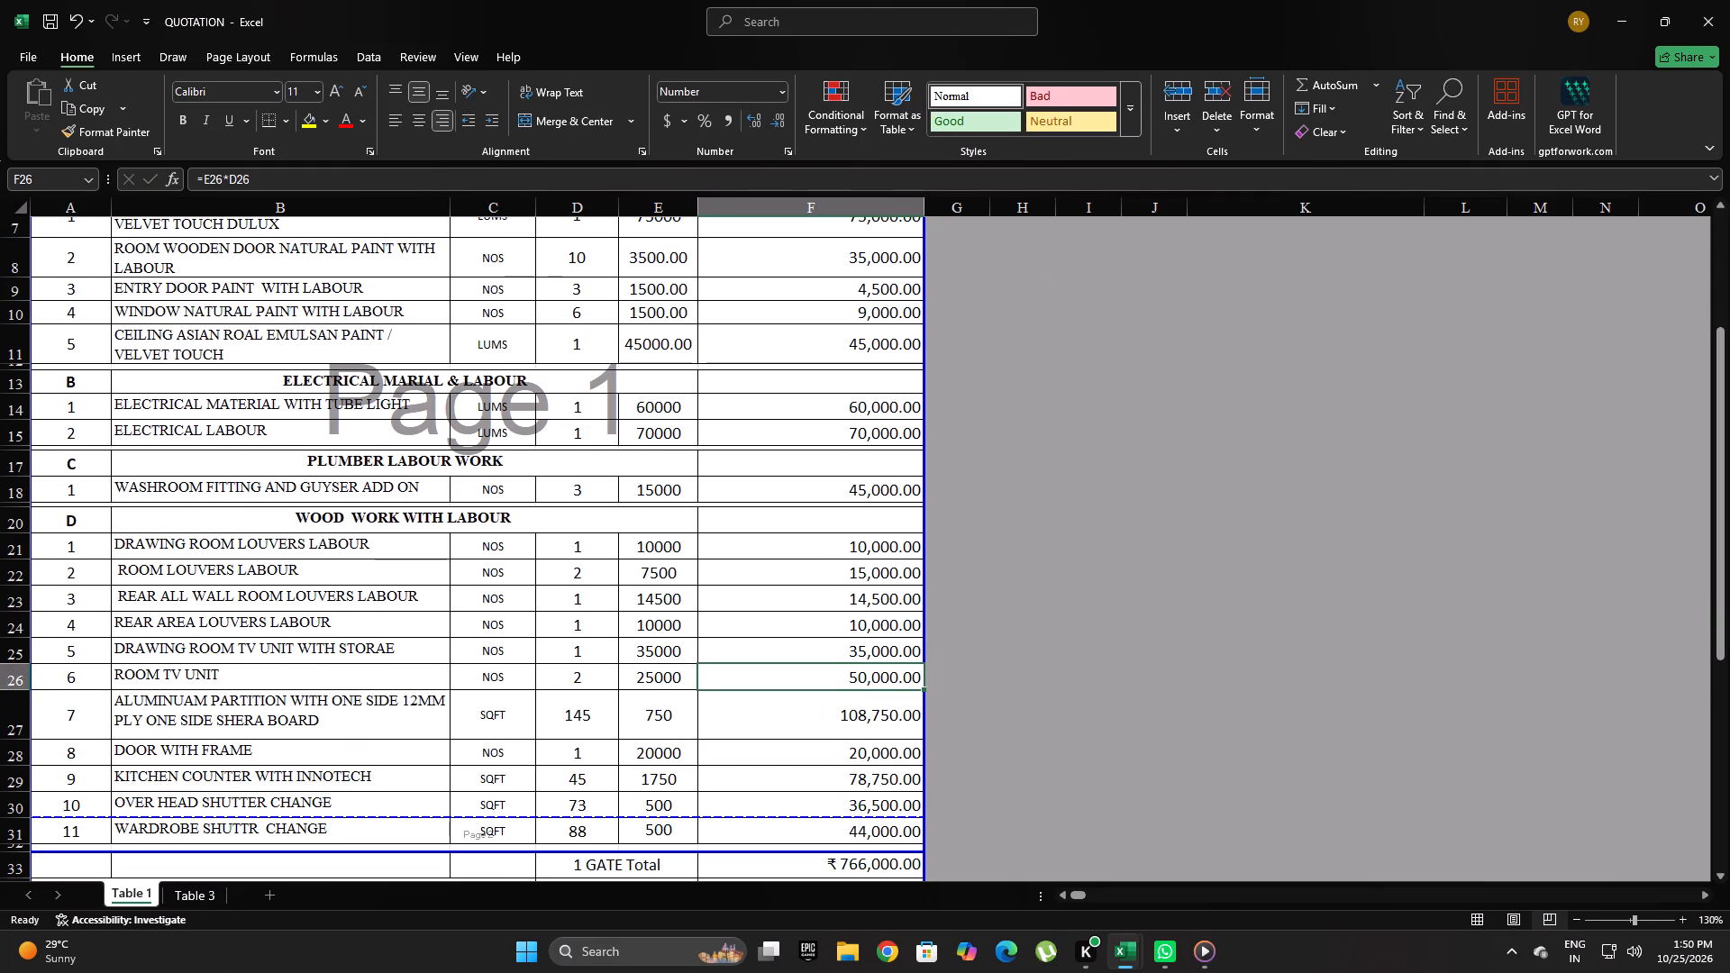
pyautogui.doubleClick(279, 754)
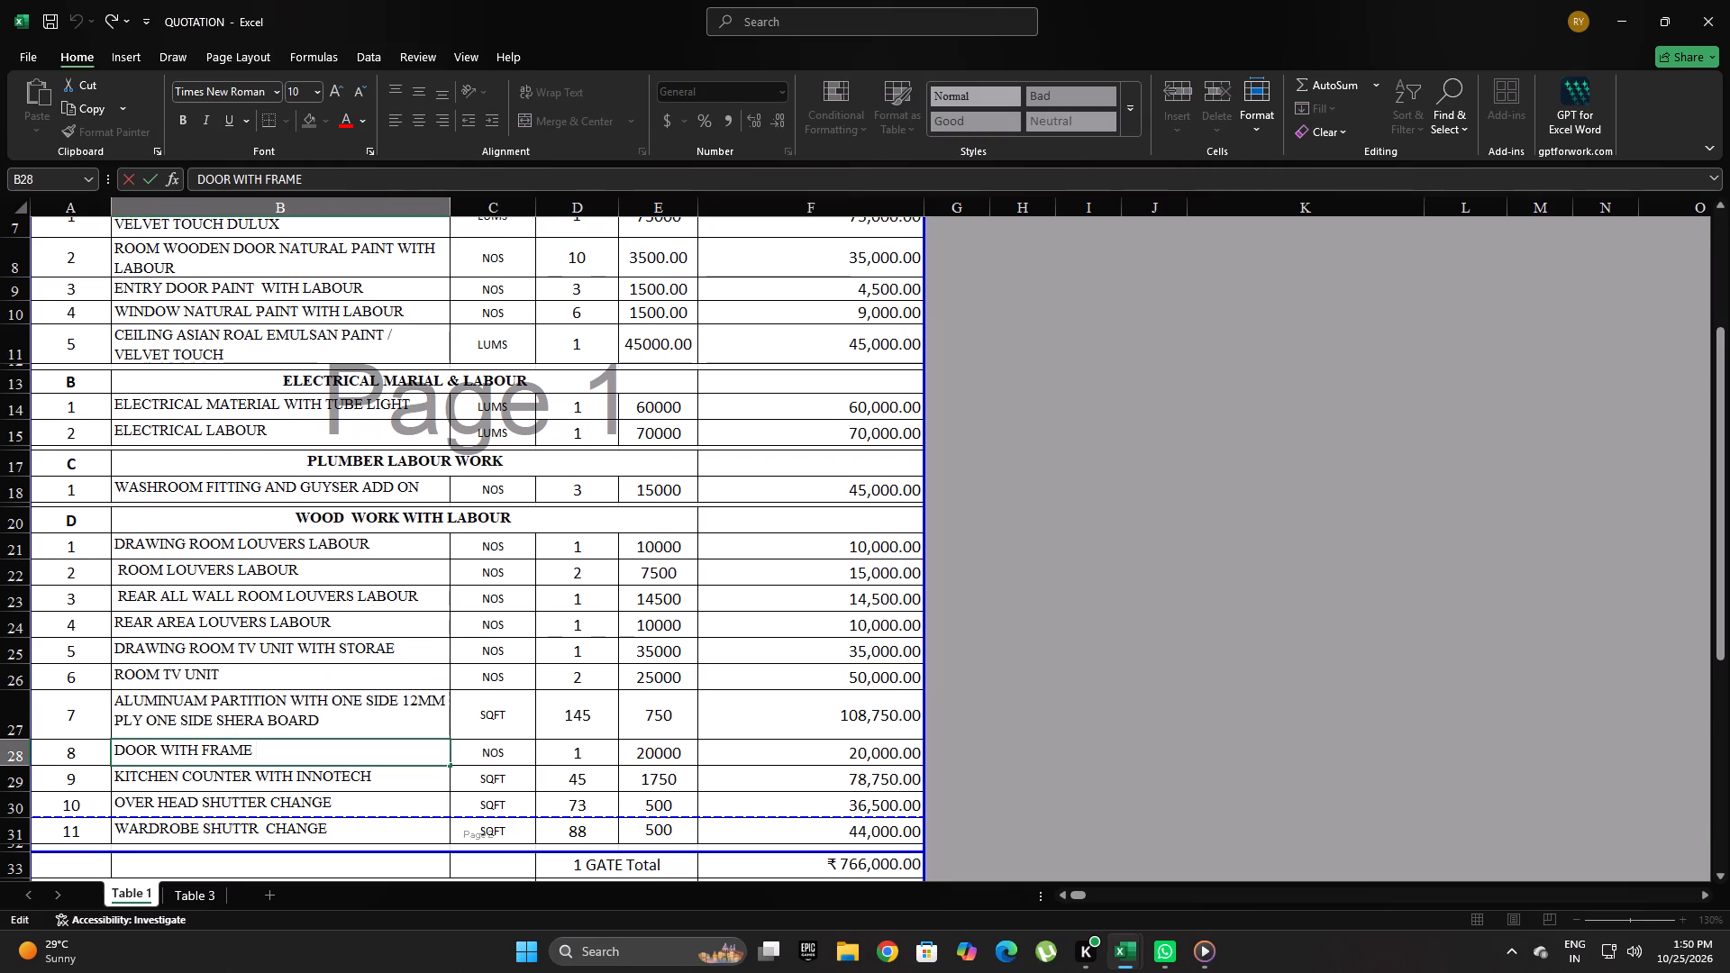
pyautogui.click(206, 749)
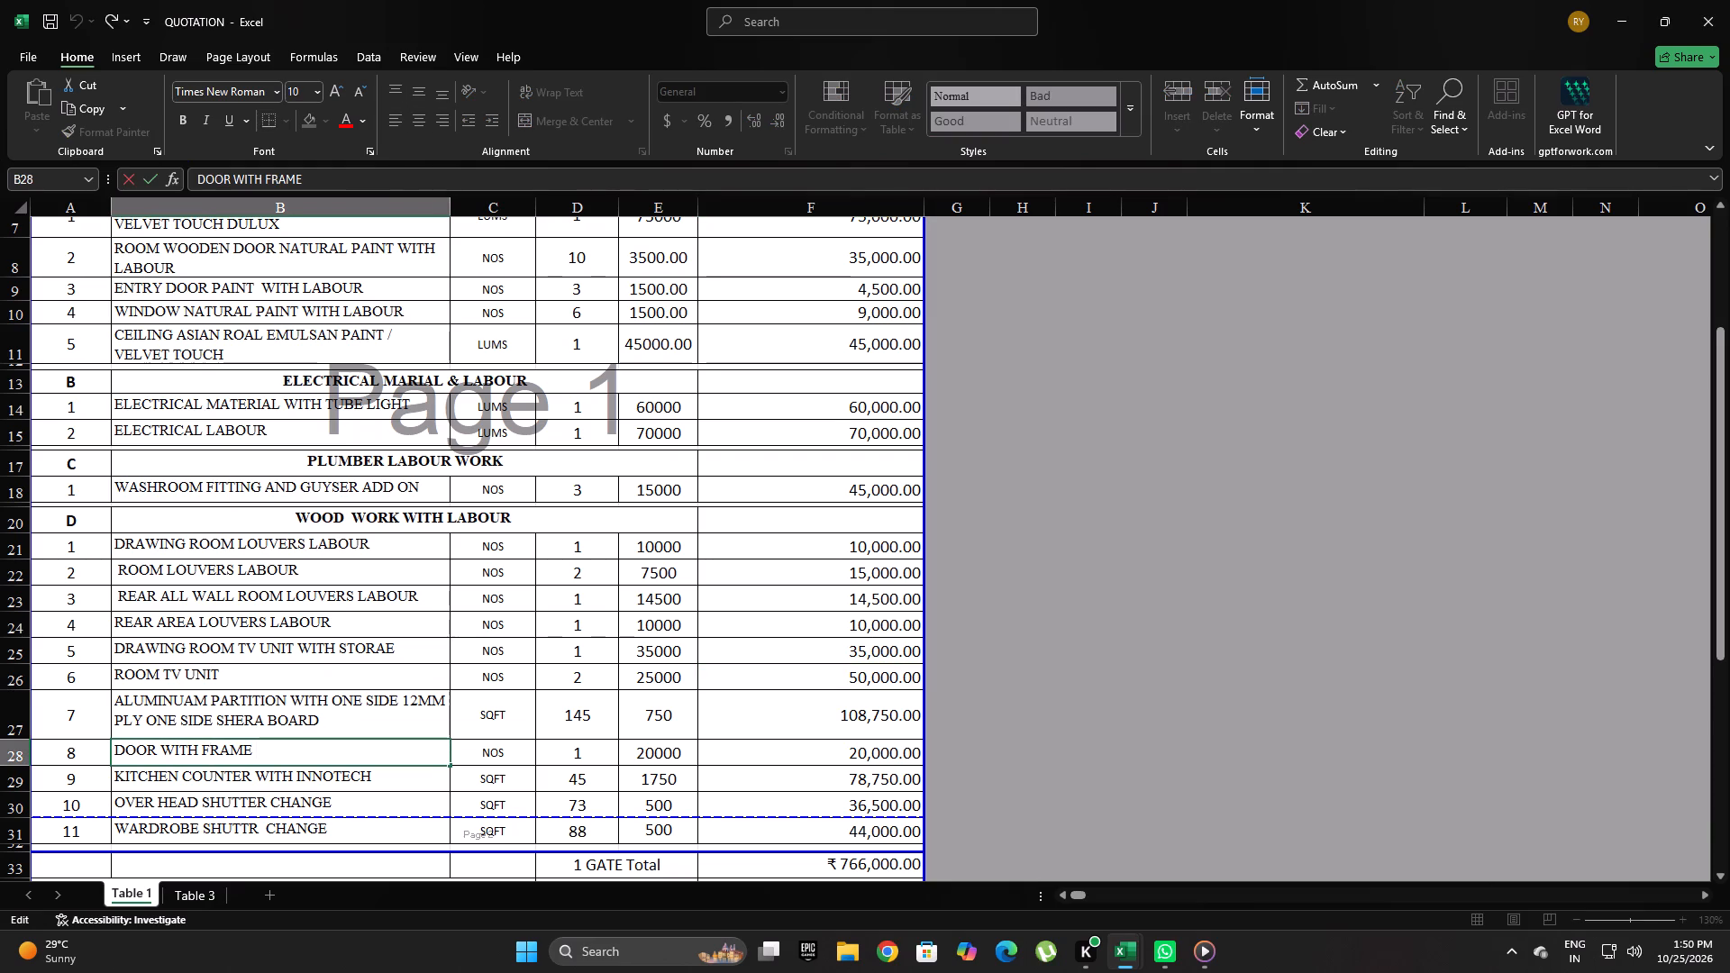
pyautogui.click(200, 749)
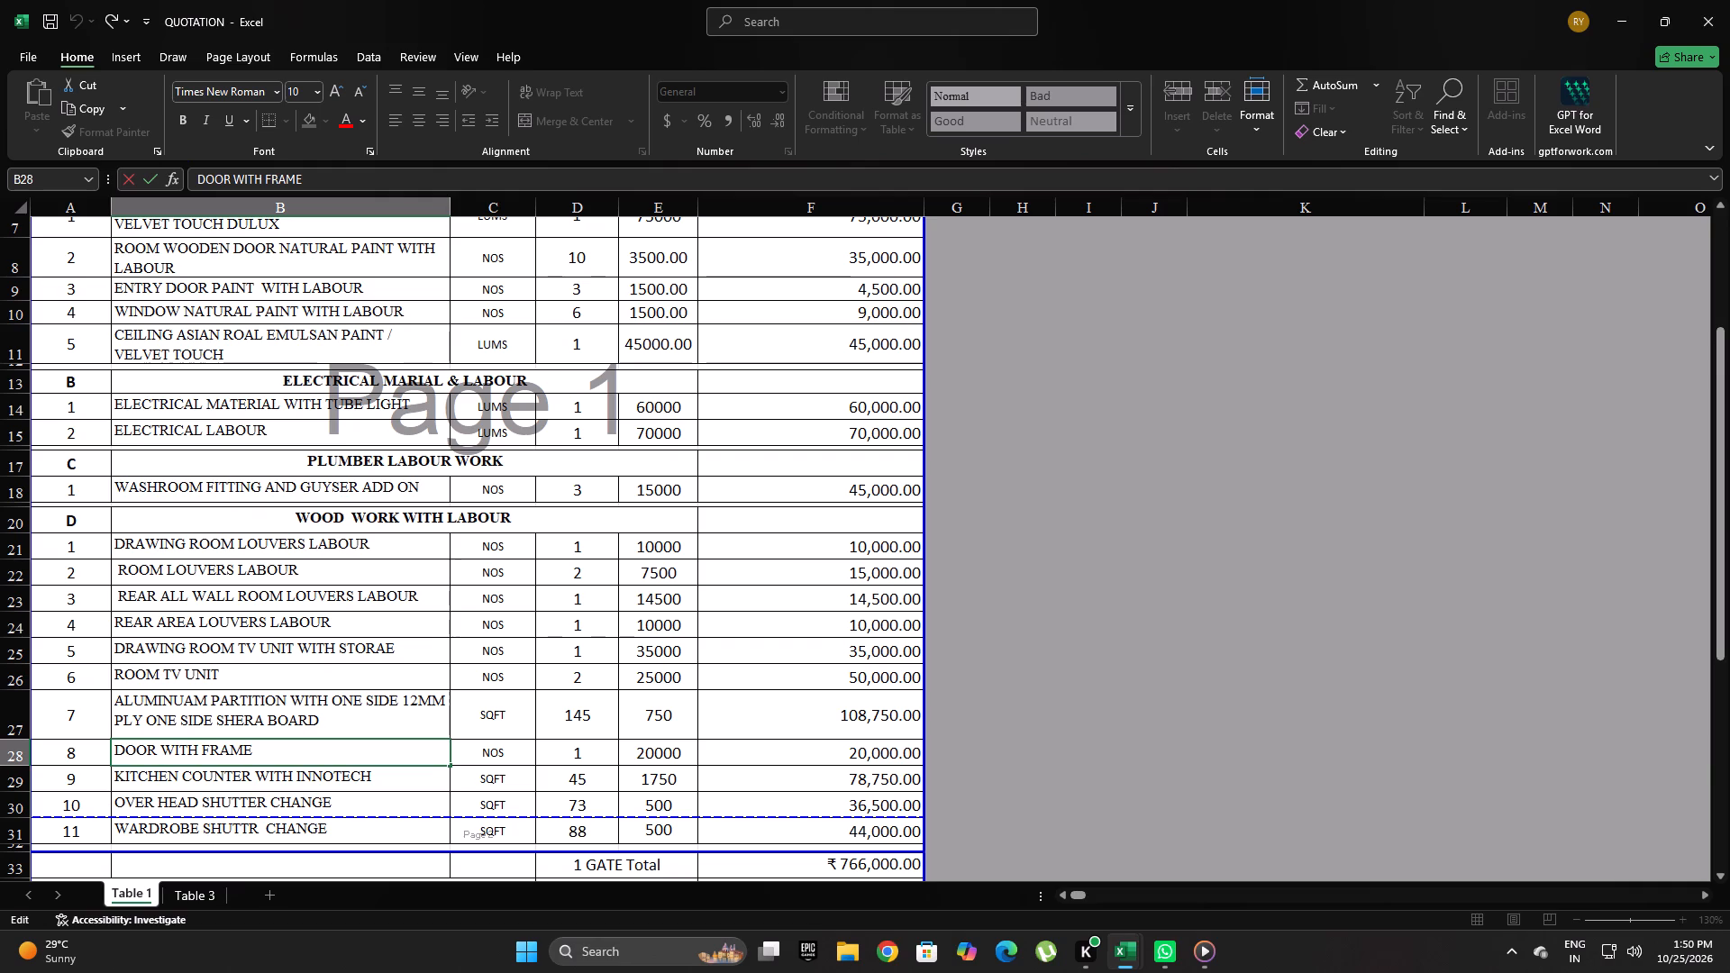
pyautogui.click(113, 752)
pyautogui.write('FLUSH')
pyautogui.press('space')
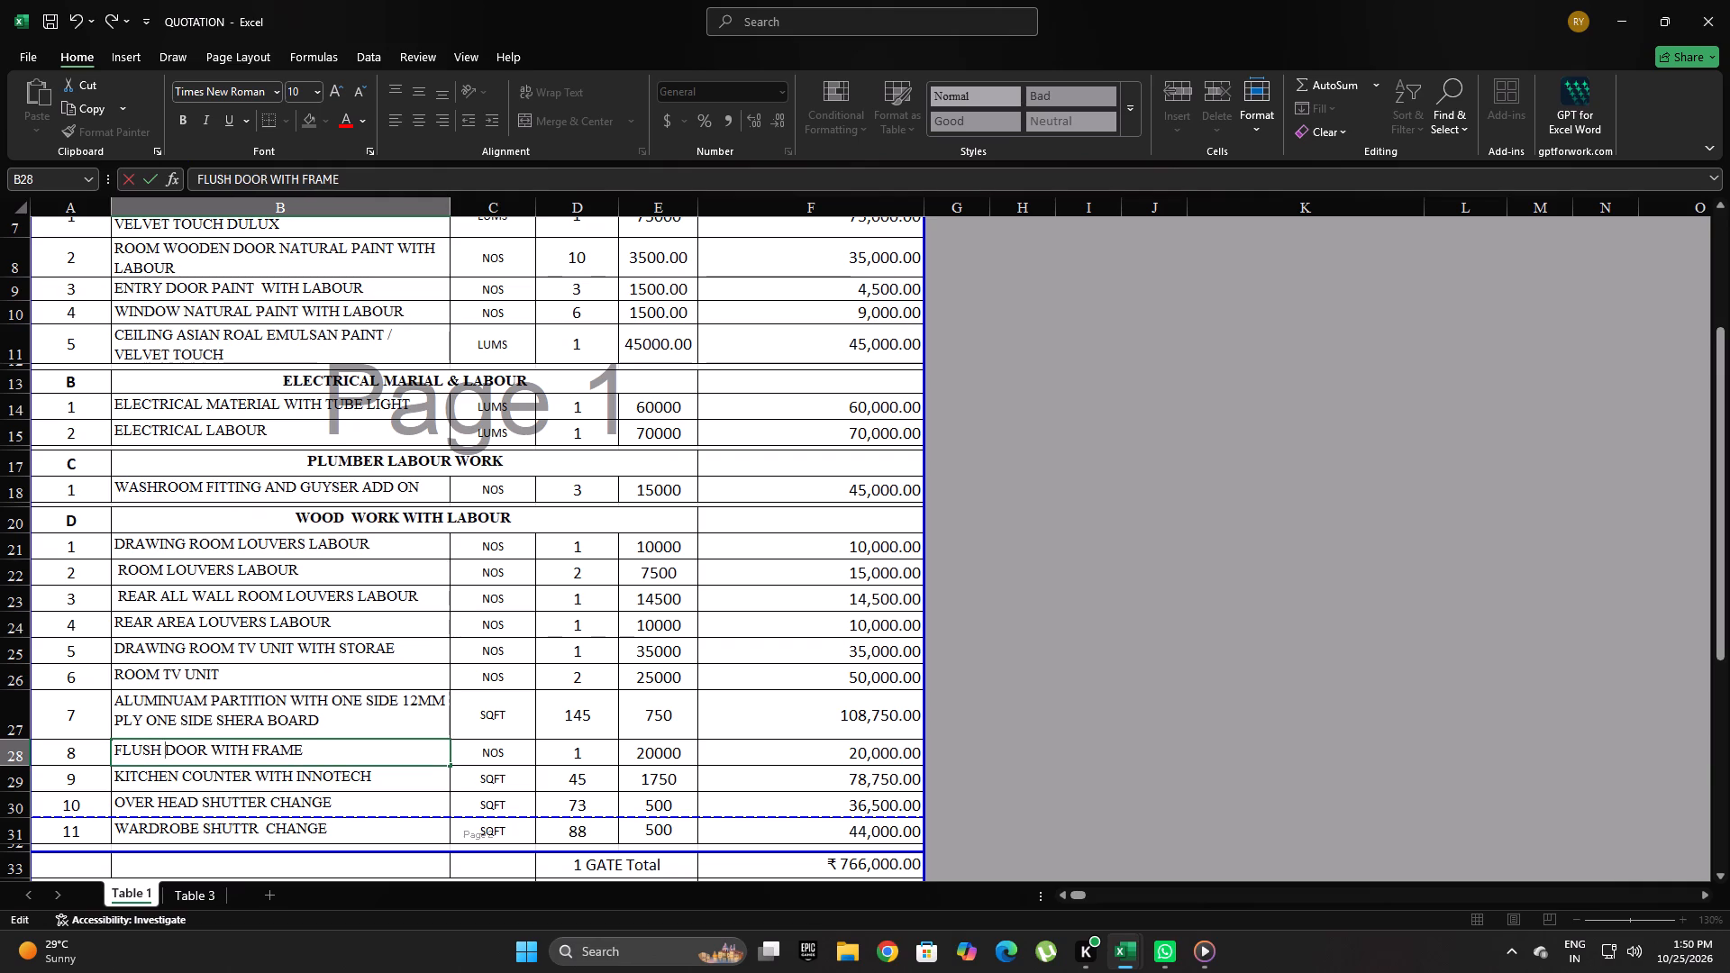
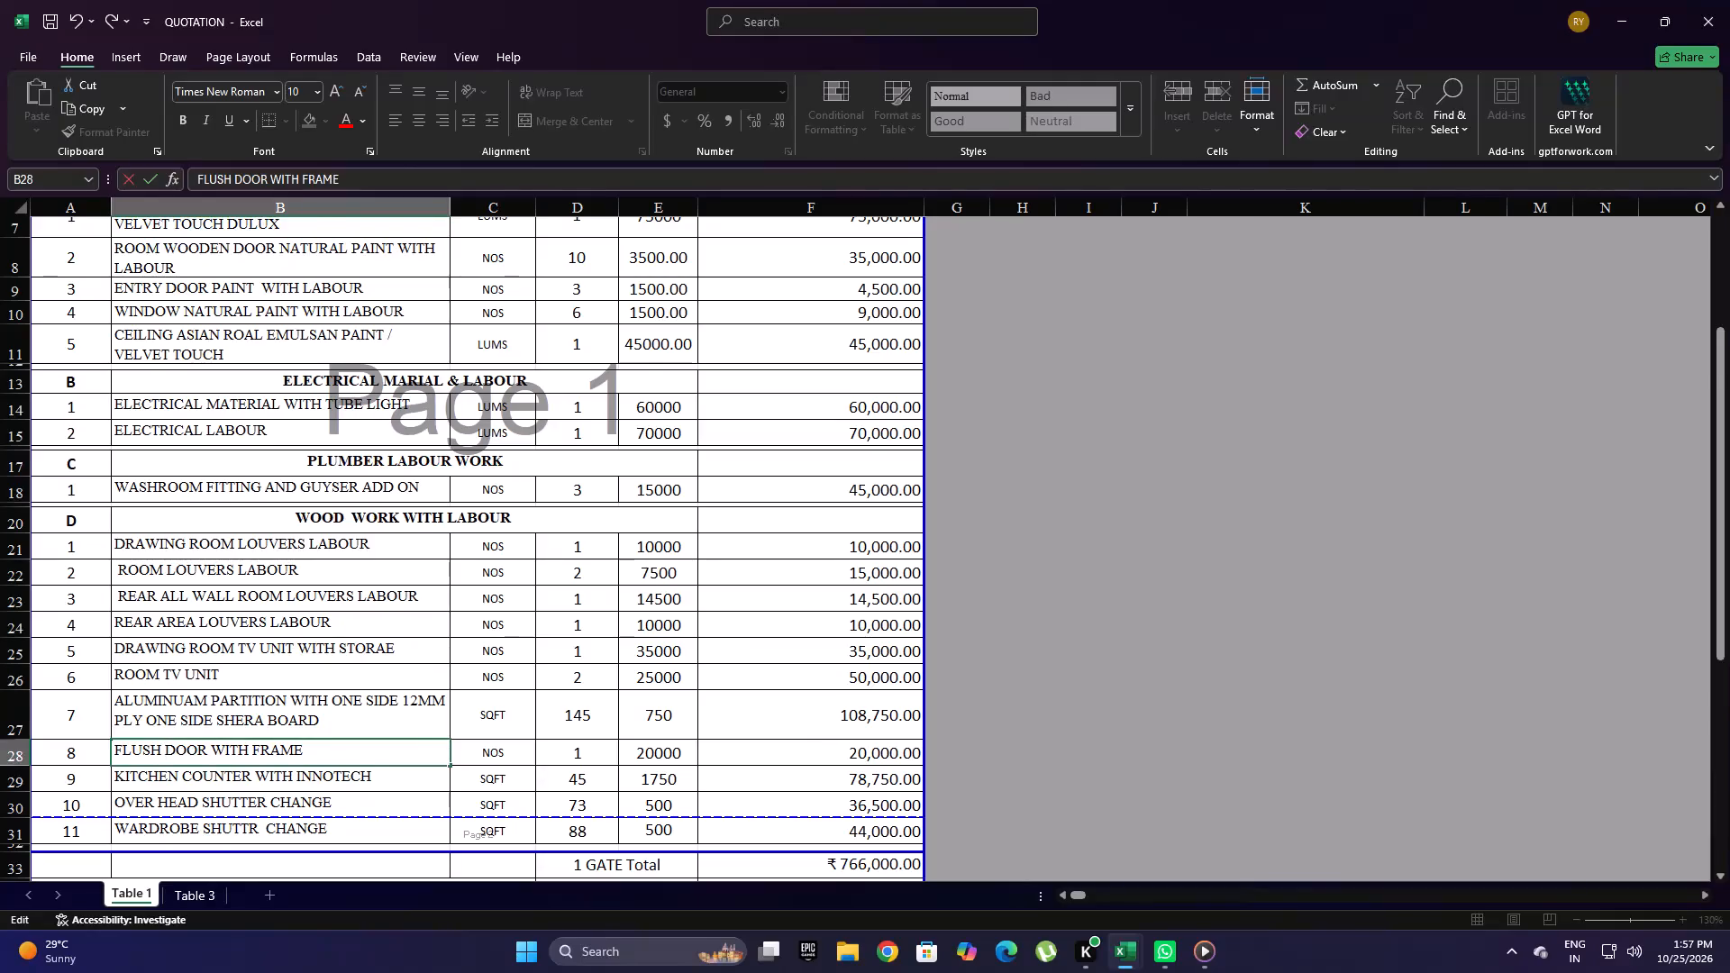
# Insert seven blank rows above the WARDROBE SHUTTR CHANGE item in section D.
pyautogui.scroll(2, 387, 543)
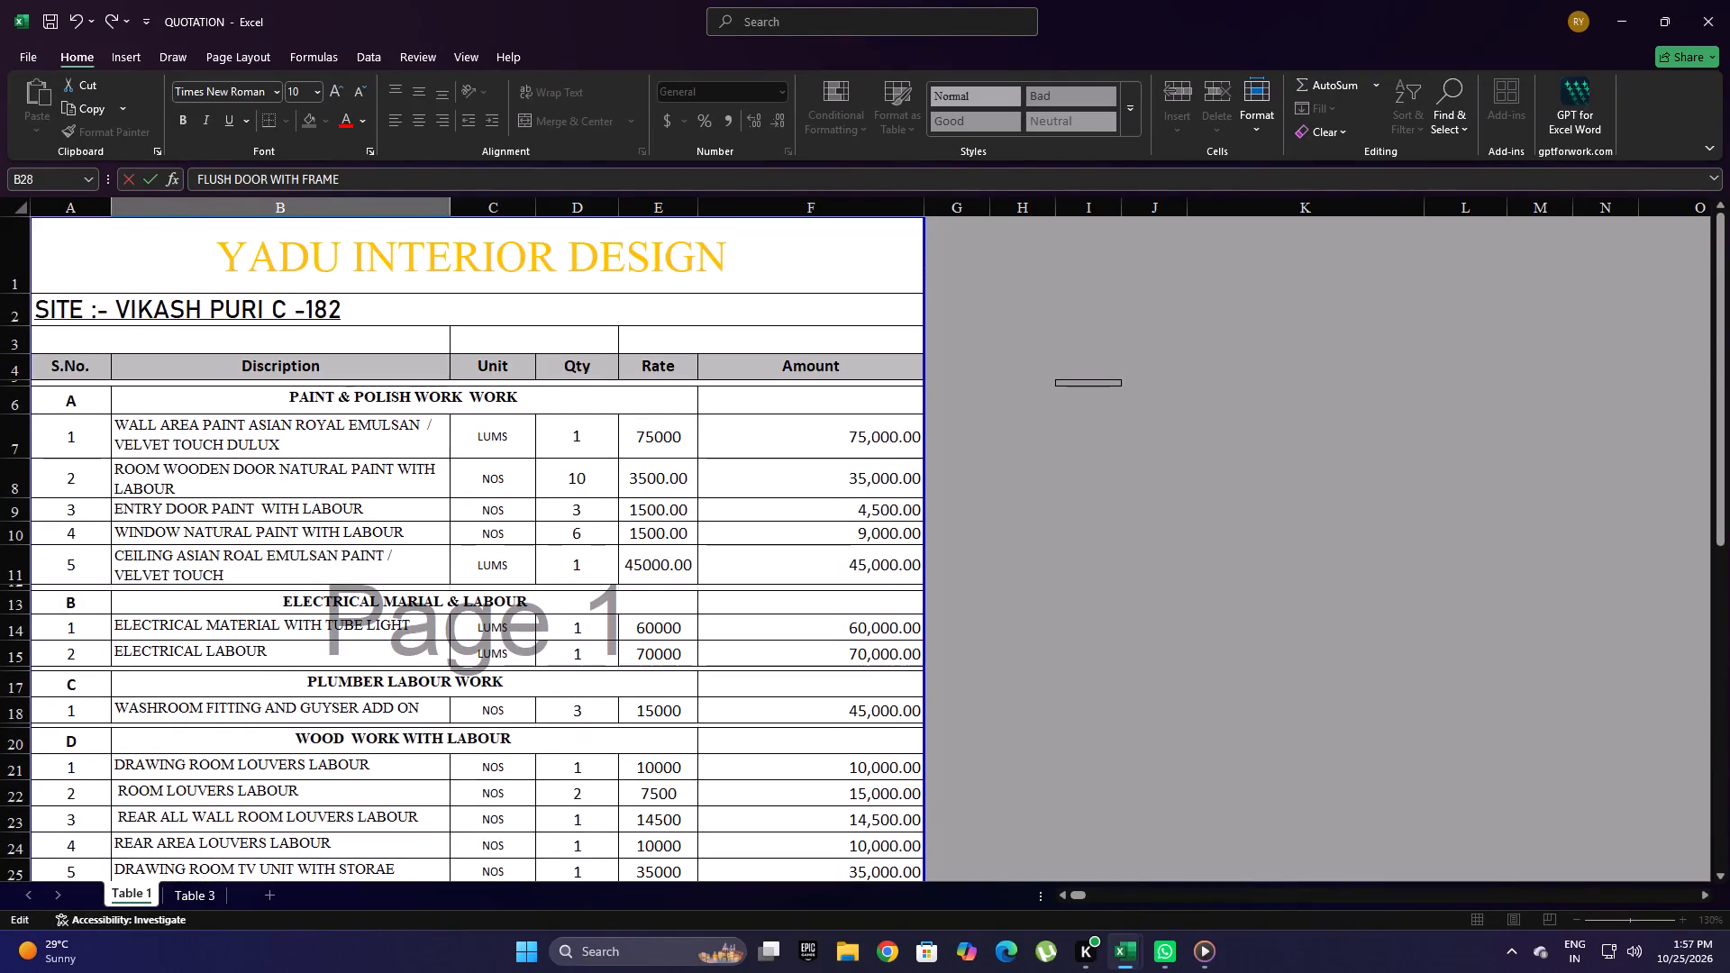
pyautogui.scroll(-1, 506, 568)
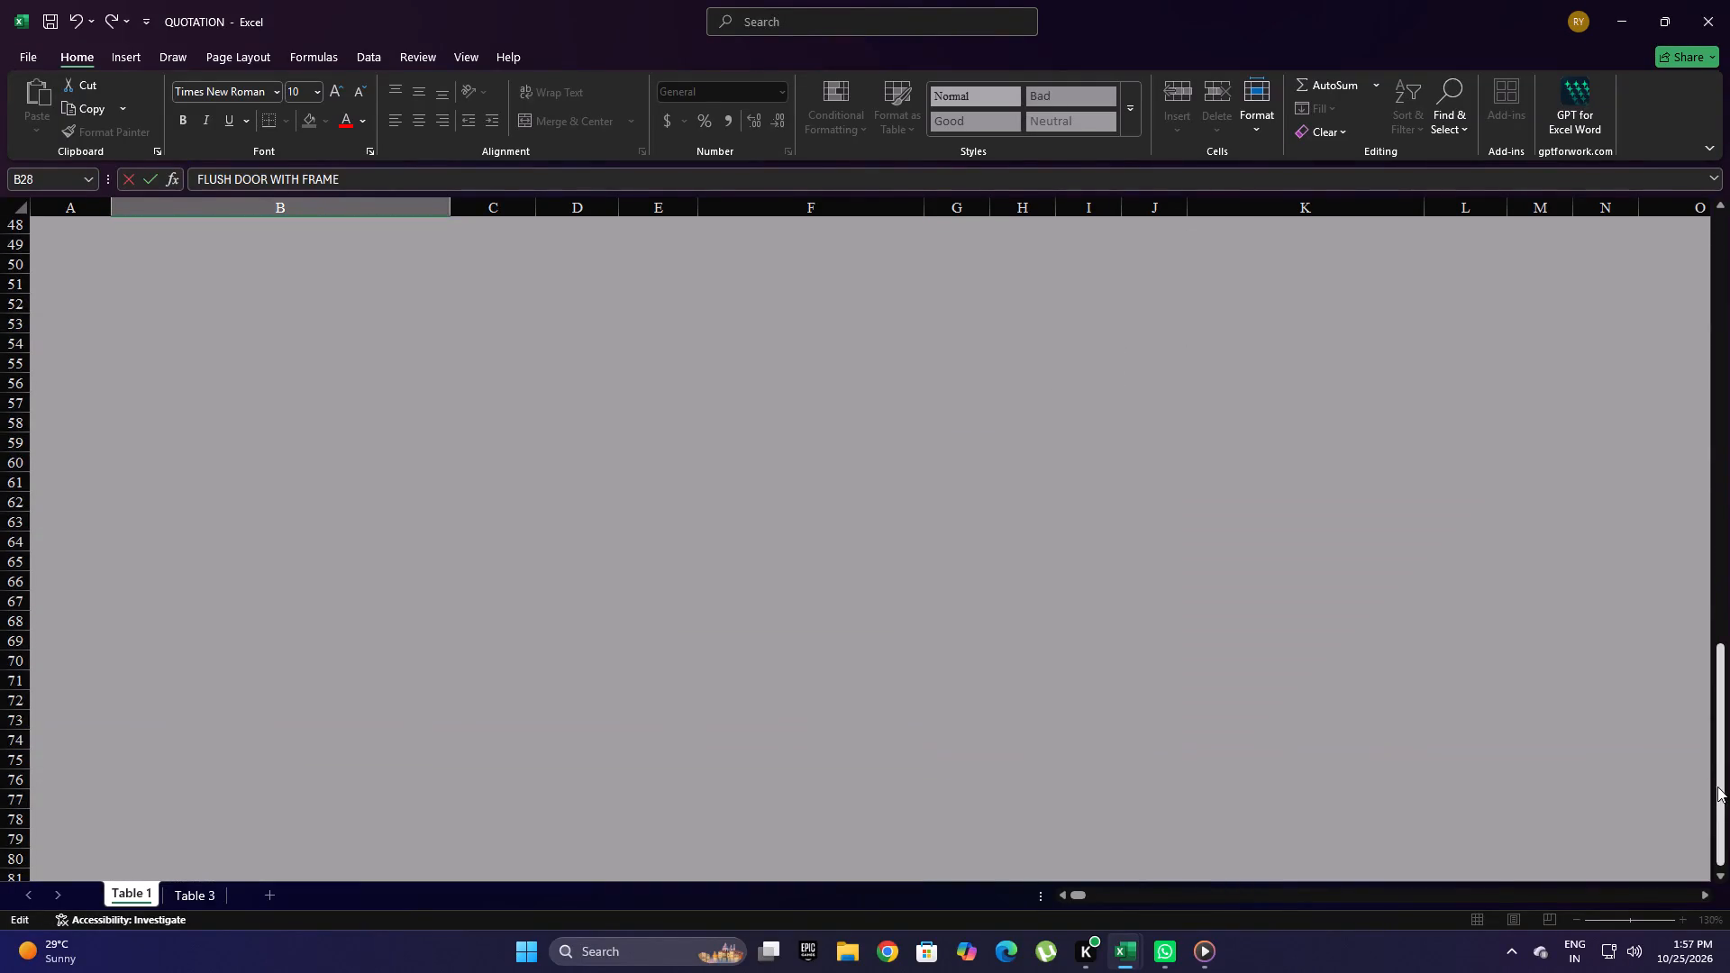
pyautogui.moveTo(1717, 787); pyautogui.dragTo(1729, 523)
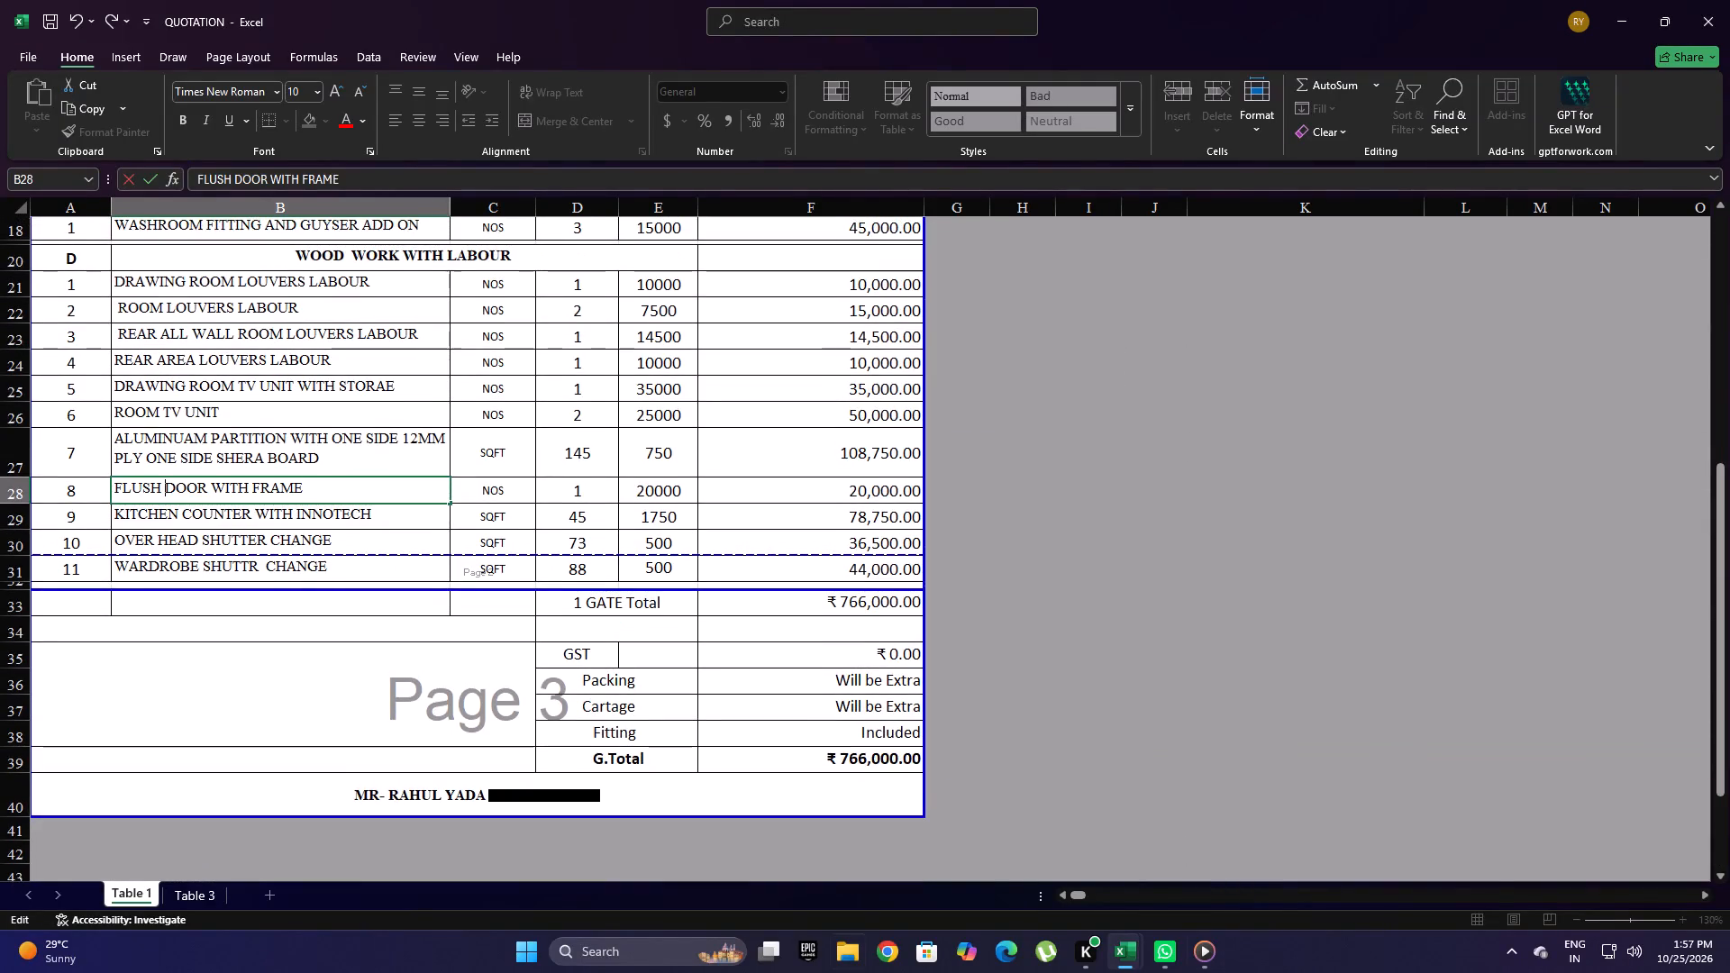
pyautogui.click(18, 566)
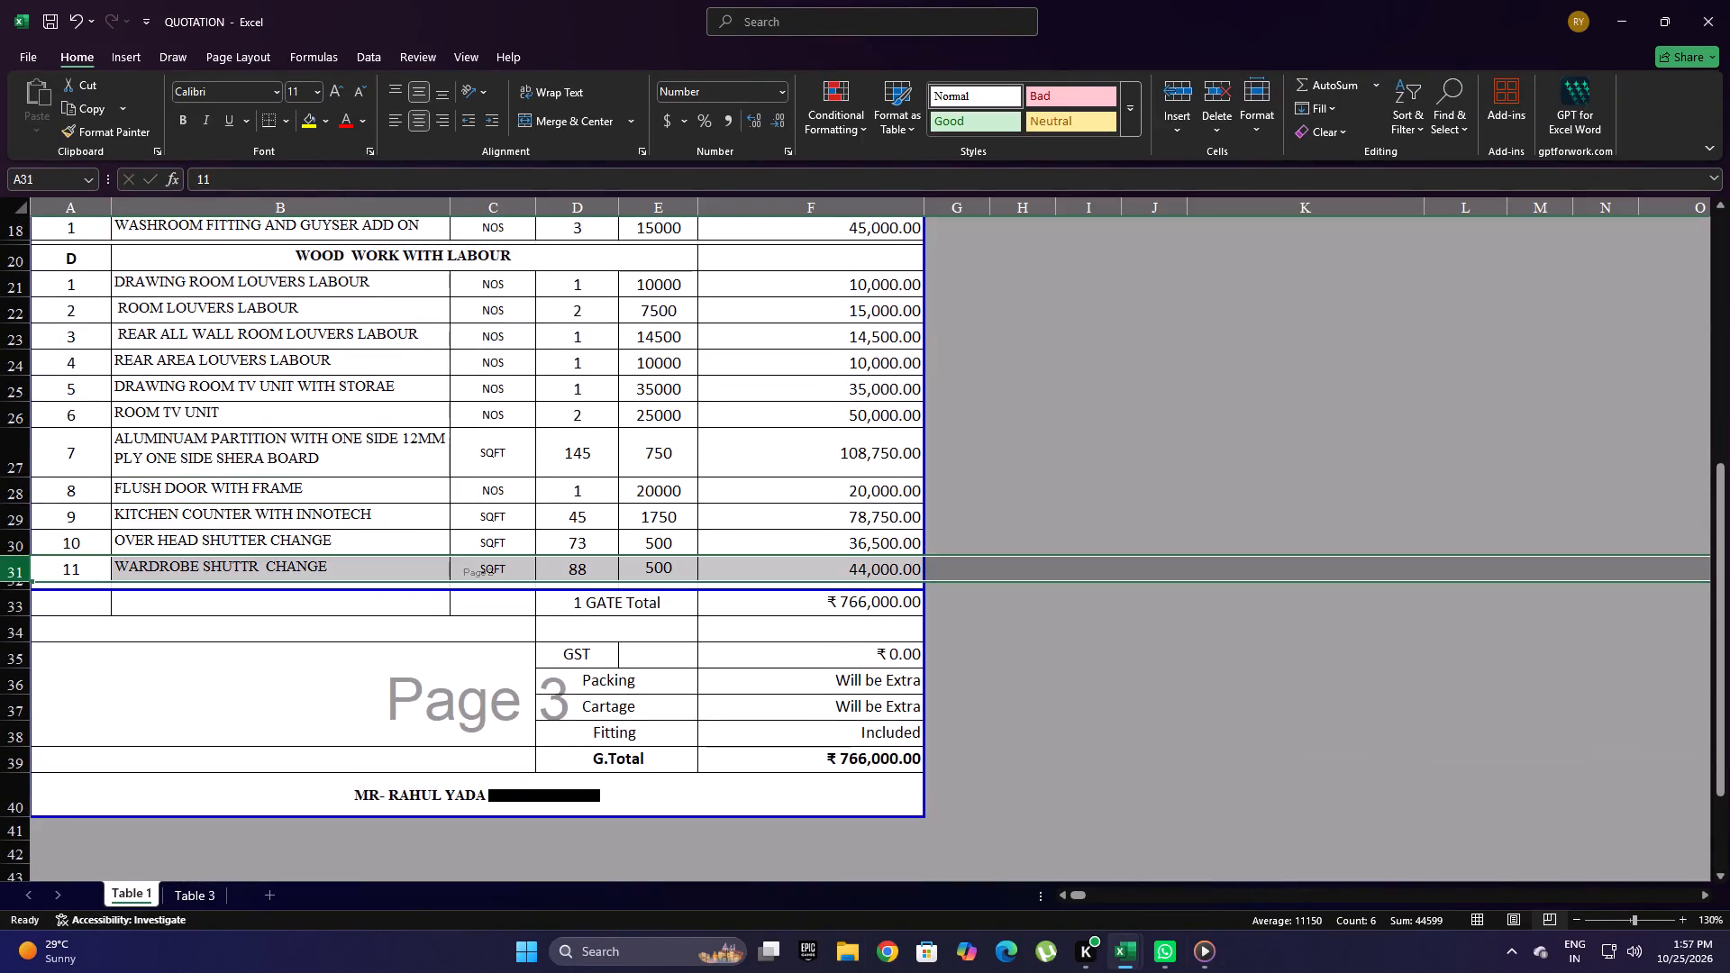
pyautogui.hotkey('ctrl', 'shift', '=')
pyautogui.hotkey('ctrl', 'shift', '=')
pyautogui.hotkey('ctrl', 'shift', '=')
pyautogui.hotkey('ctrl', 'shift', '=')
pyautogui.hotkey('ctrl', 'shift', '=')
pyautogui.hotkey('ctrl', 'shift', '=')
pyautogui.hotkey('ctrl', 'shift', '=')
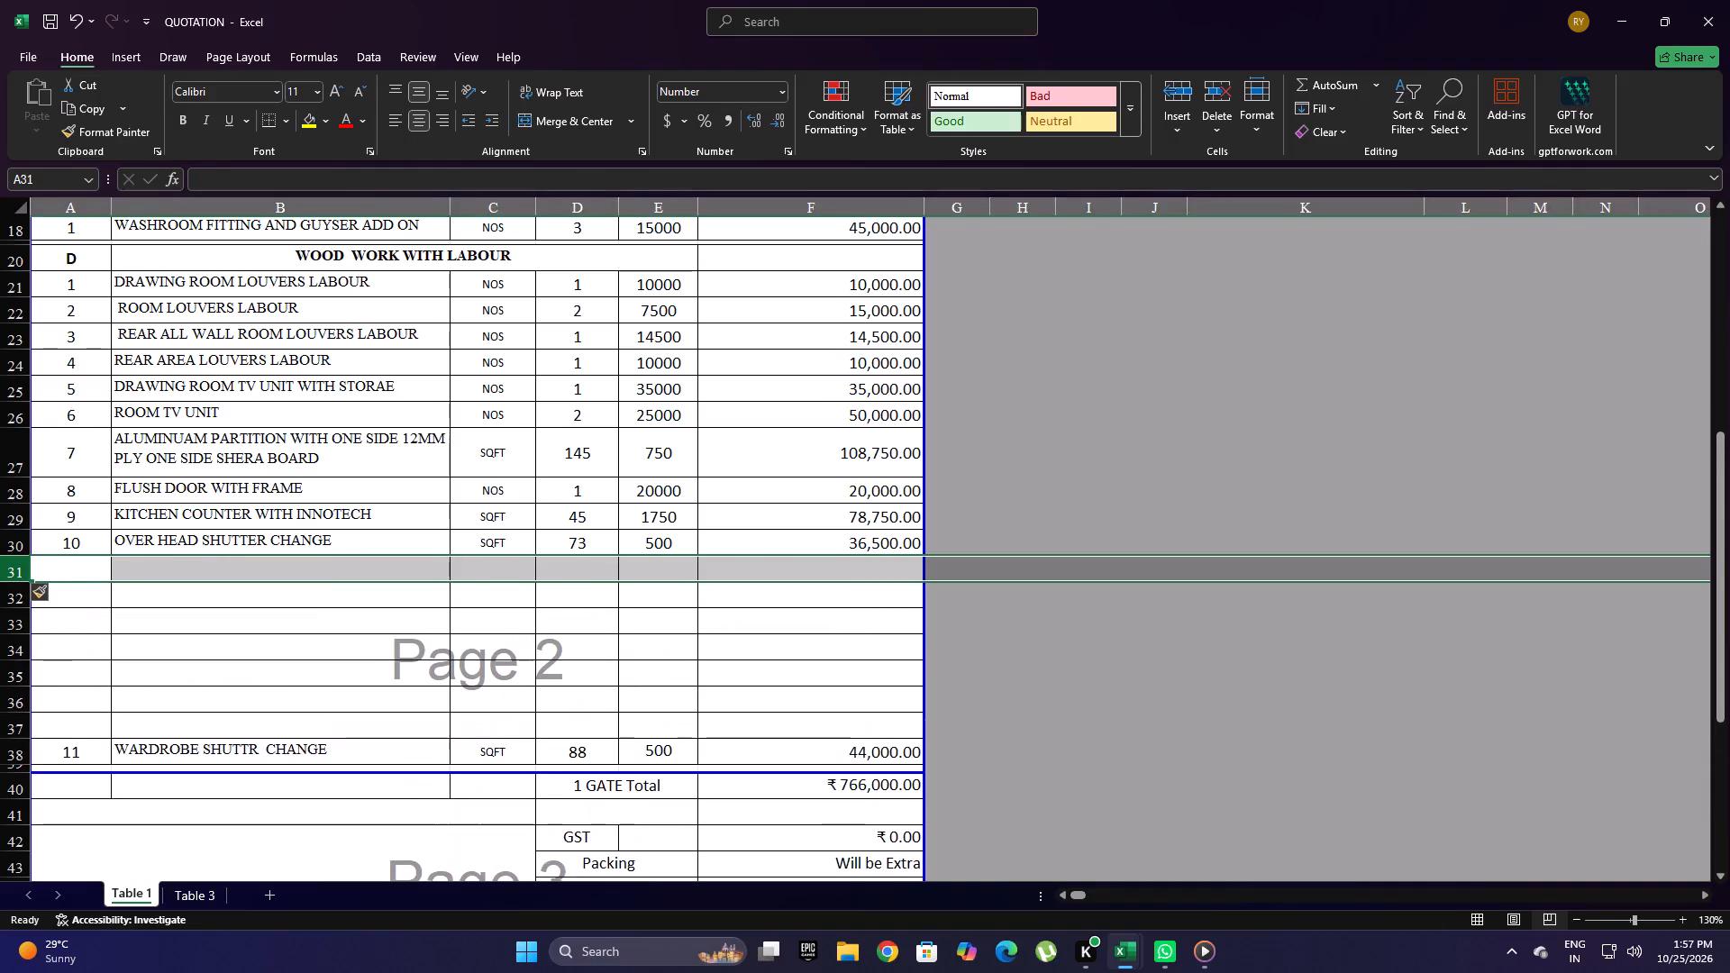
# Move the WARDROBE SHUTTR CHANGE row up to row 31, directly below the OVER HEAD SHUTTER CHANGE item.
pyautogui.click(5, 752)
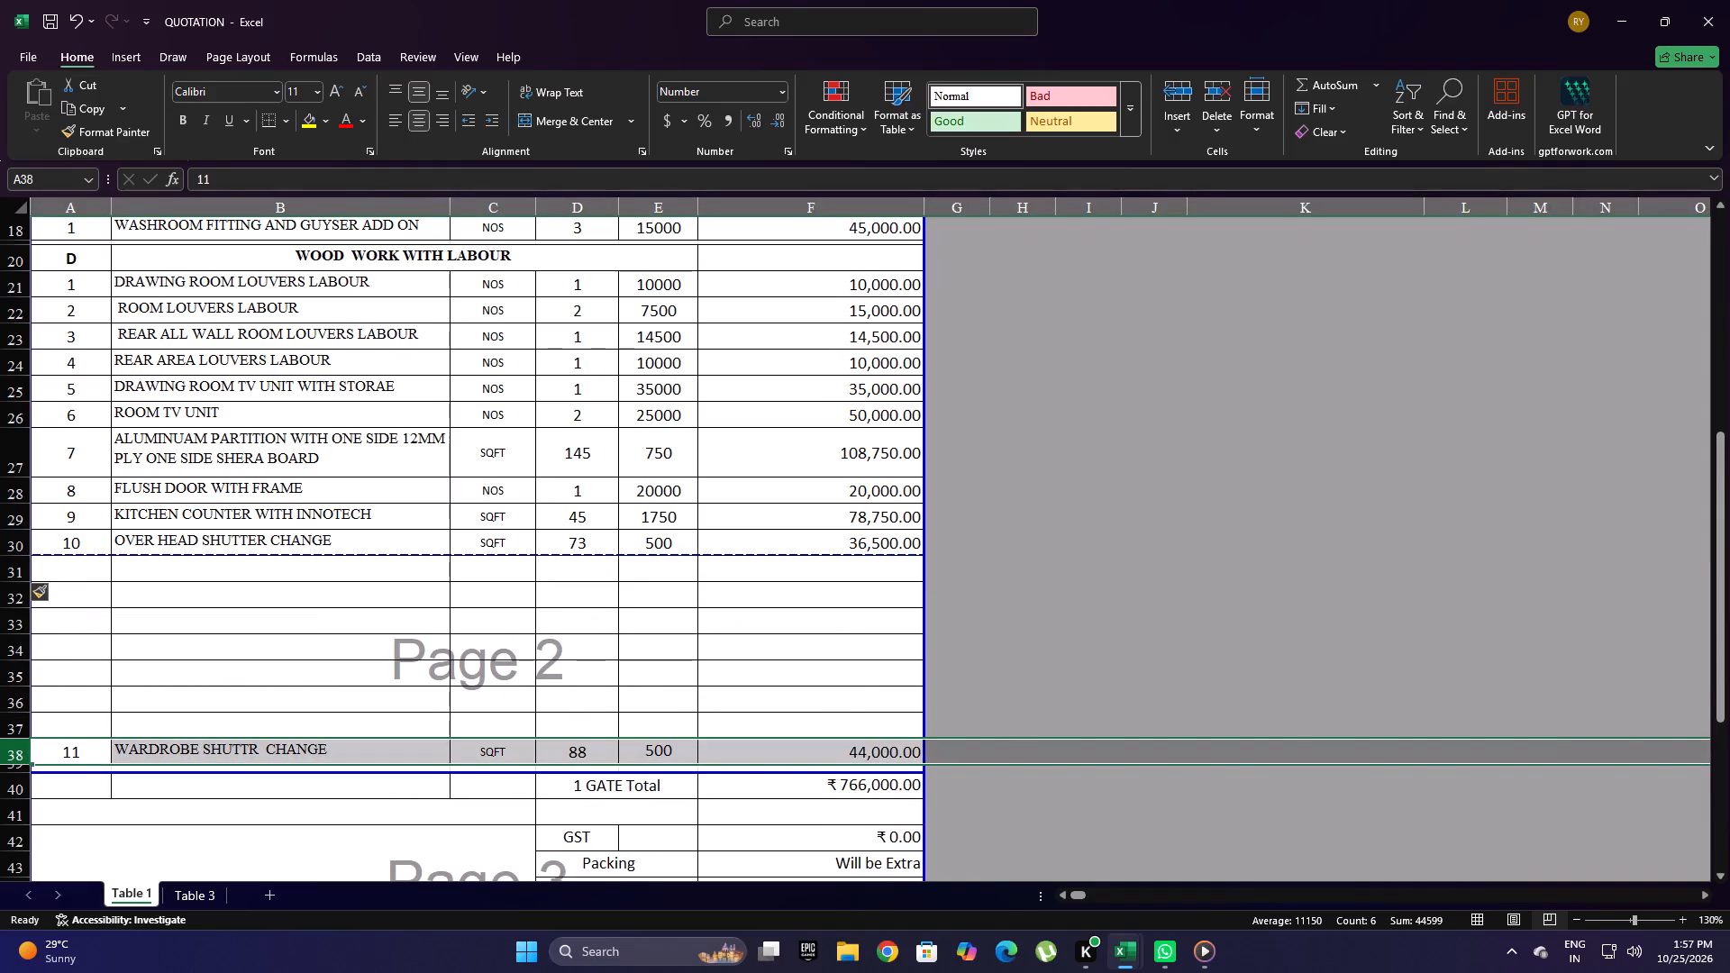
pyautogui.hotkey('ctrl', 'x')
pyautogui.click(13, 568)
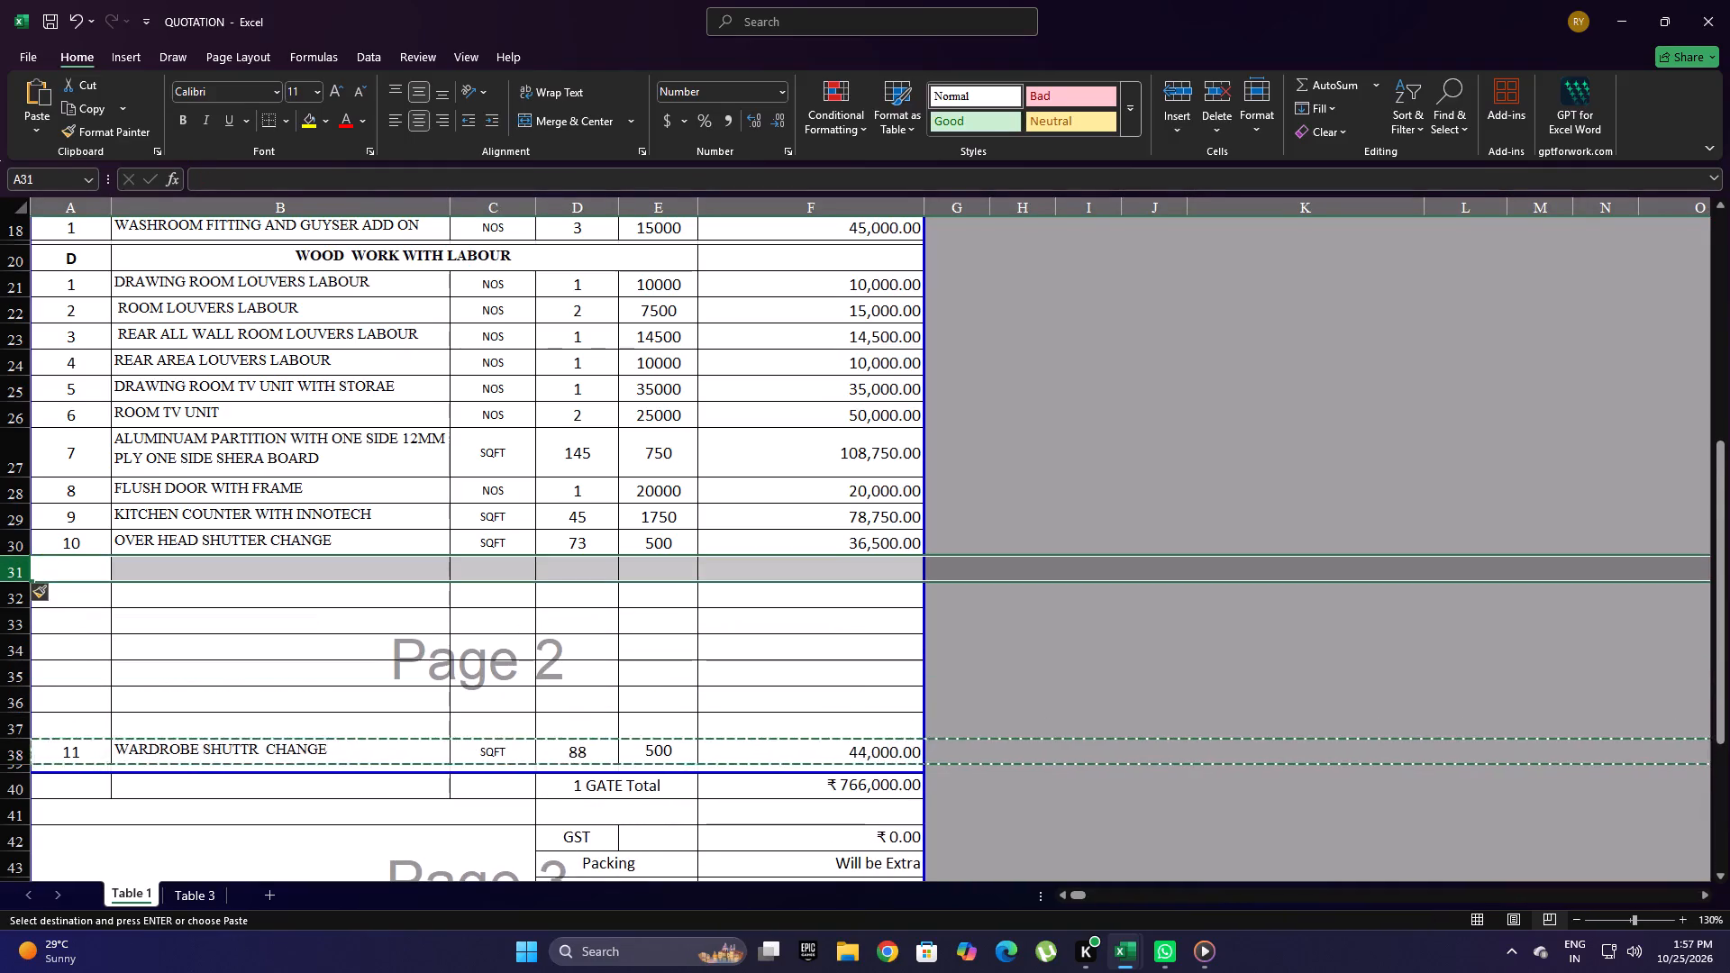
pyautogui.hotkey('ctrl', 'v')
# Merge and center cells B32 to E32, and shrink row 32 to a thin spacer below the section D items.
pyautogui.click(119, 594)
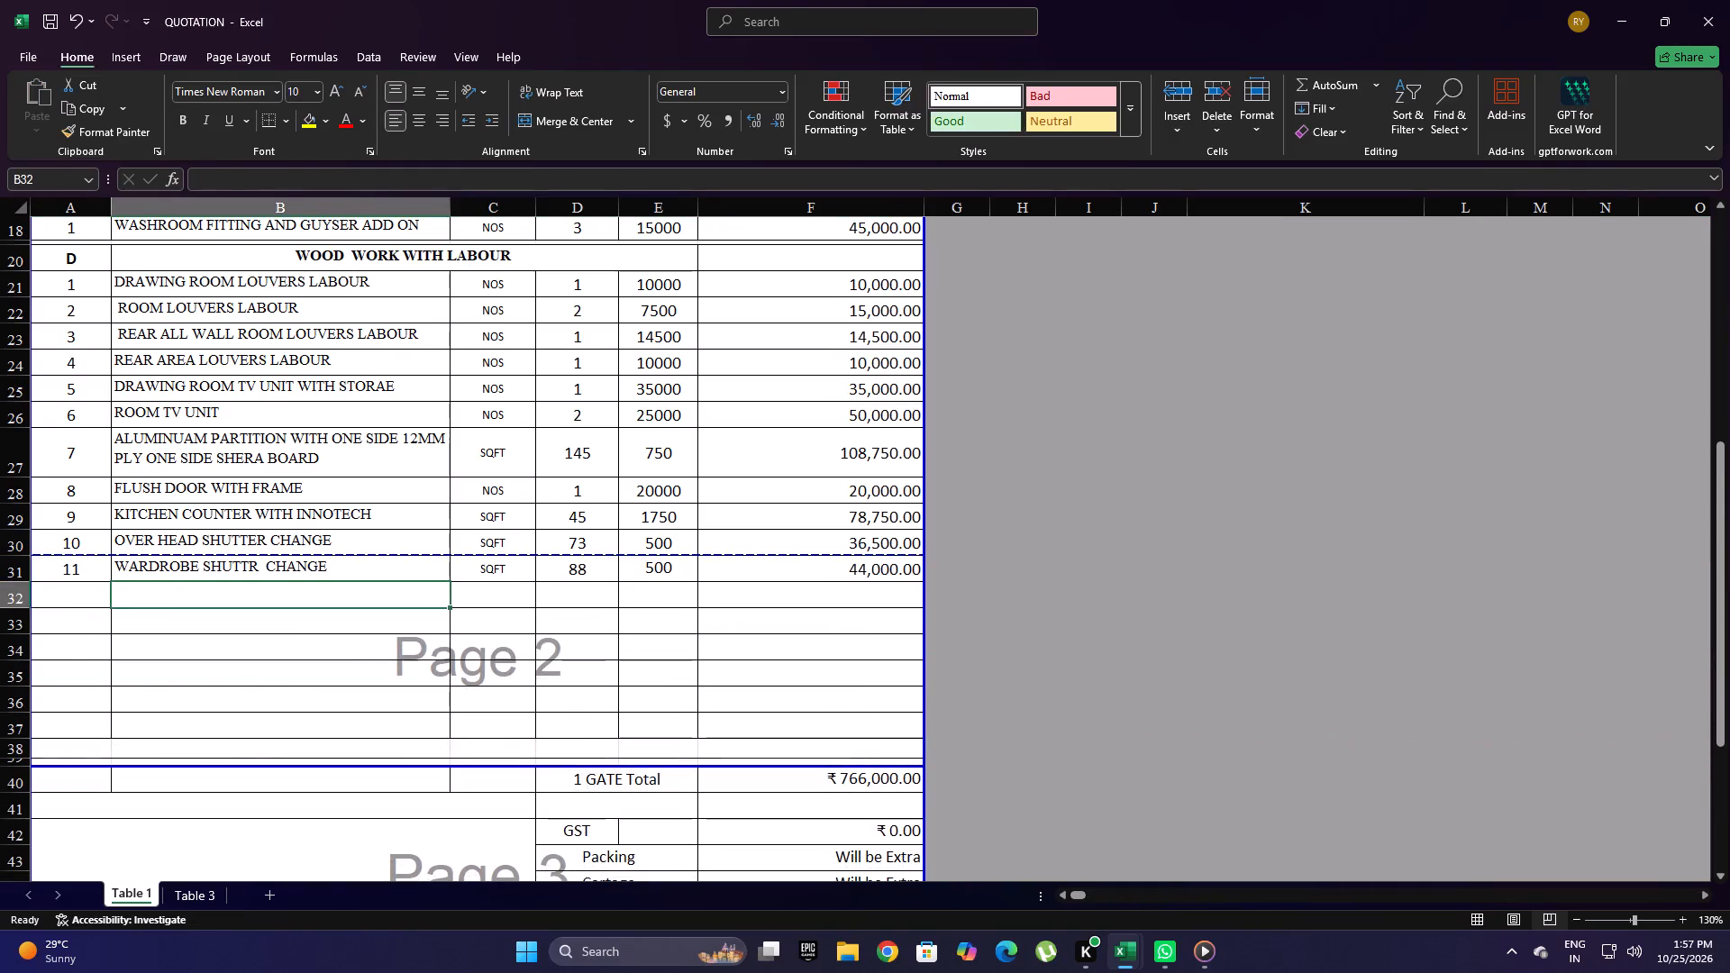
pyautogui.moveTo(149, 601); pyautogui.dragTo(628, 599)
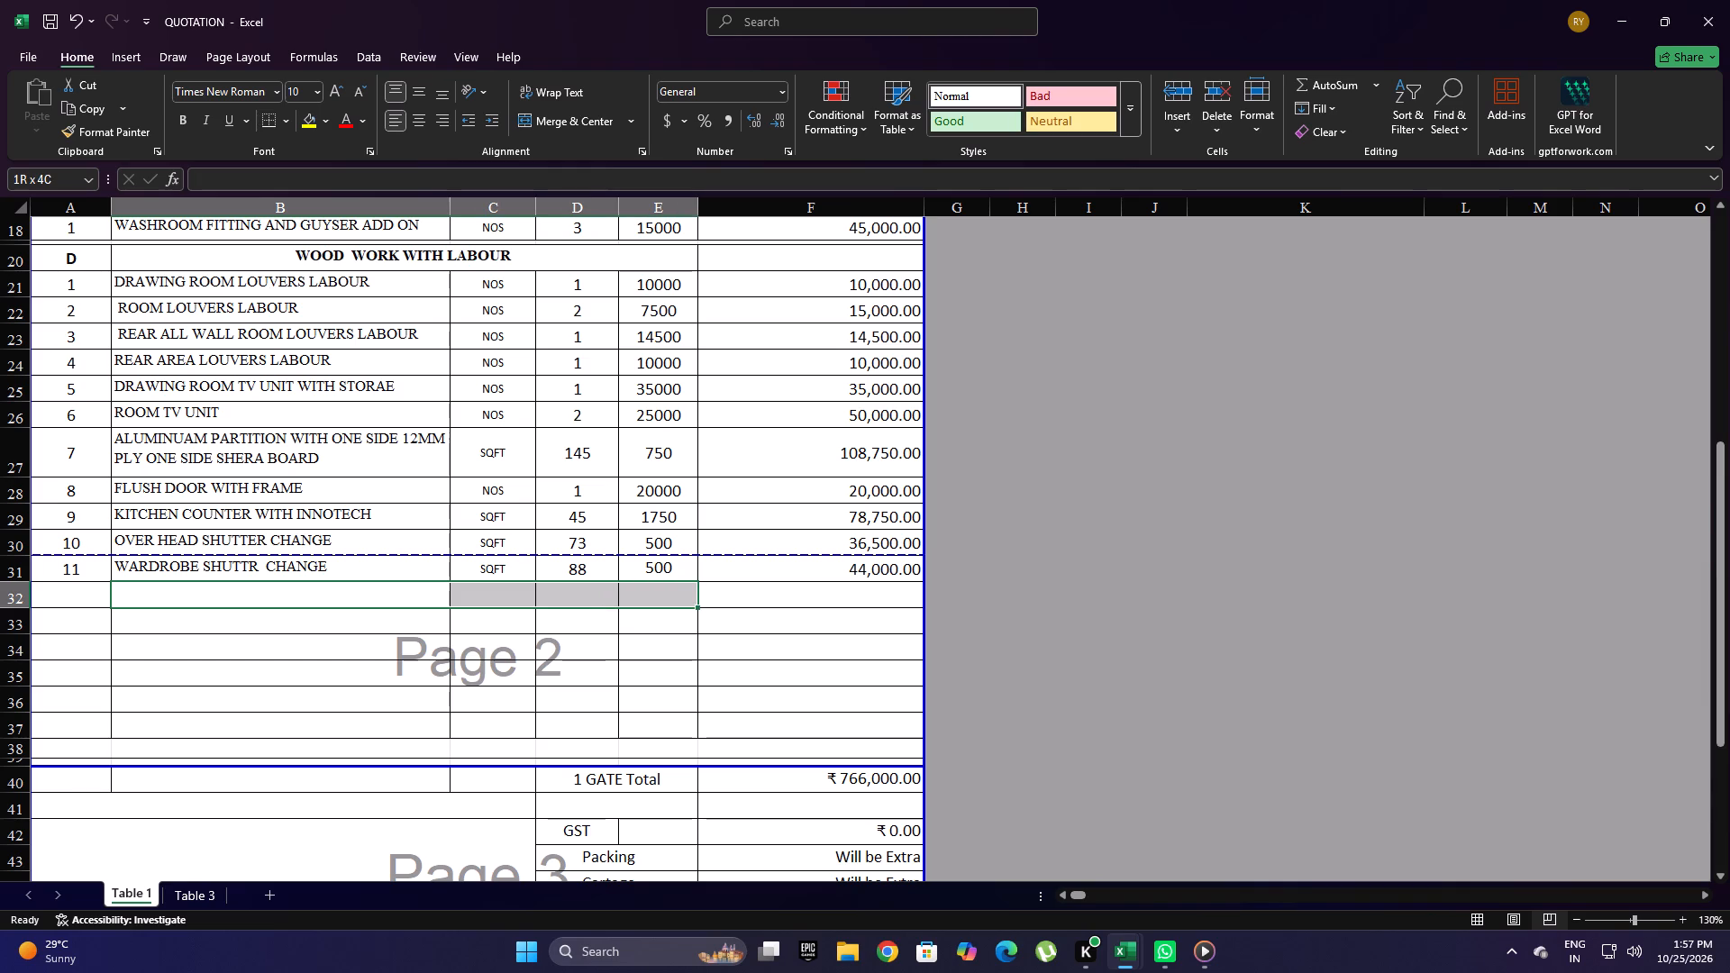
pyautogui.moveTo(628, 599); pyautogui.dragTo(629, 599)
pyautogui.click(579, 130)
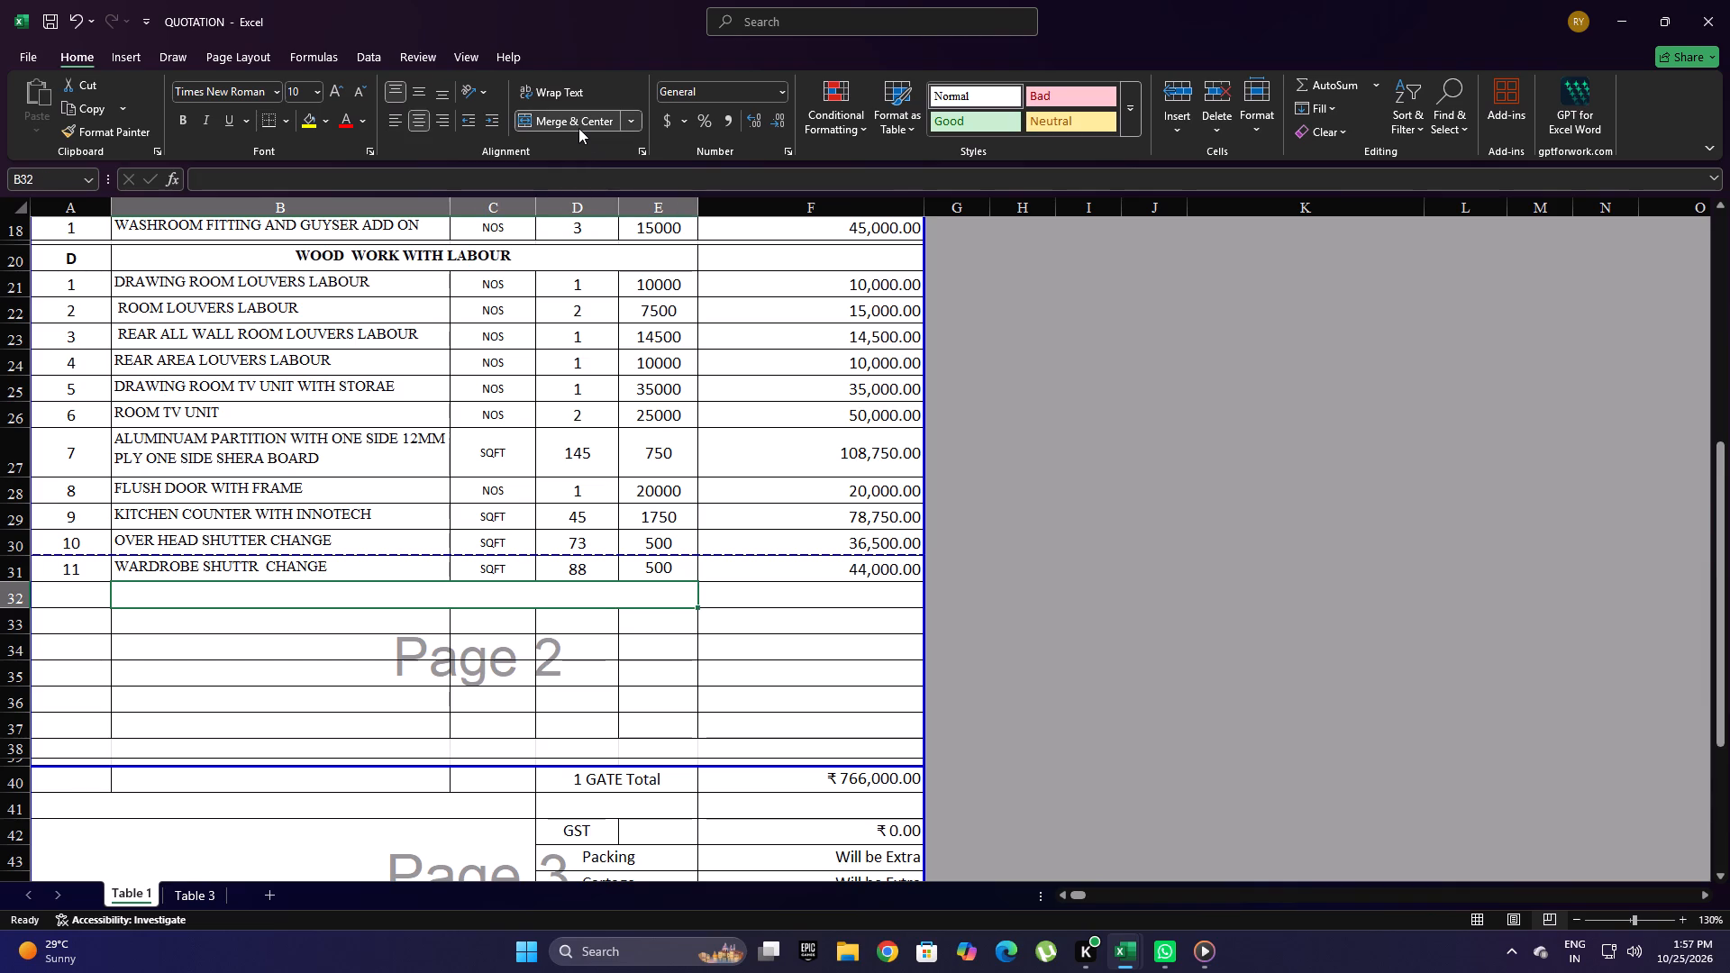
pyautogui.moveTo(23, 606); pyautogui.dragTo(23, 587)
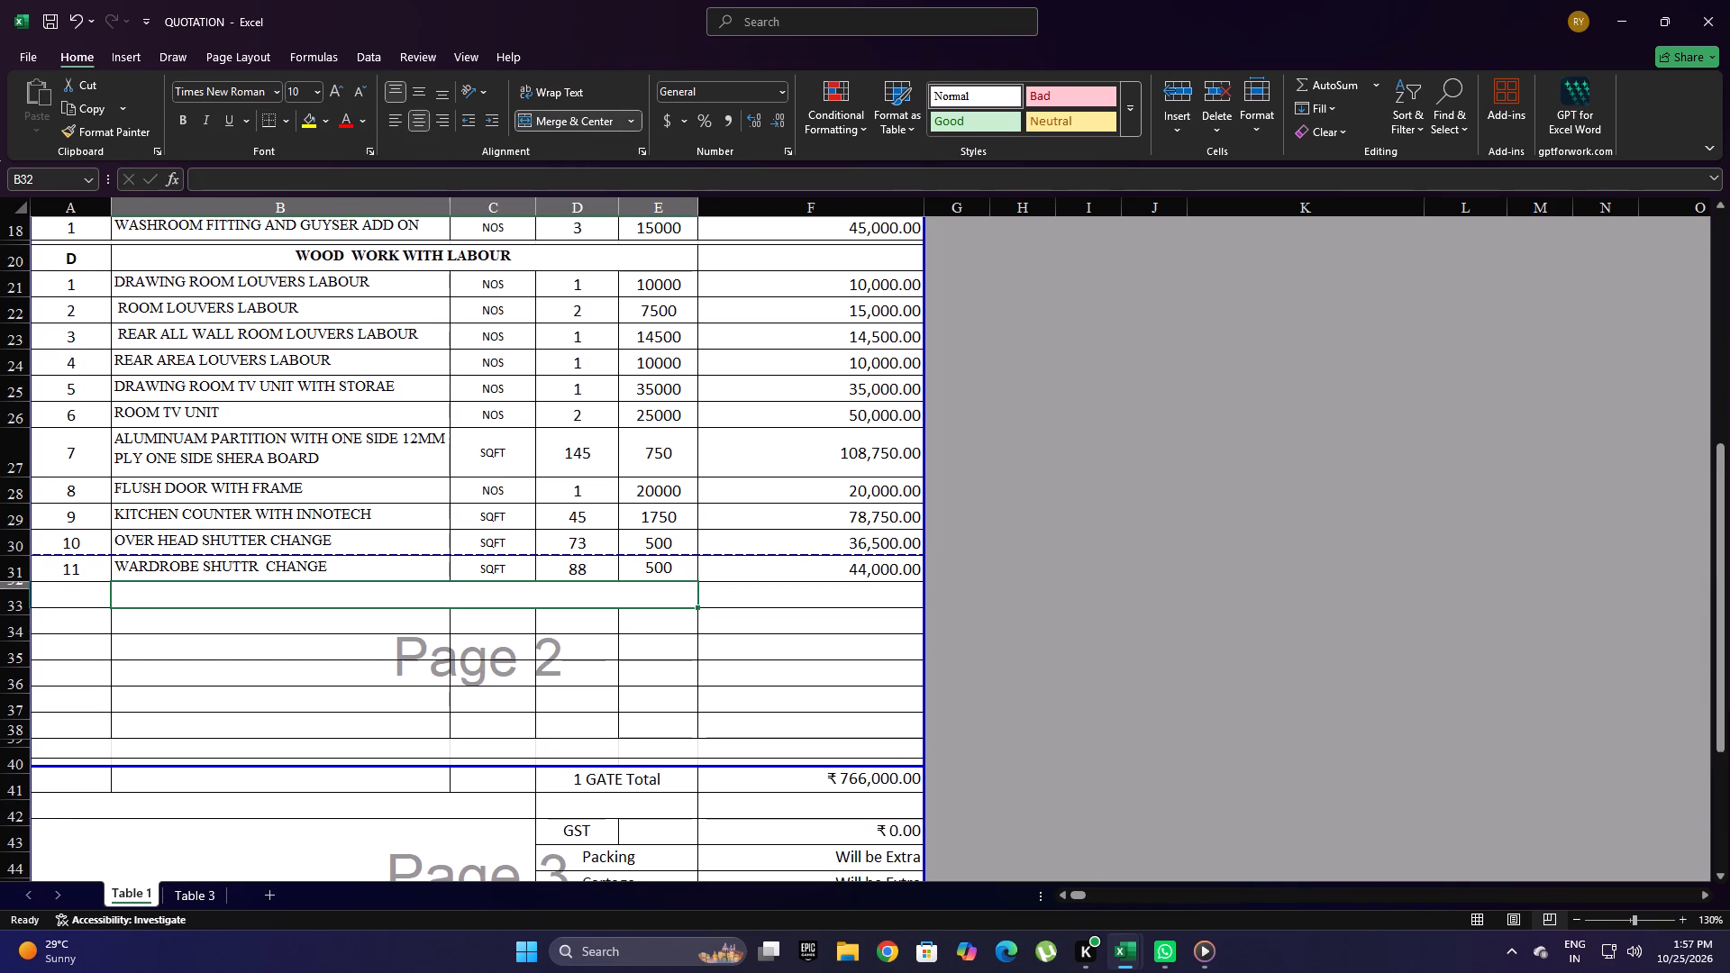
pyautogui.click(269, 656)
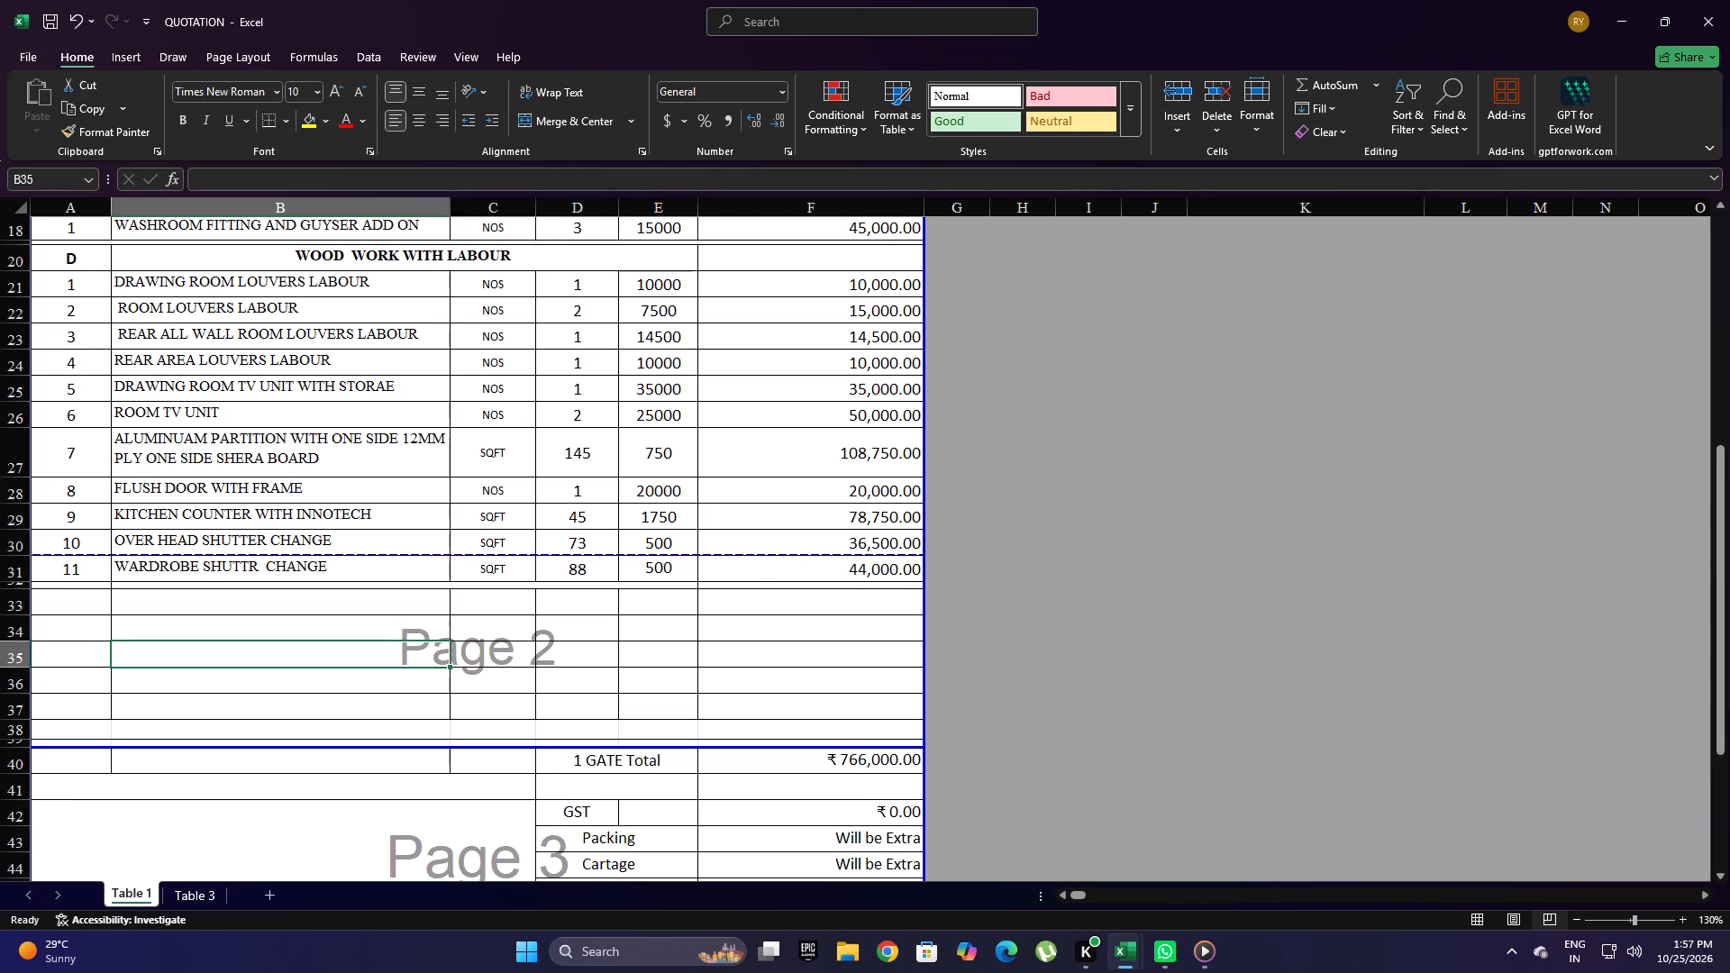
# Merge and center cells B33 to E33 and enter TILE WORK there as a new section heading.
pyautogui.click(182, 596)
pyautogui.moveTo(363, 599); pyautogui.dragTo(614, 609)
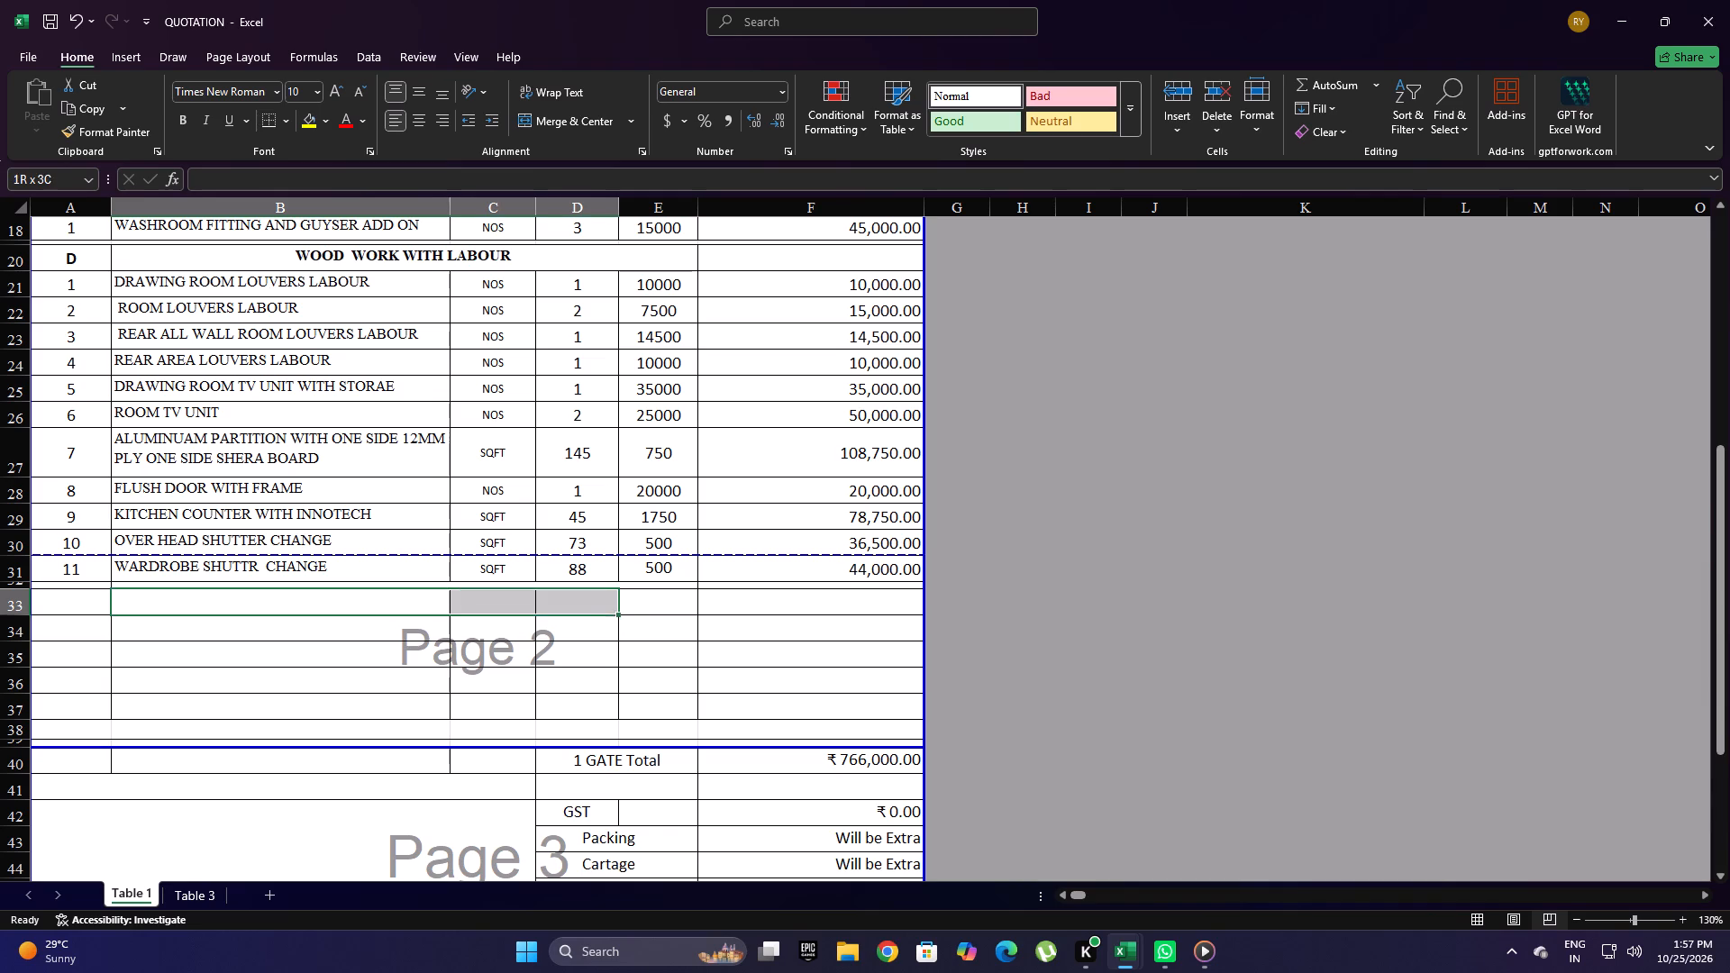
pyautogui.moveTo(614, 609); pyautogui.dragTo(640, 605)
pyautogui.click(571, 126)
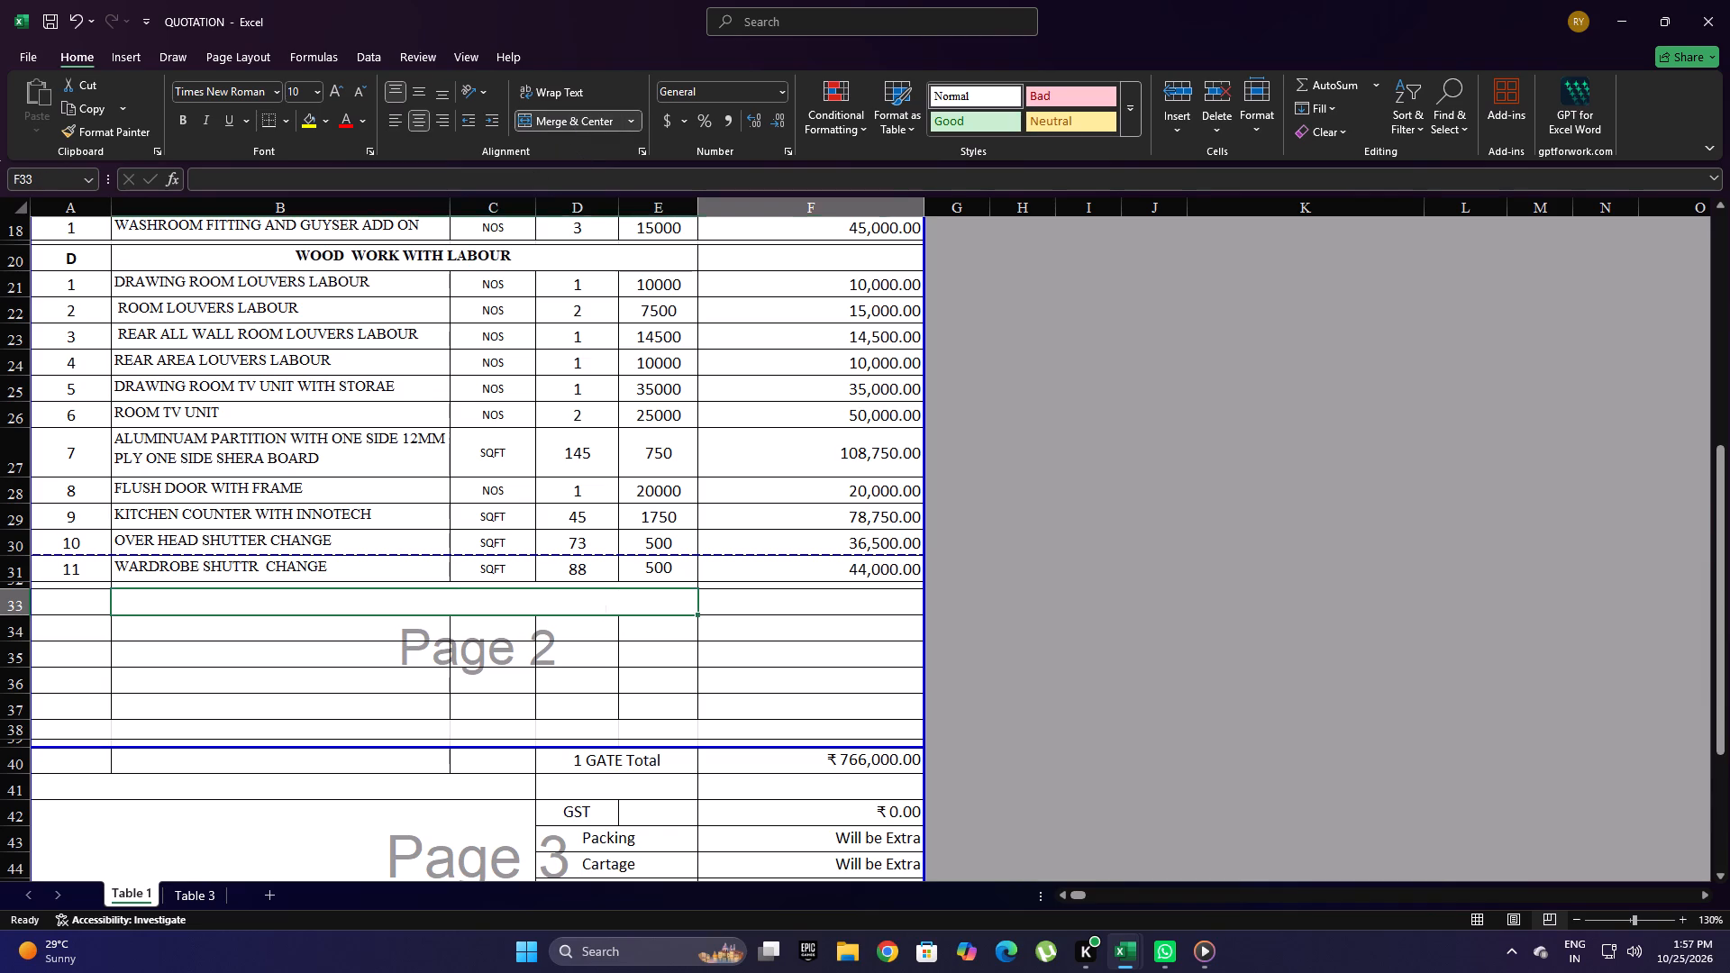
pyautogui.click(823, 609)
pyautogui.click(400, 604)
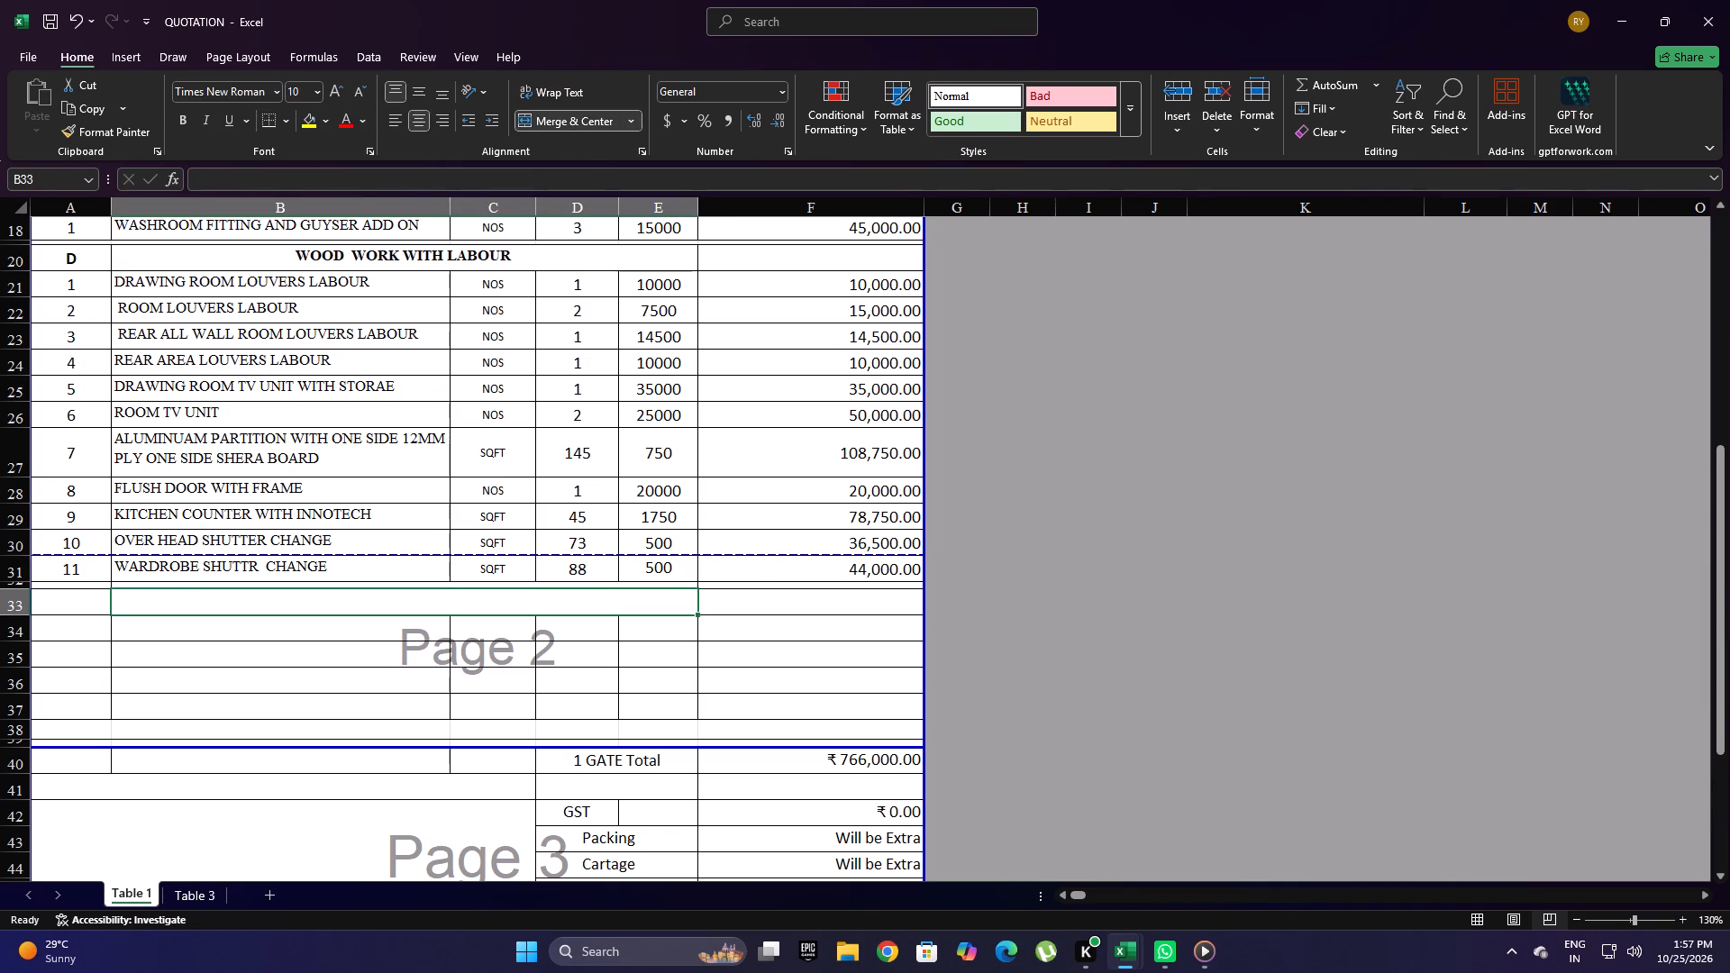
pyautogui.write('TIL WORK')
pyautogui.press('space')
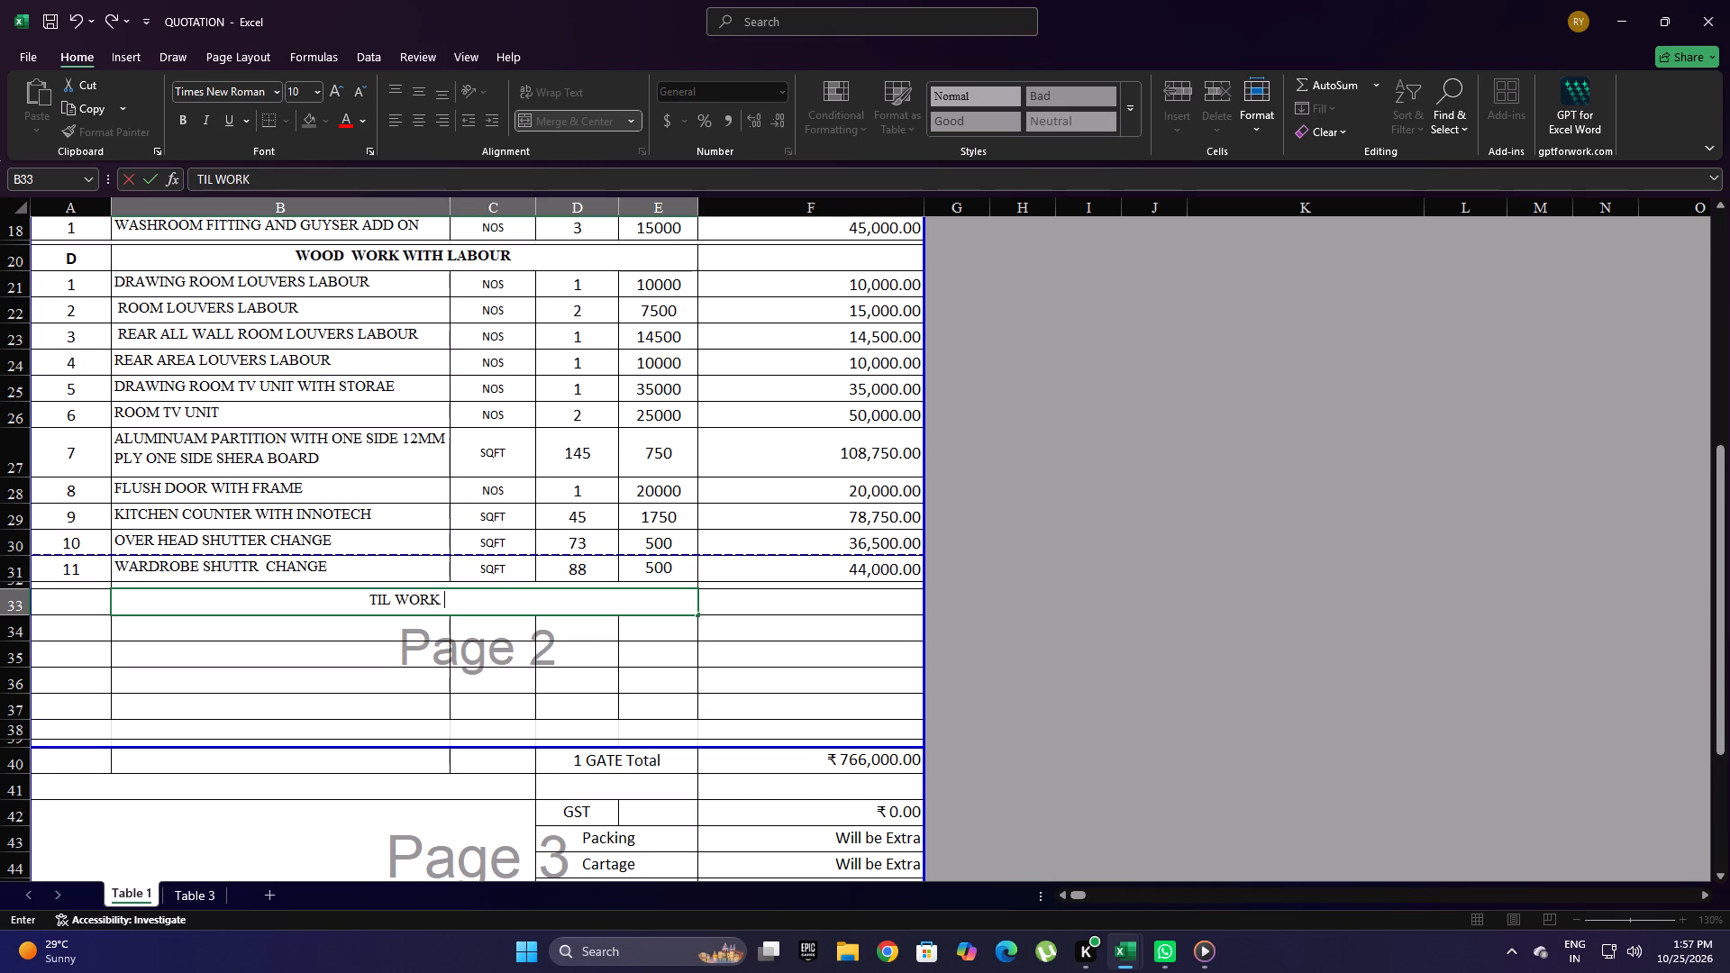
pyautogui.click(396, 602)
pyautogui.click(392, 602)
pyautogui.press('e')
pyautogui.click(487, 651)
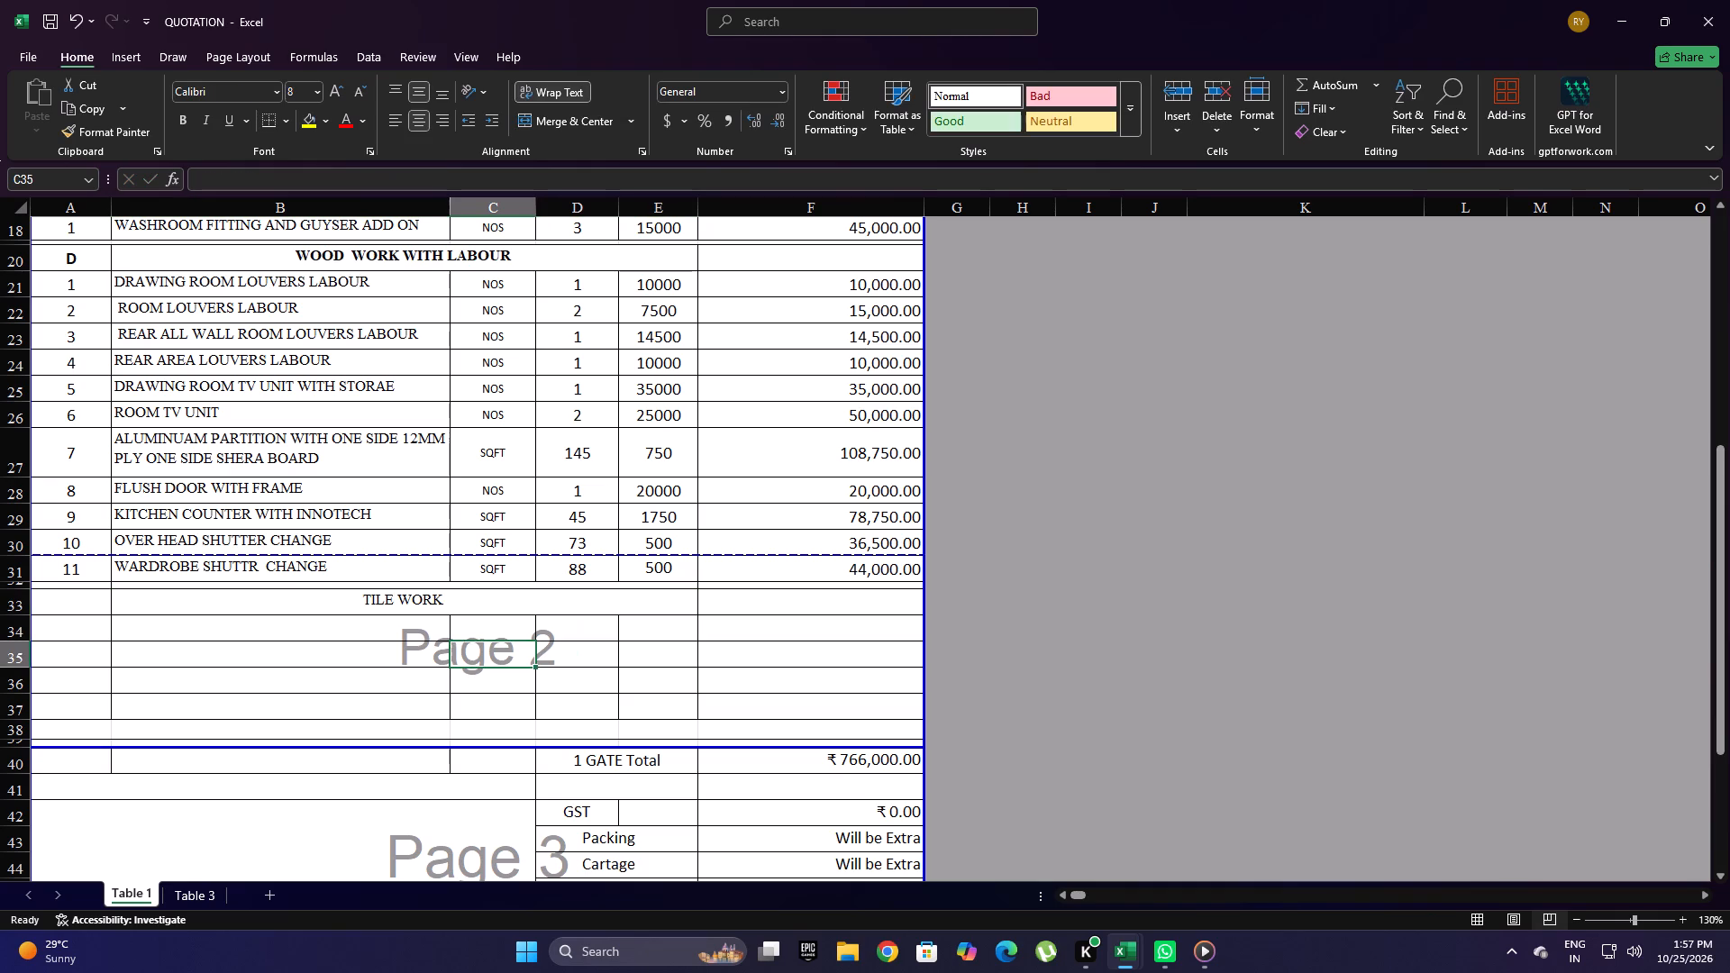
# Select the description cell of the first item row under the TILE WORK heading.
pyautogui.click(170, 637)
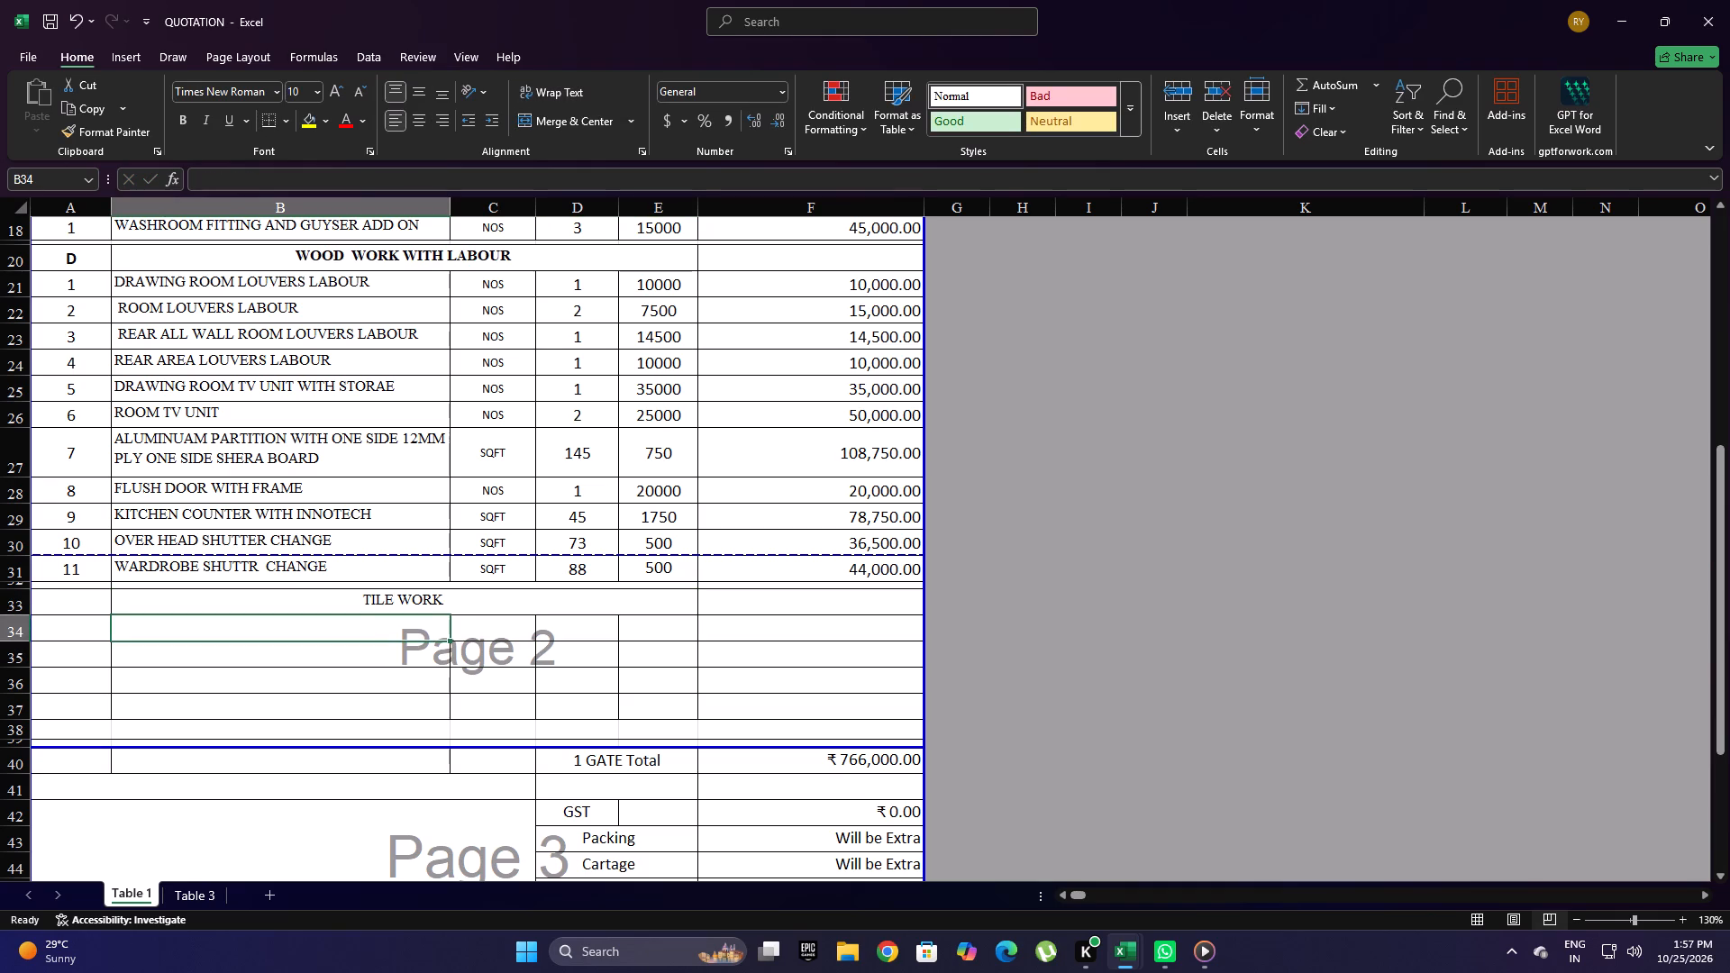
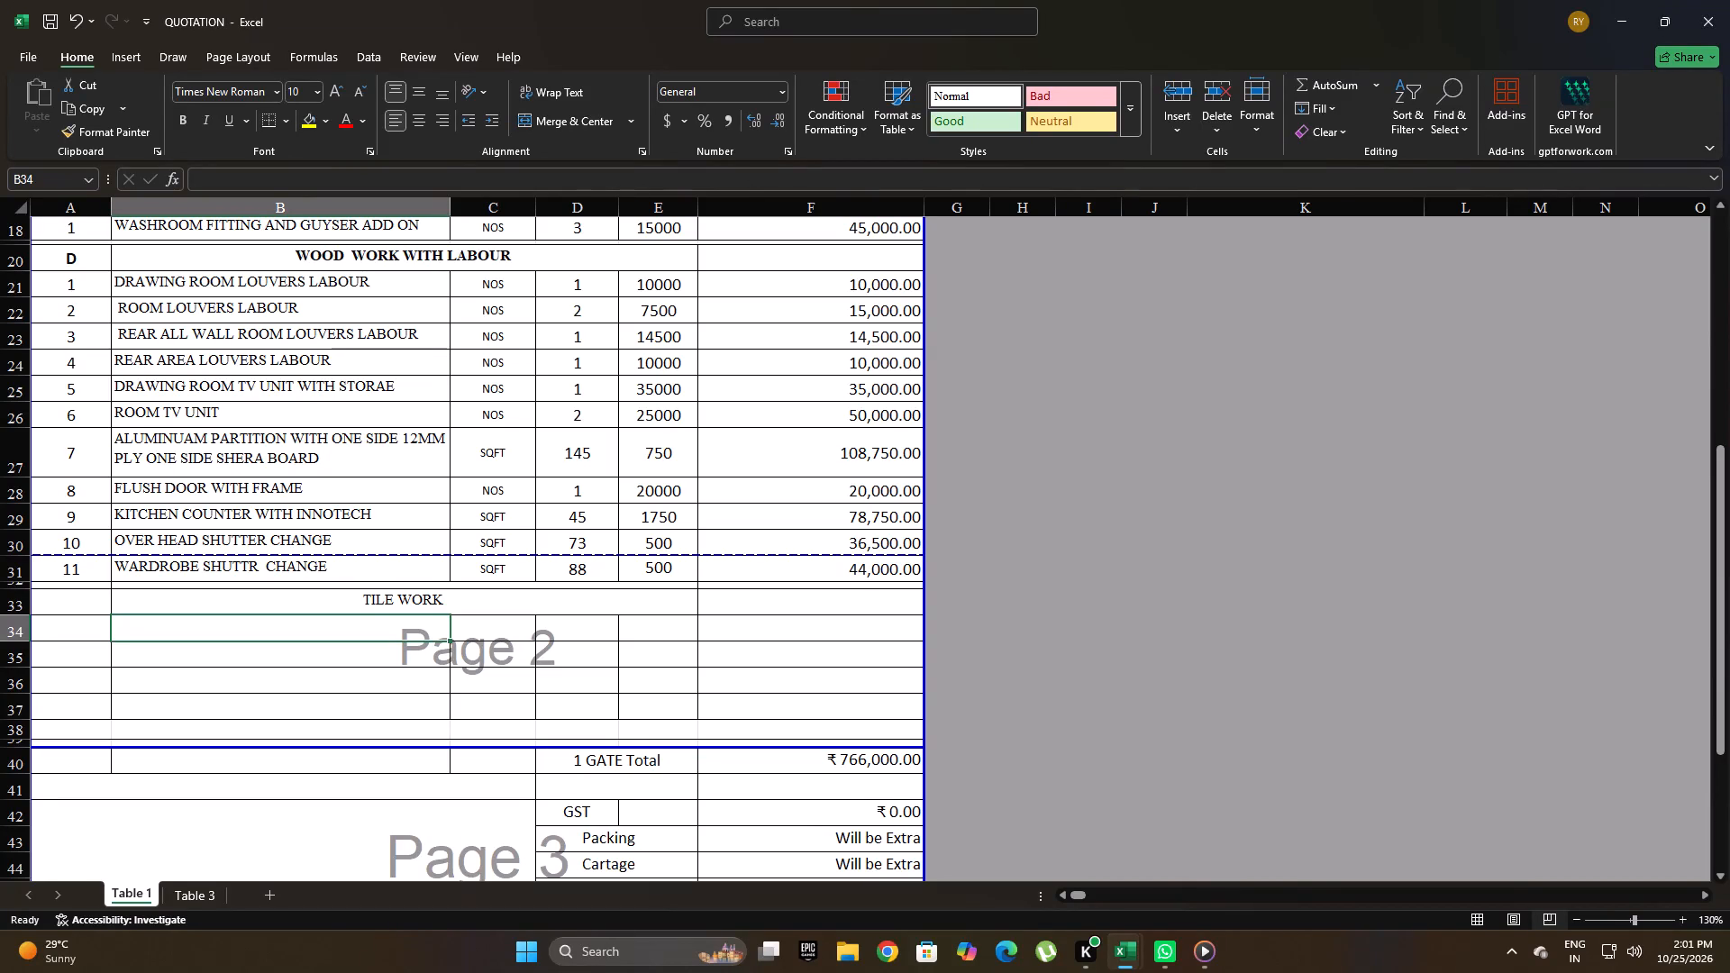
# Enter WASHROOM TILE WITH LABOUR as the description of the first item under the TILE WORK heading.
pyautogui.write('WASHROO')
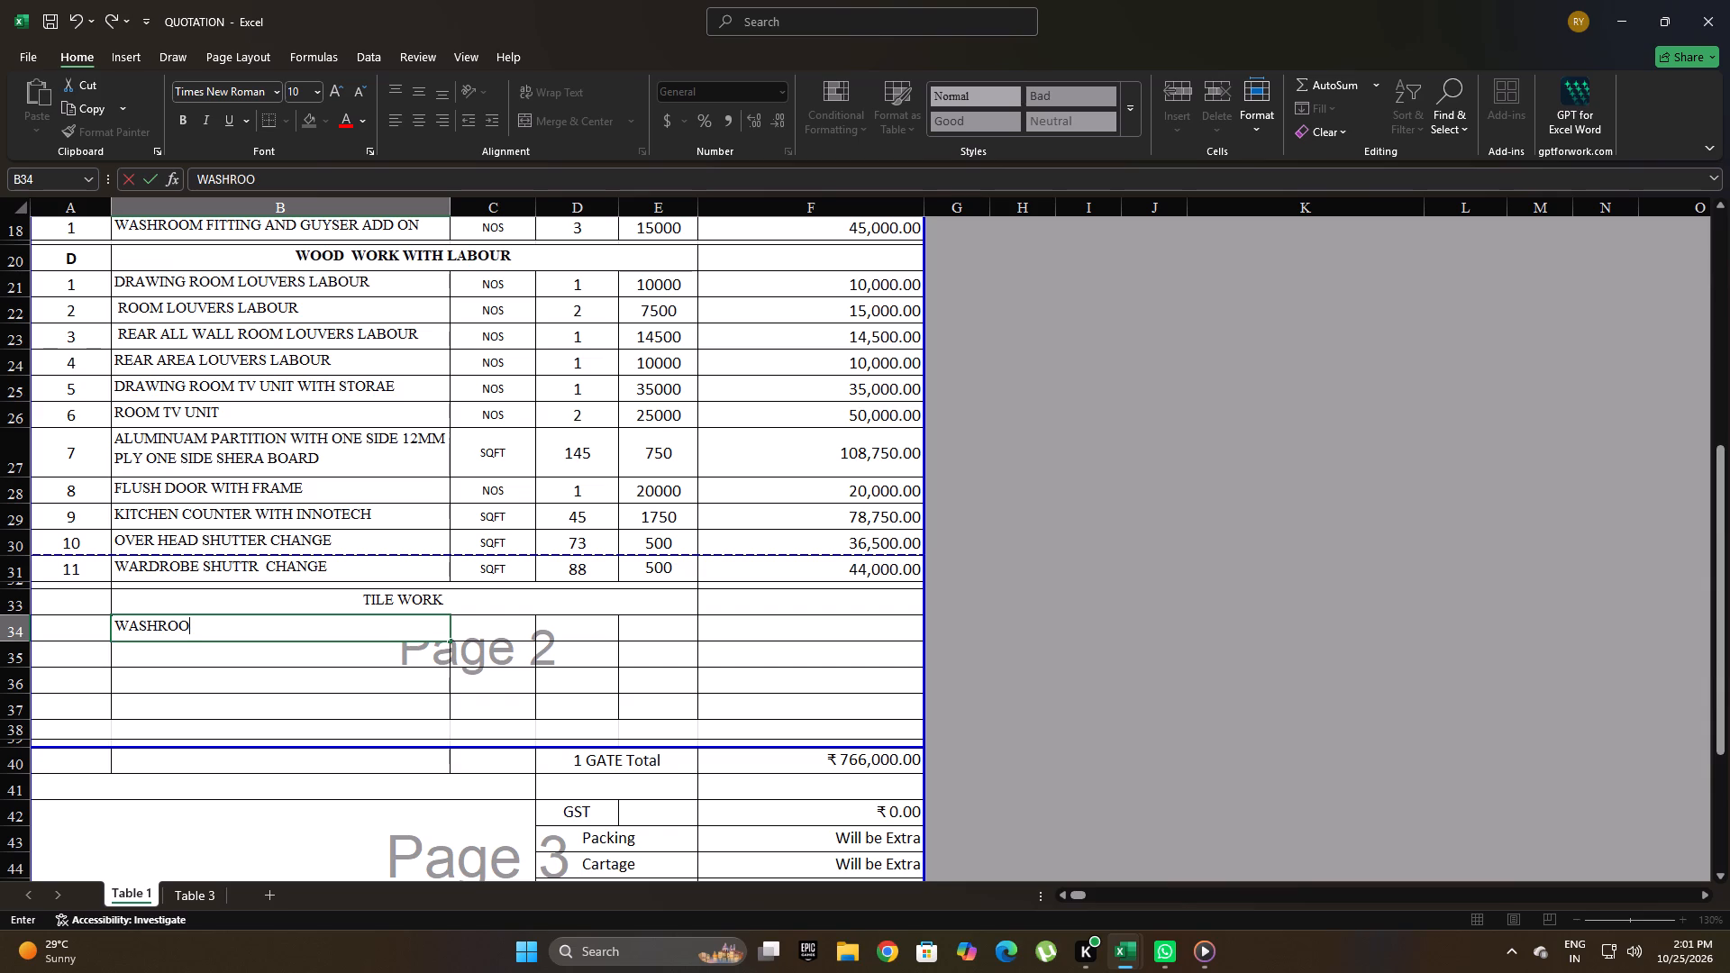
pyautogui.write('M')
pyautogui.press('space')
pyautogui.write('TIL')
pyautogui.press('space')
pyautogui.press('BackSpace')
pyautogui.press('space')
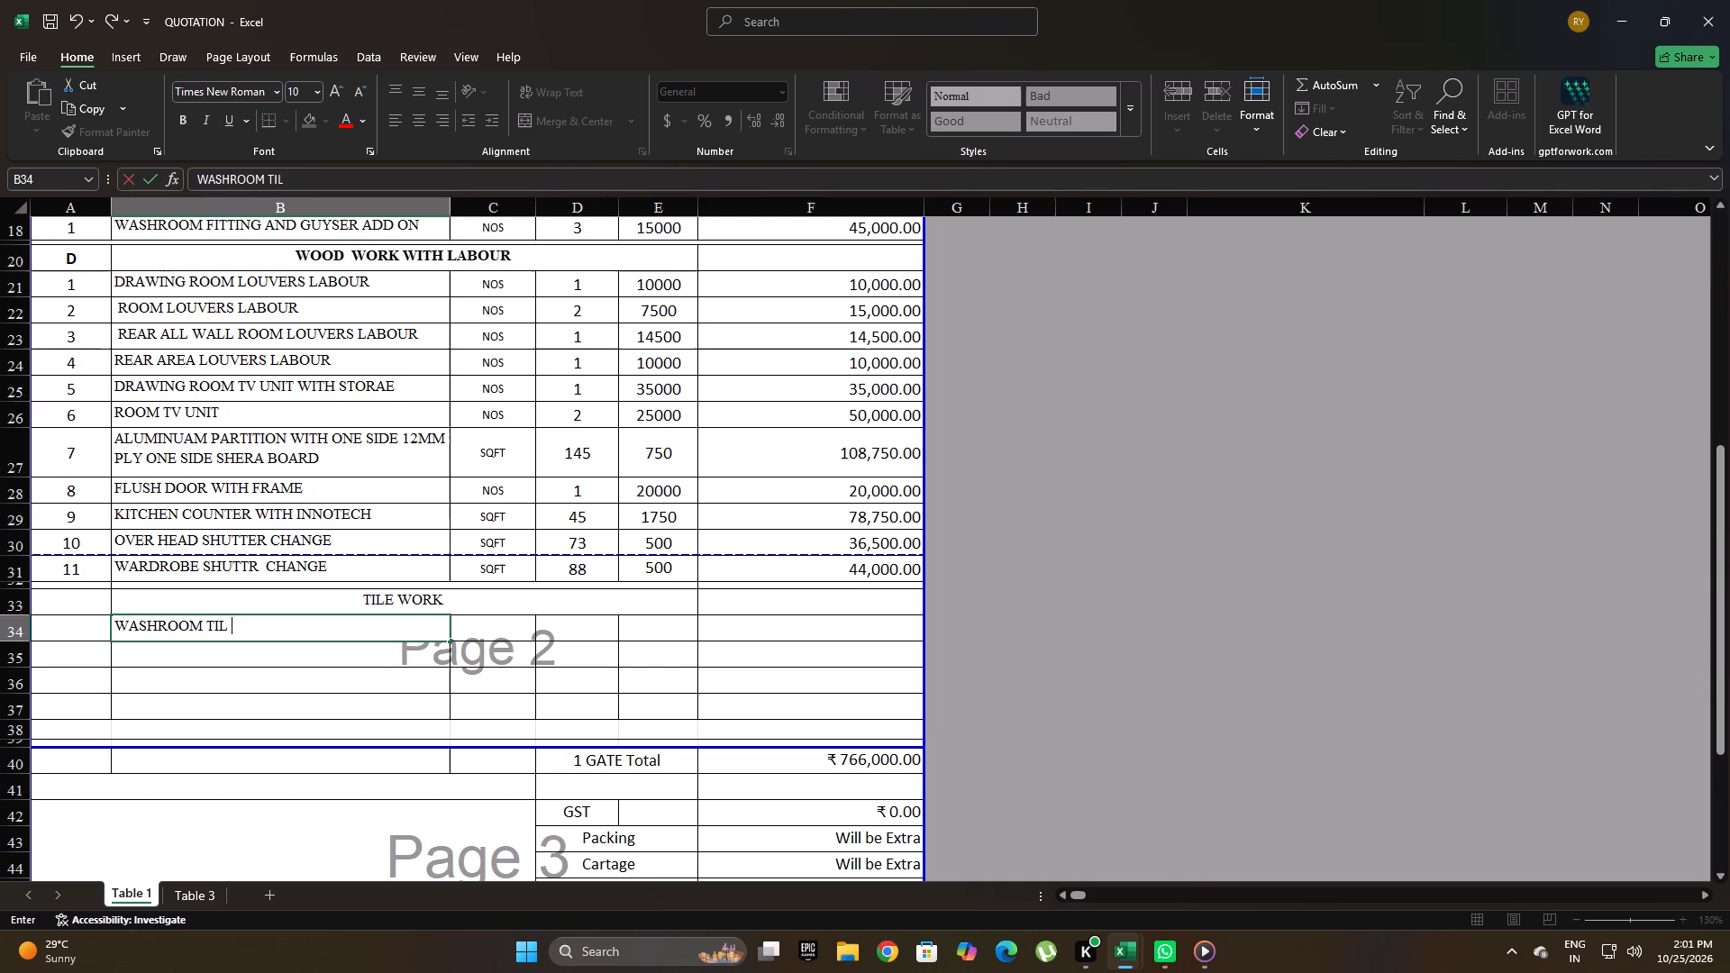
pyautogui.press('BackSpace')
pyautogui.press('BackSpace')
pyautogui.press('BackSpace')
pyautogui.write('LE')
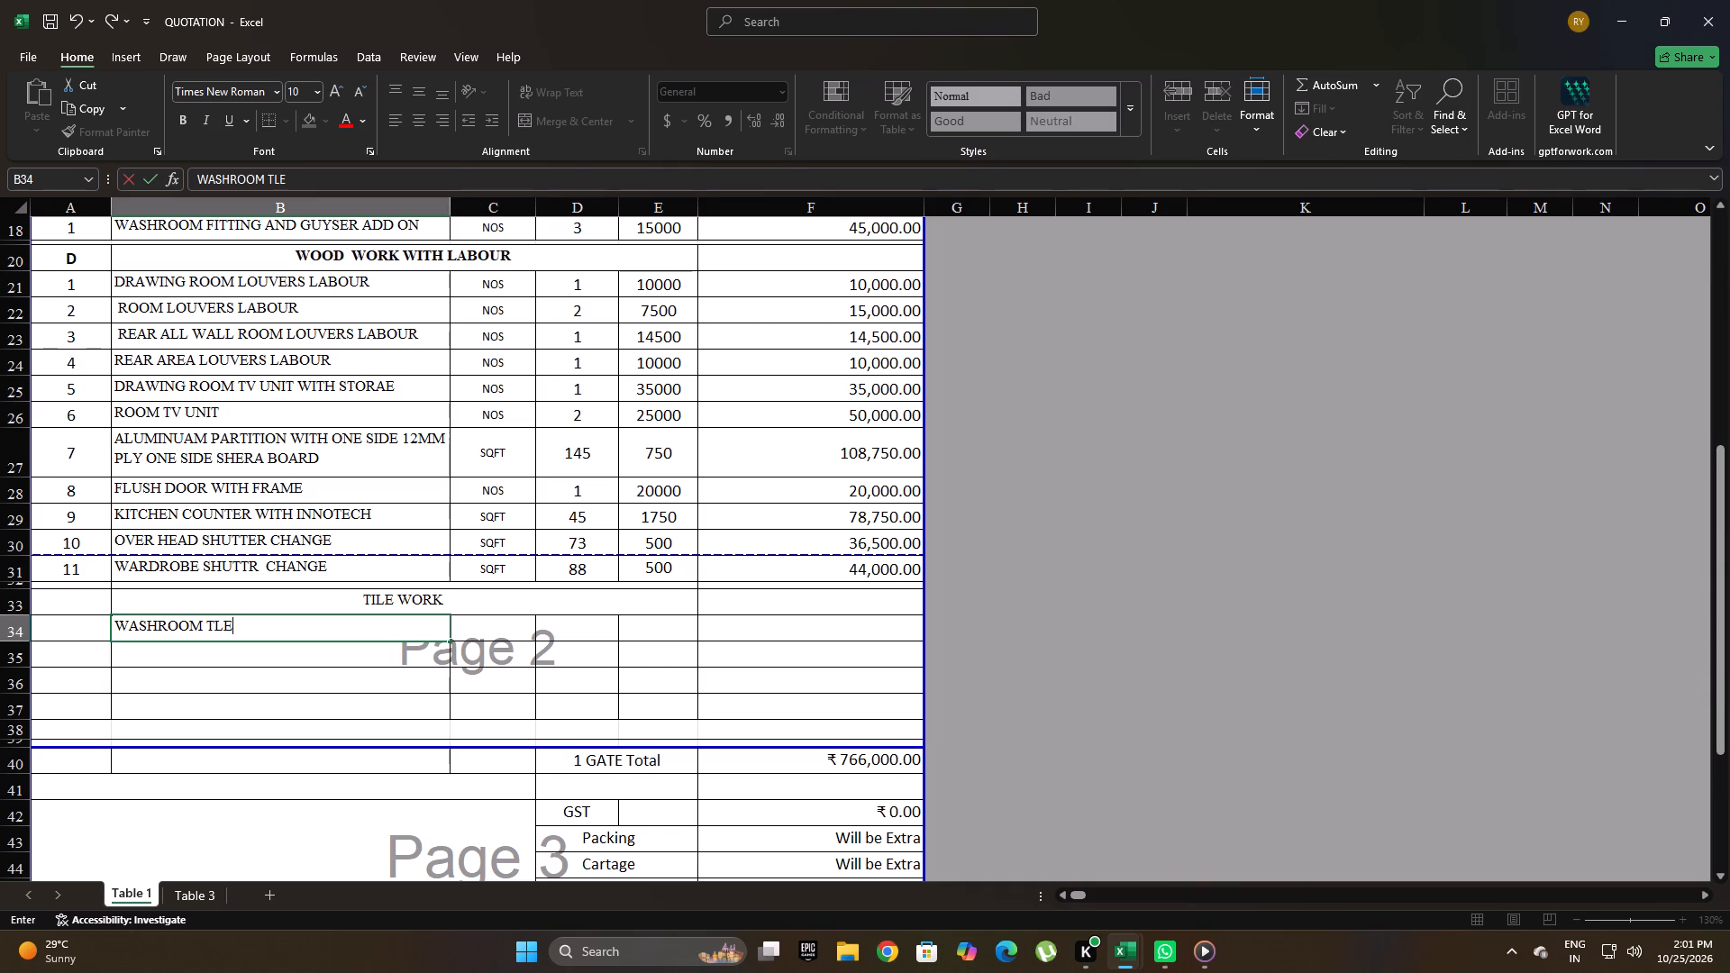
pyautogui.press('BackSpace')
pyautogui.press('BackSpace')
pyautogui.write('ILE')
pyautogui.press('space')
pyautogui.write('WITH')
pyautogui.press('space')
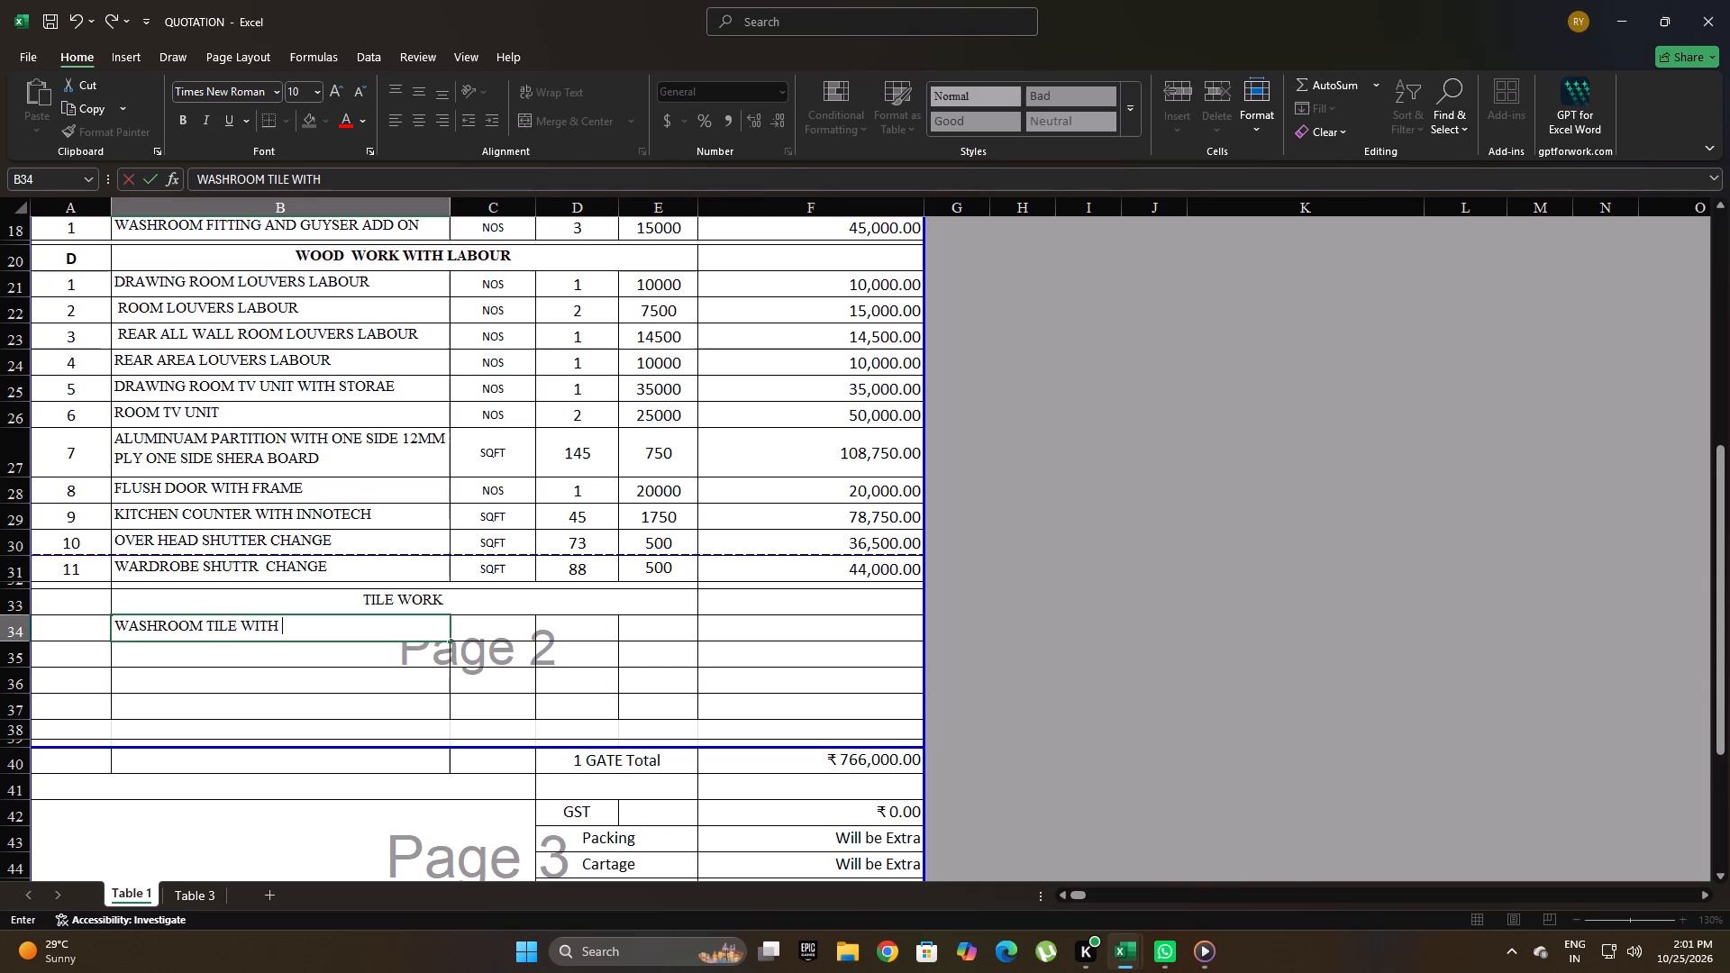
pyautogui.write('LA')
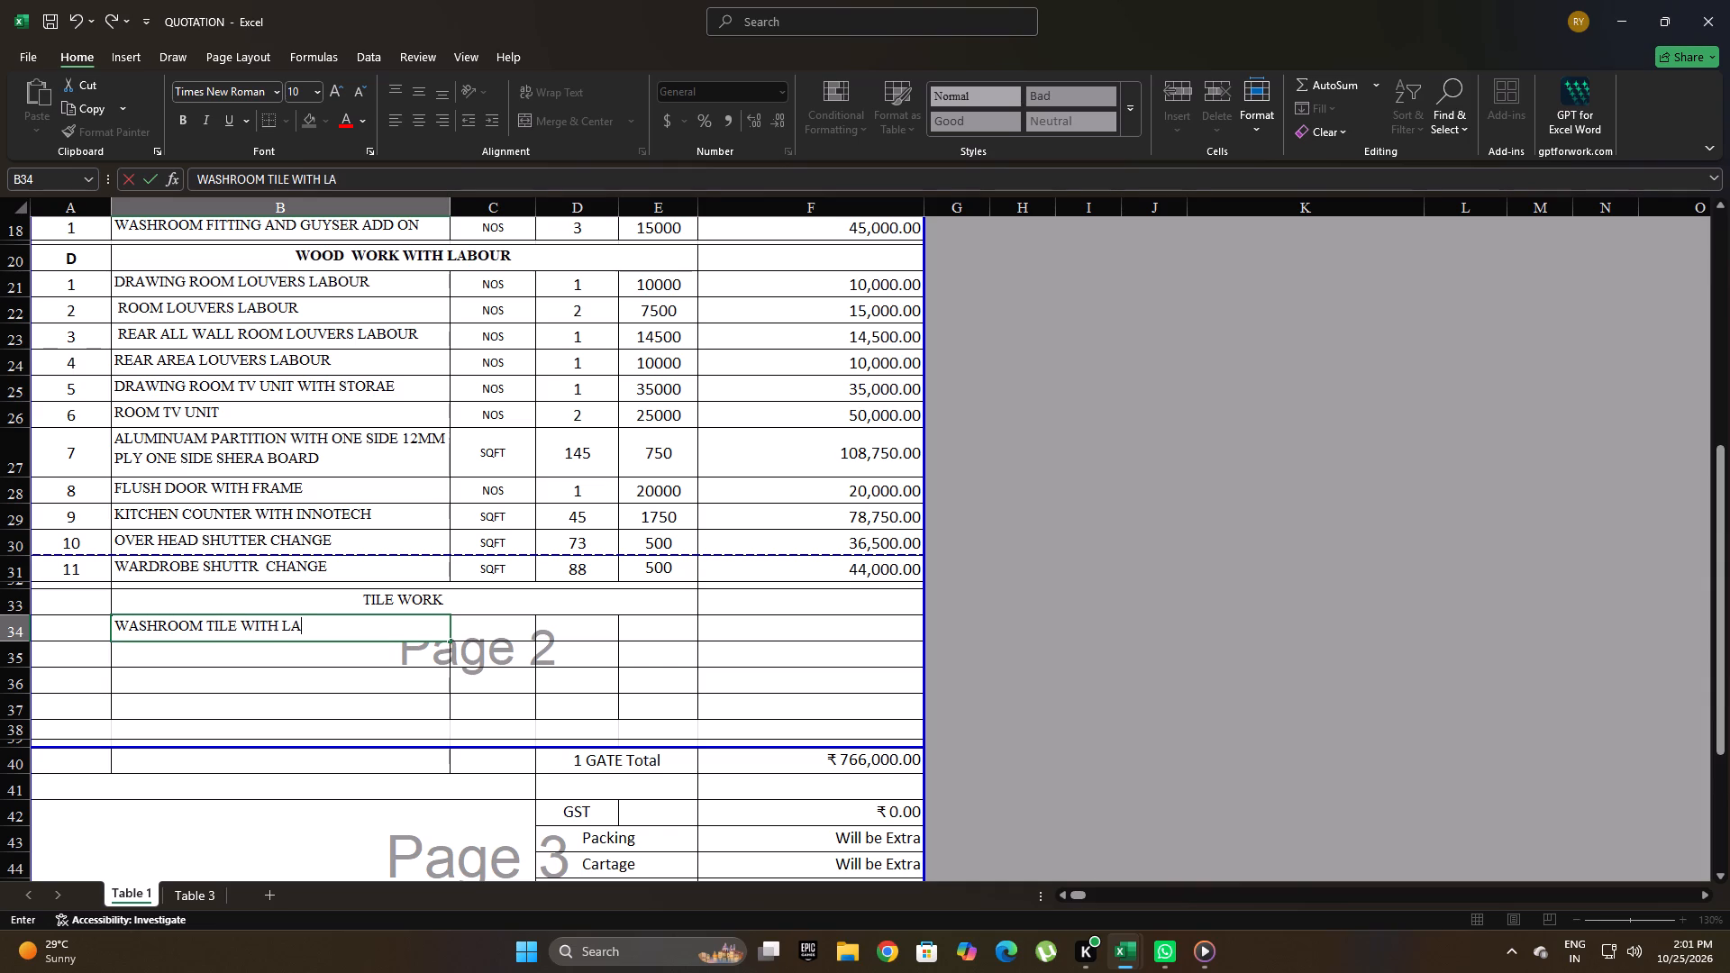
pyautogui.write('BOUR')
pyautogui.press('space')
# Fill in the washroom tile row with unit SQFT and quantity 600, and select its rate cell.
pyautogui.click(469, 628)
pyautogui.write('SQFT')
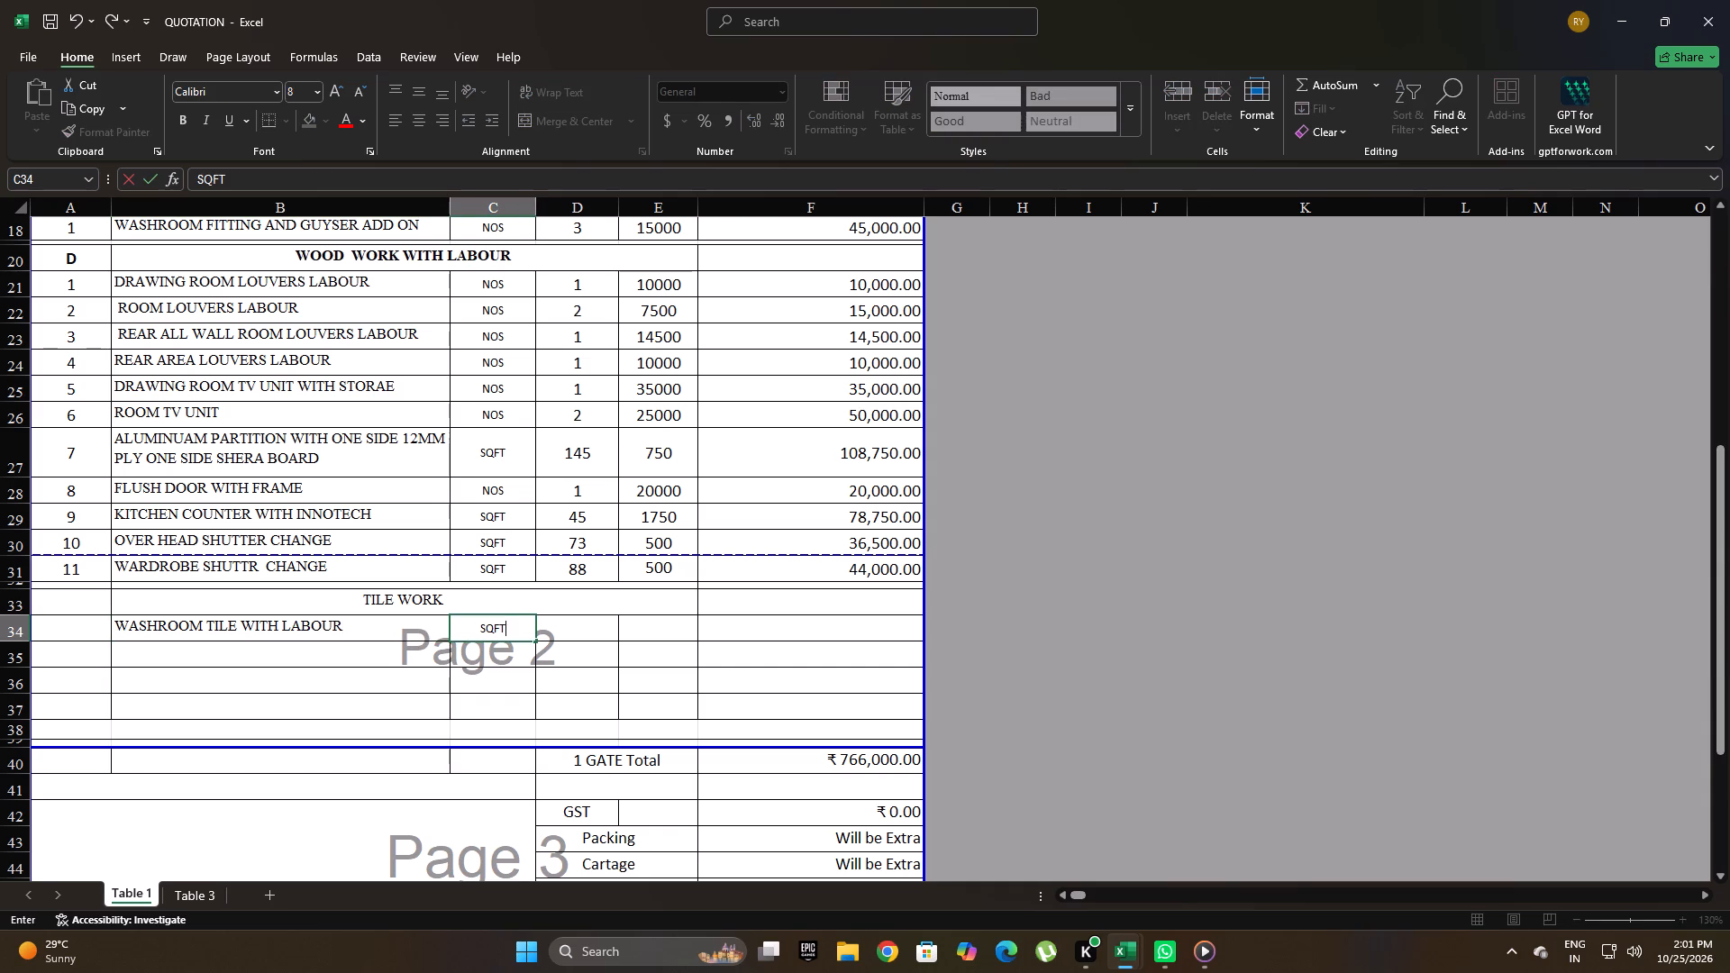
pyautogui.click(590, 629)
pyautogui.write('600')
pyautogui.click(657, 632)
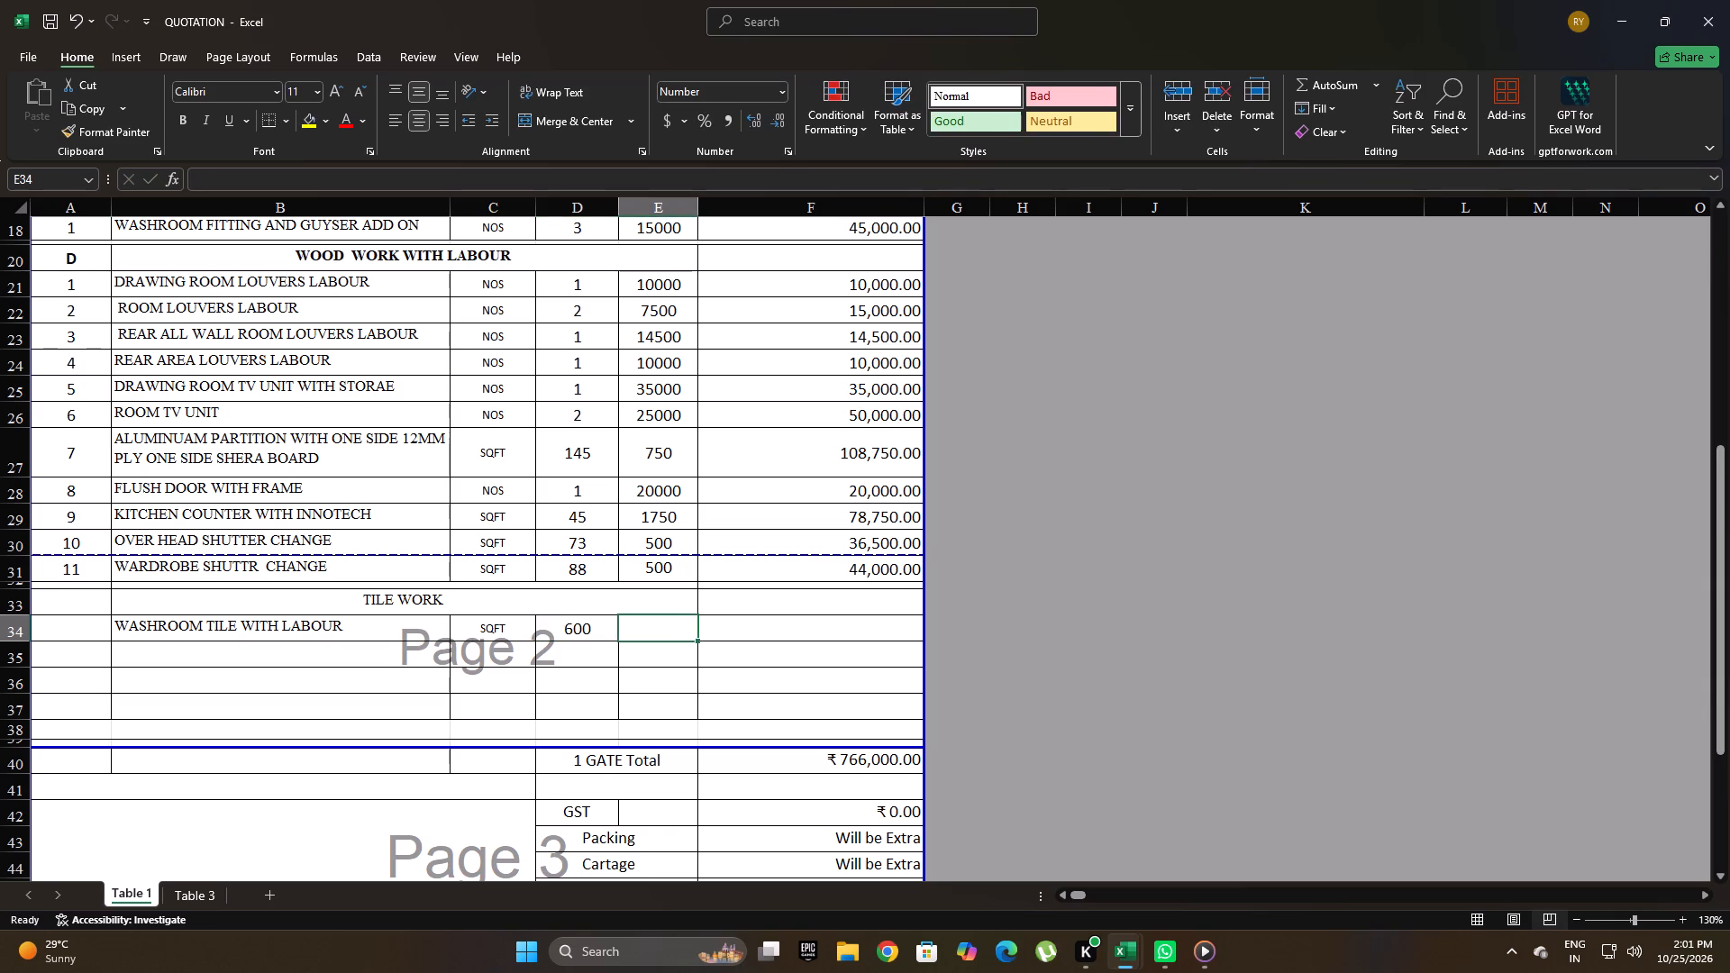
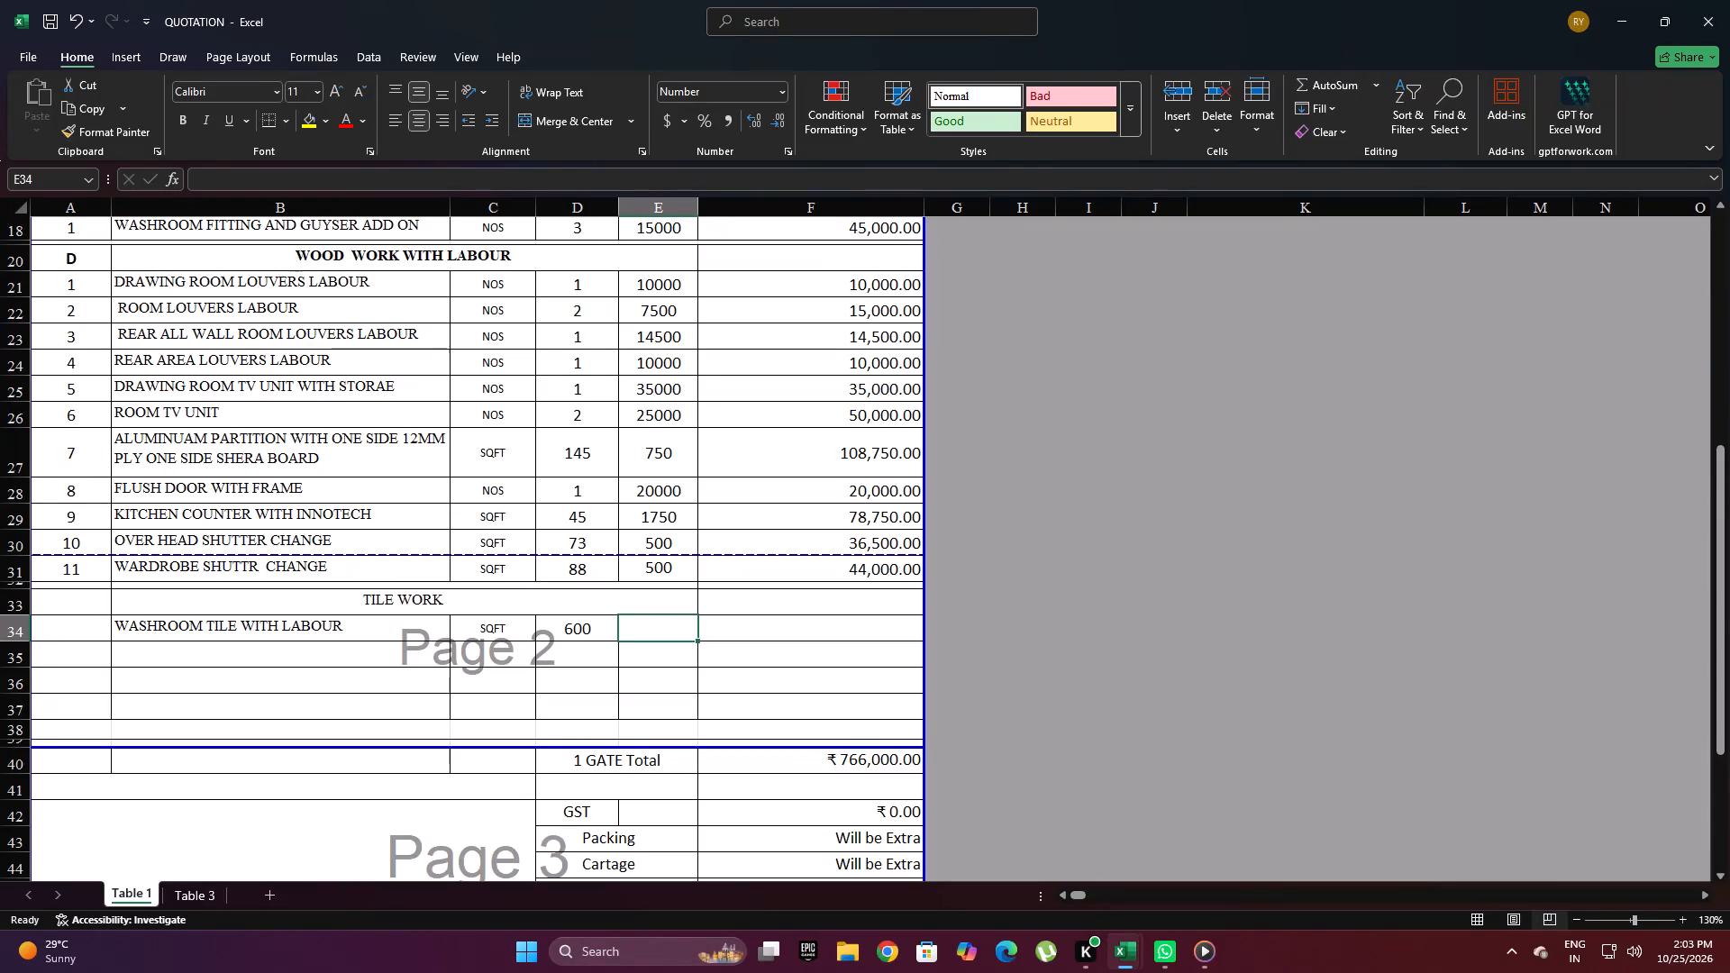
# Set the washroom tile row's quantity to 250 and its rate to 200.
pyautogui.click(580, 631)
pyautogui.write('250')
pyautogui.click(658, 624)
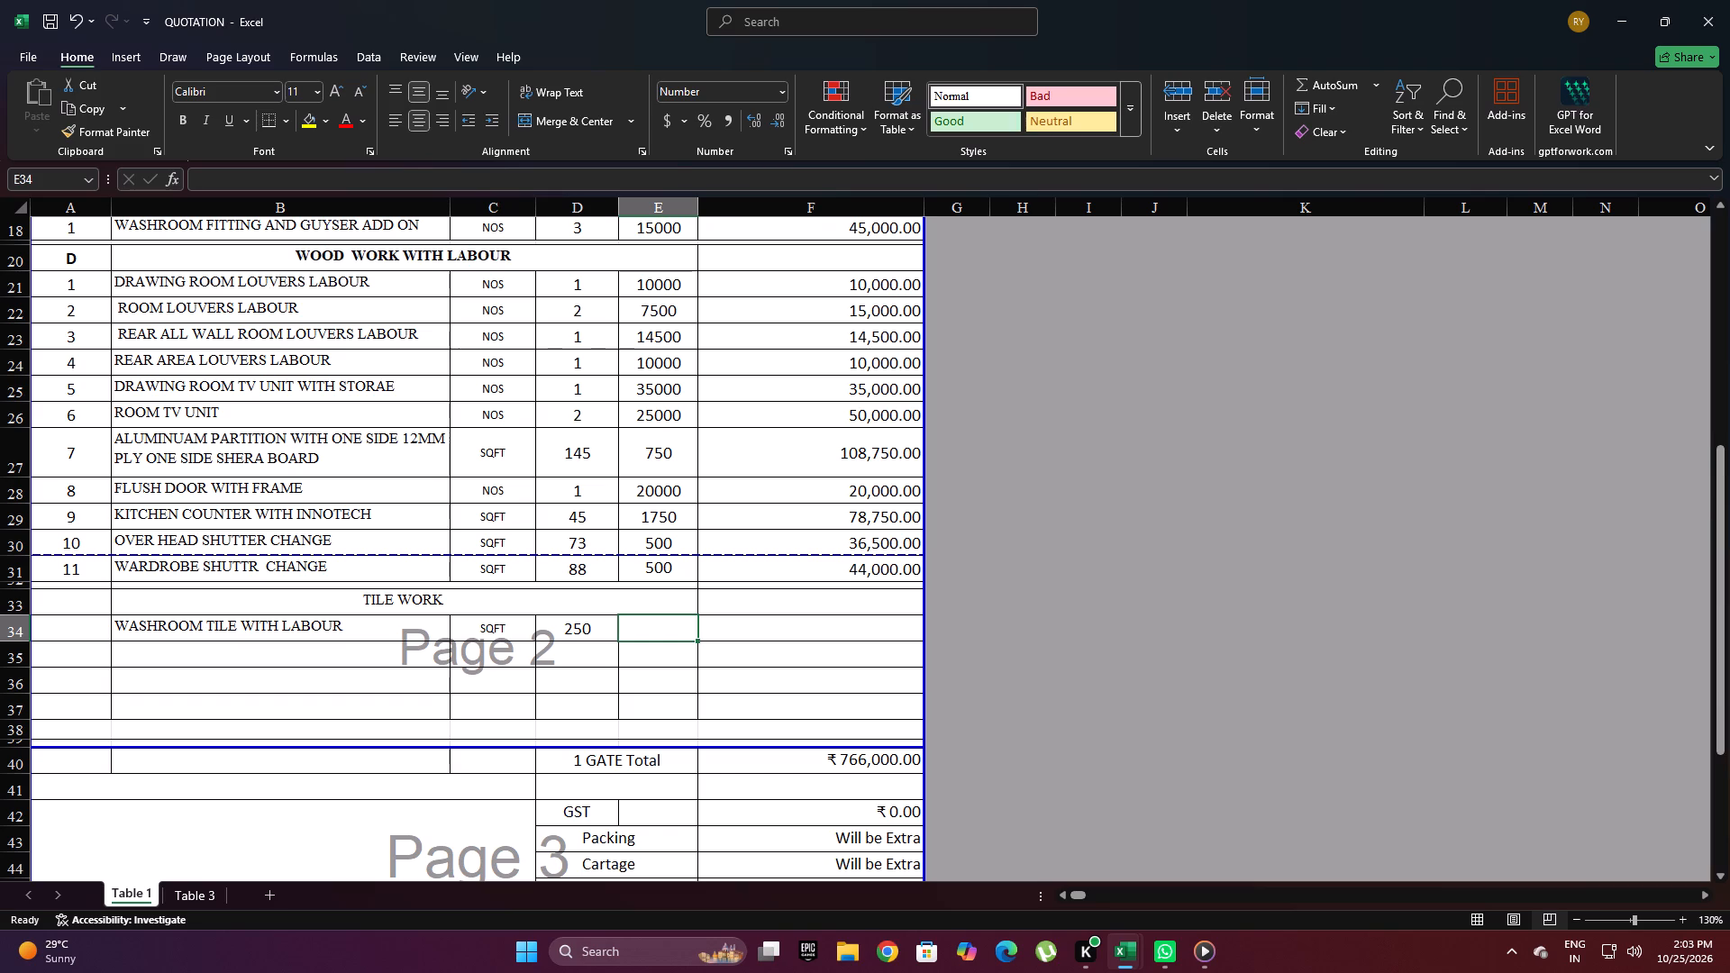
pyautogui.write('20-0')
pyautogui.press('BackSpace')
pyautogui.press('BackSpace')
pyautogui.press('0')
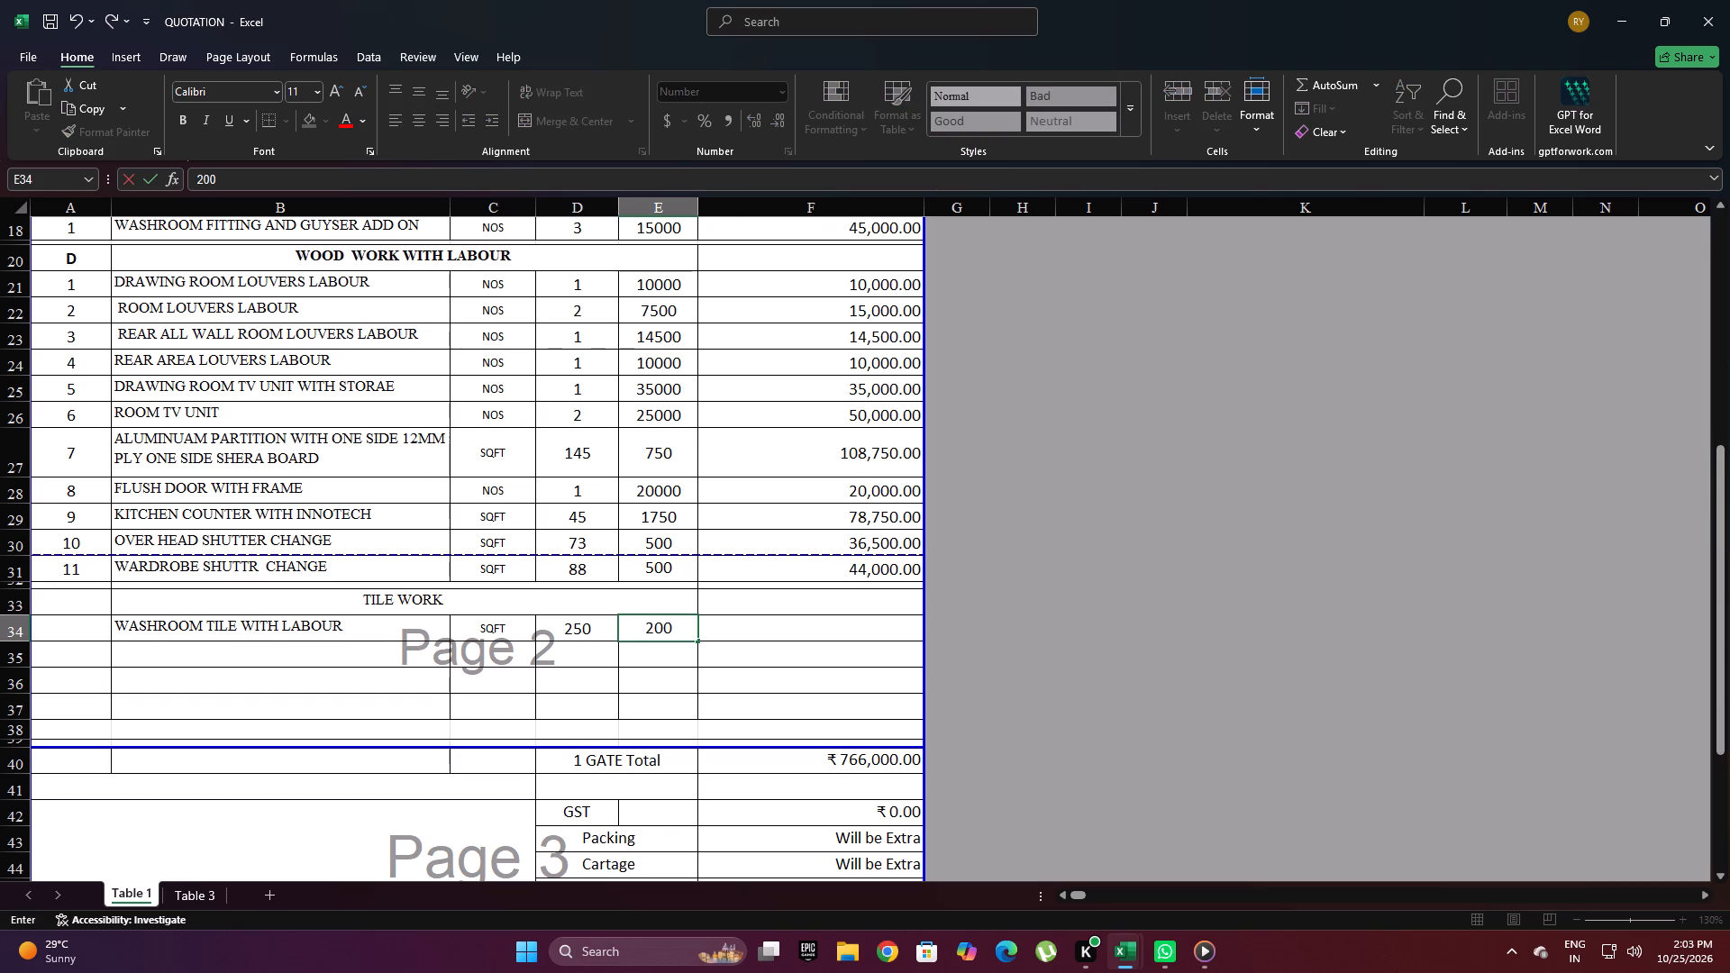
pyautogui.click(785, 629)
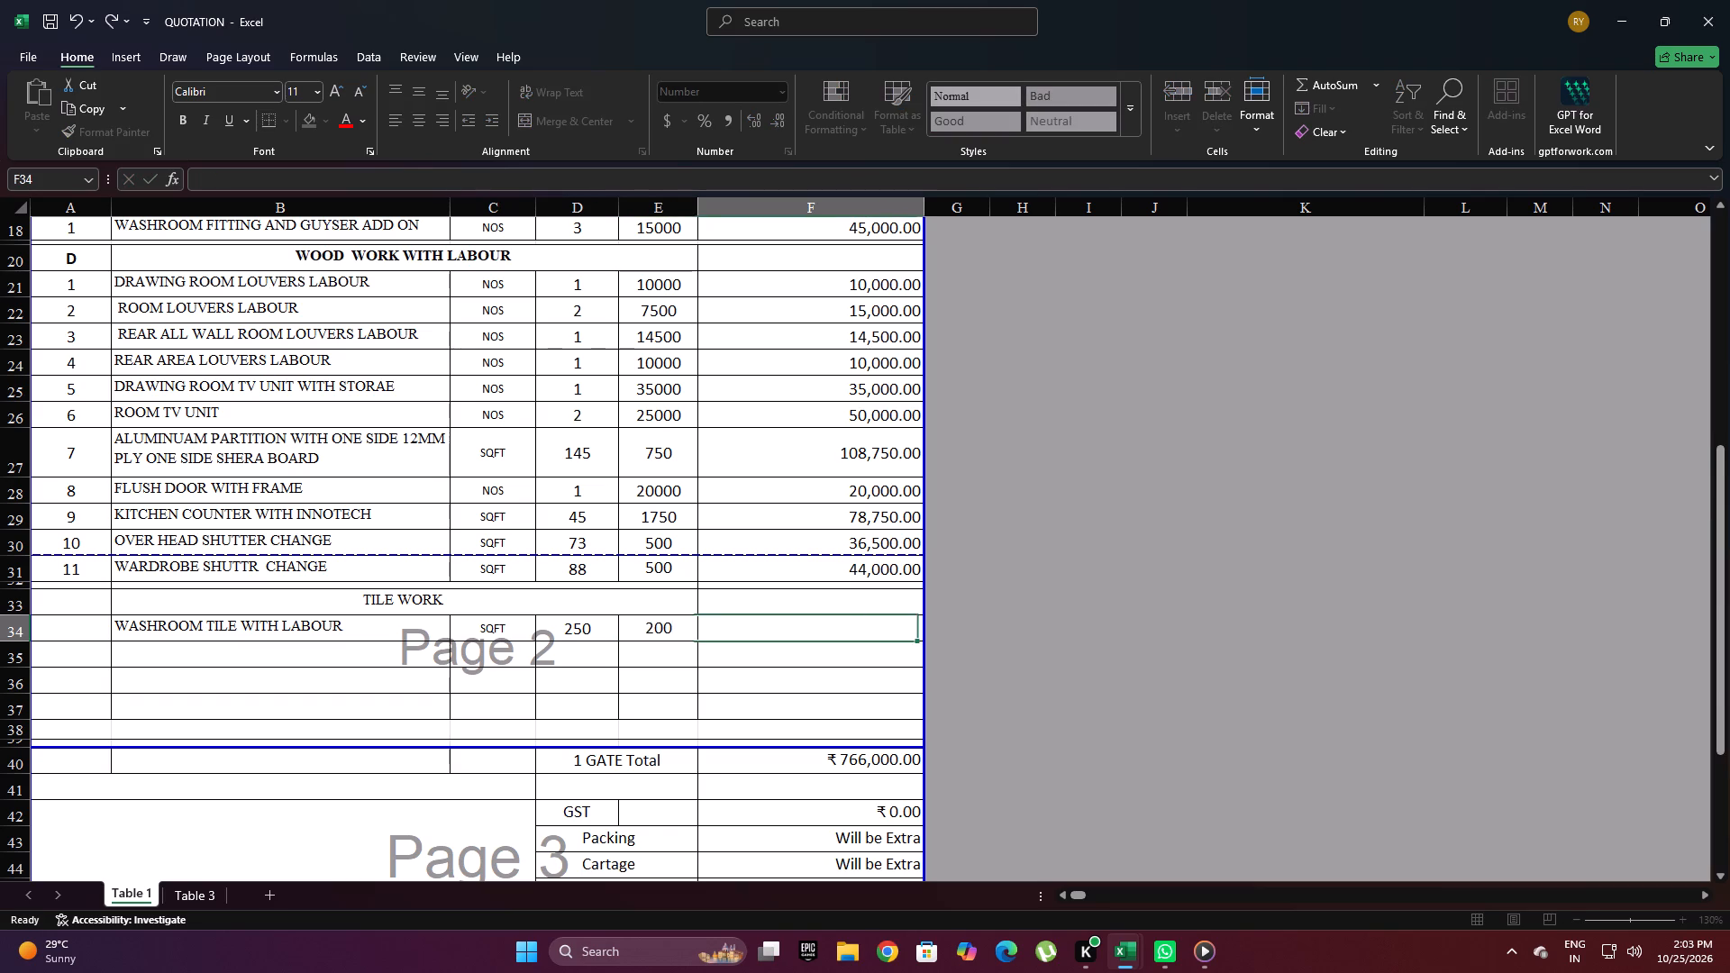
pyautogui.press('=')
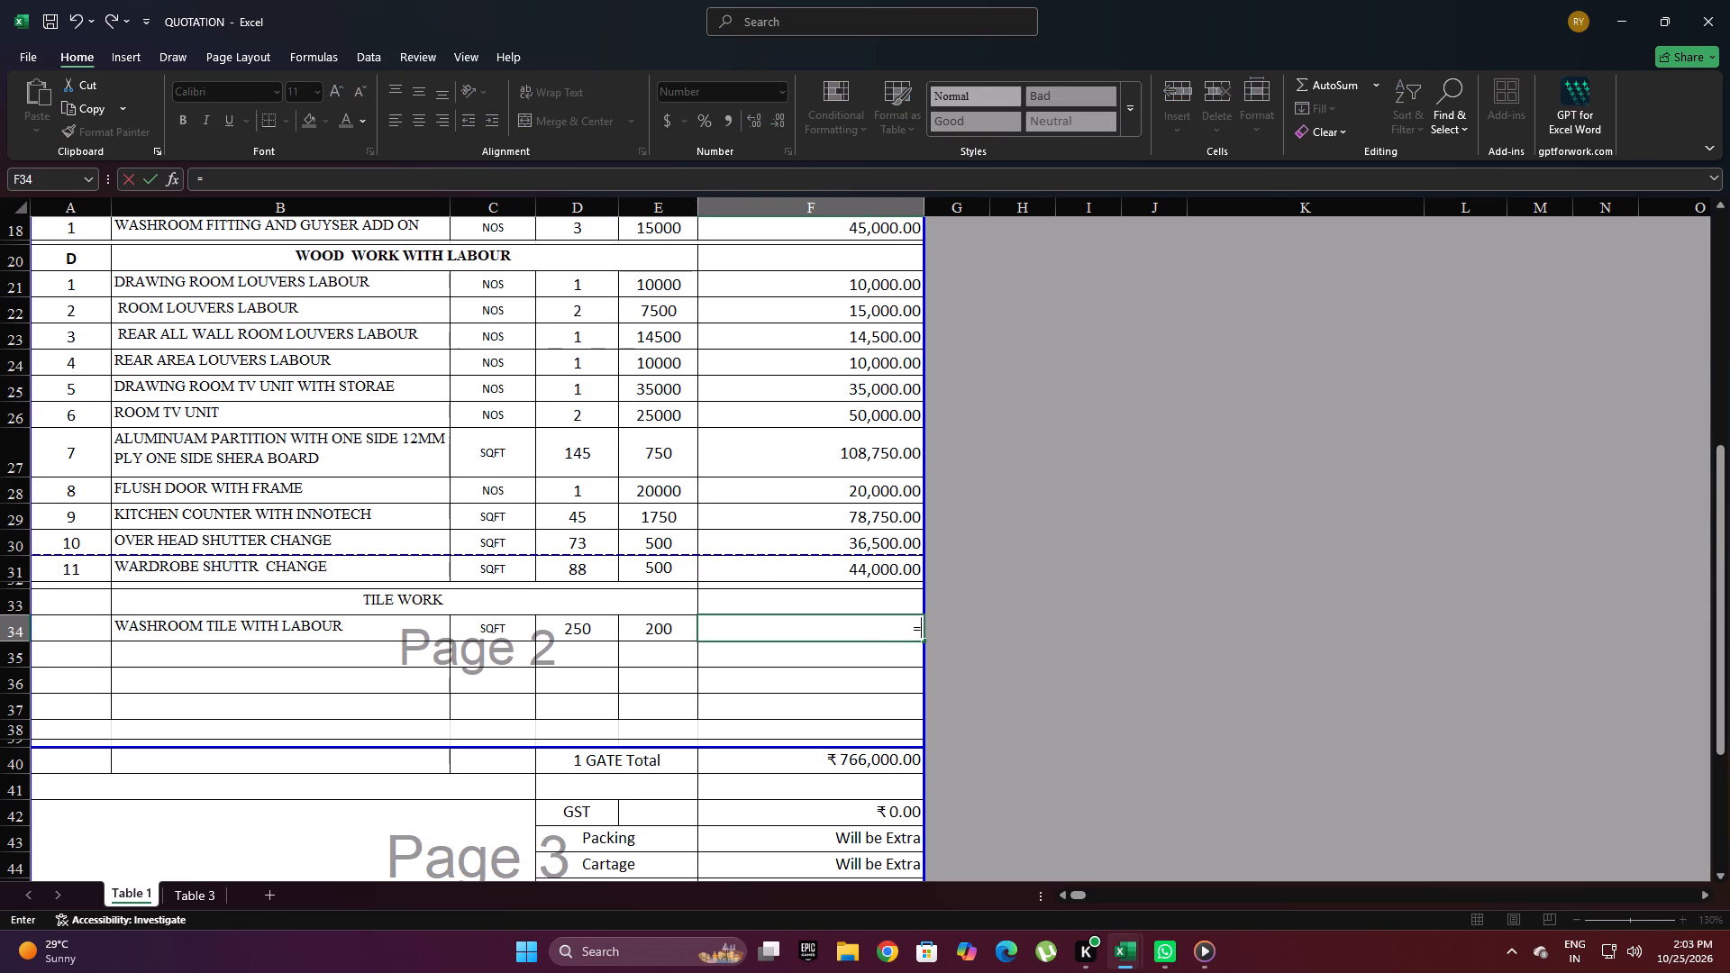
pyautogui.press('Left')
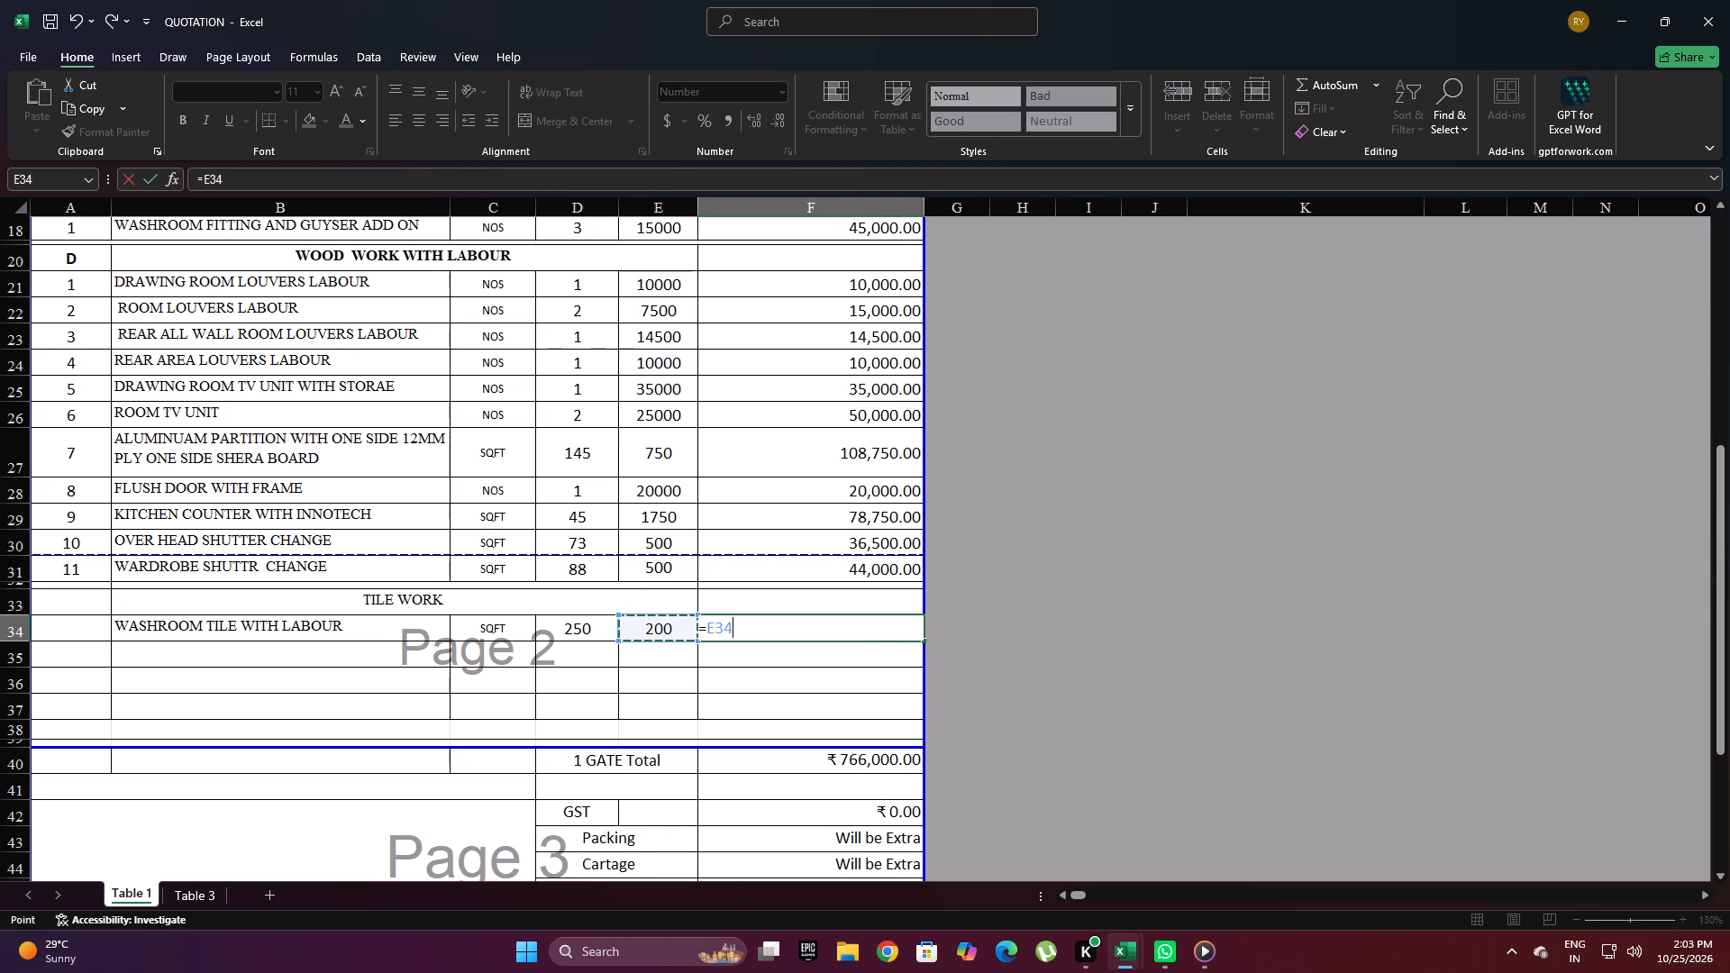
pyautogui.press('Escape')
# Copy the amount formula from the WARDROBE SHUTTR CHANGE row into the washroom tile row's amount cell.
pyautogui.click(871, 573)
pyautogui.hotkey('ctrl', 'c')
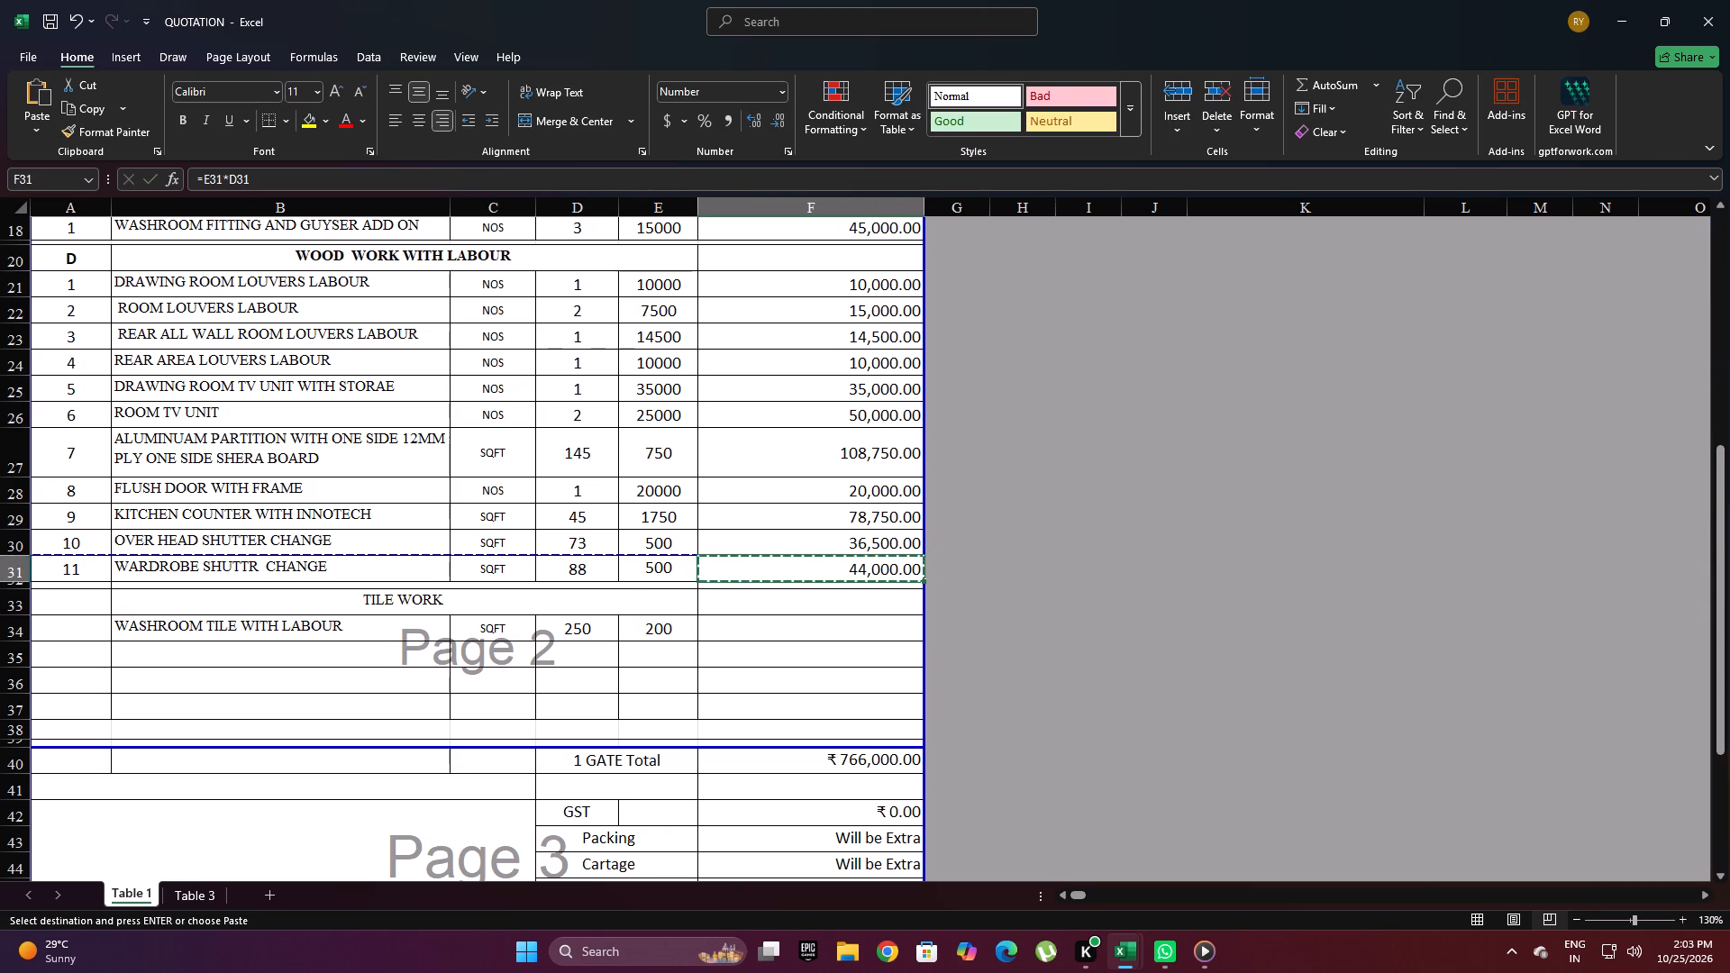
pyautogui.click(871, 619)
pyautogui.hotkey('ctrl', 'v')
pyautogui.click(871, 682)
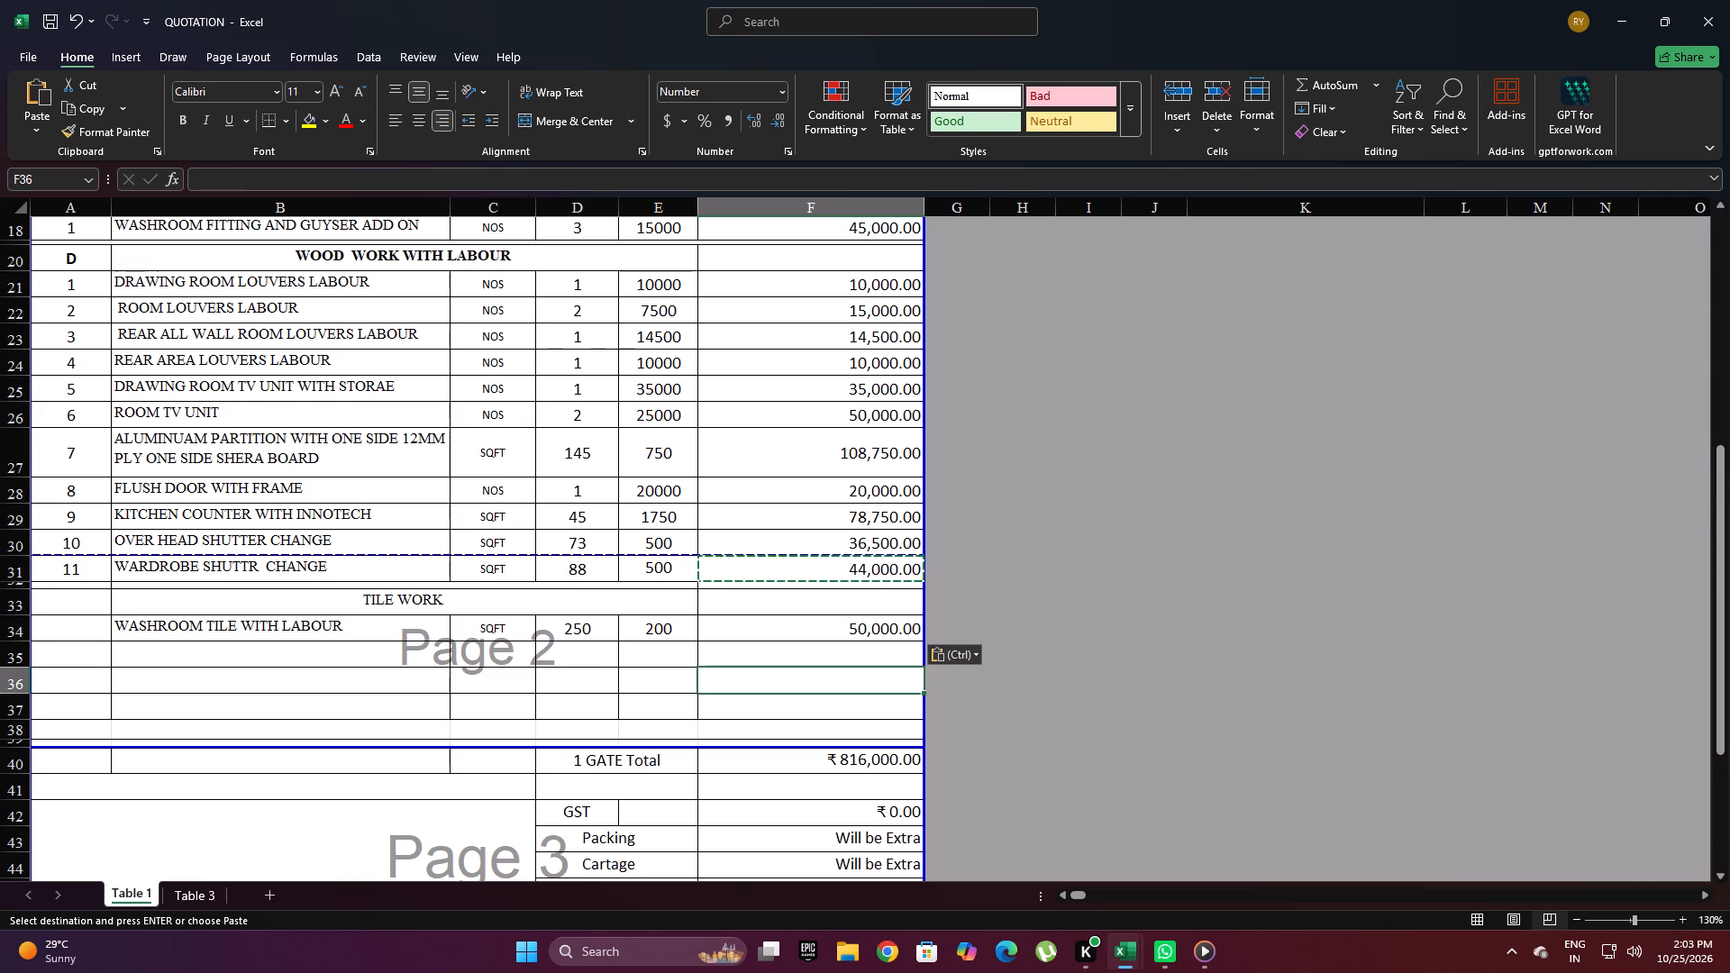
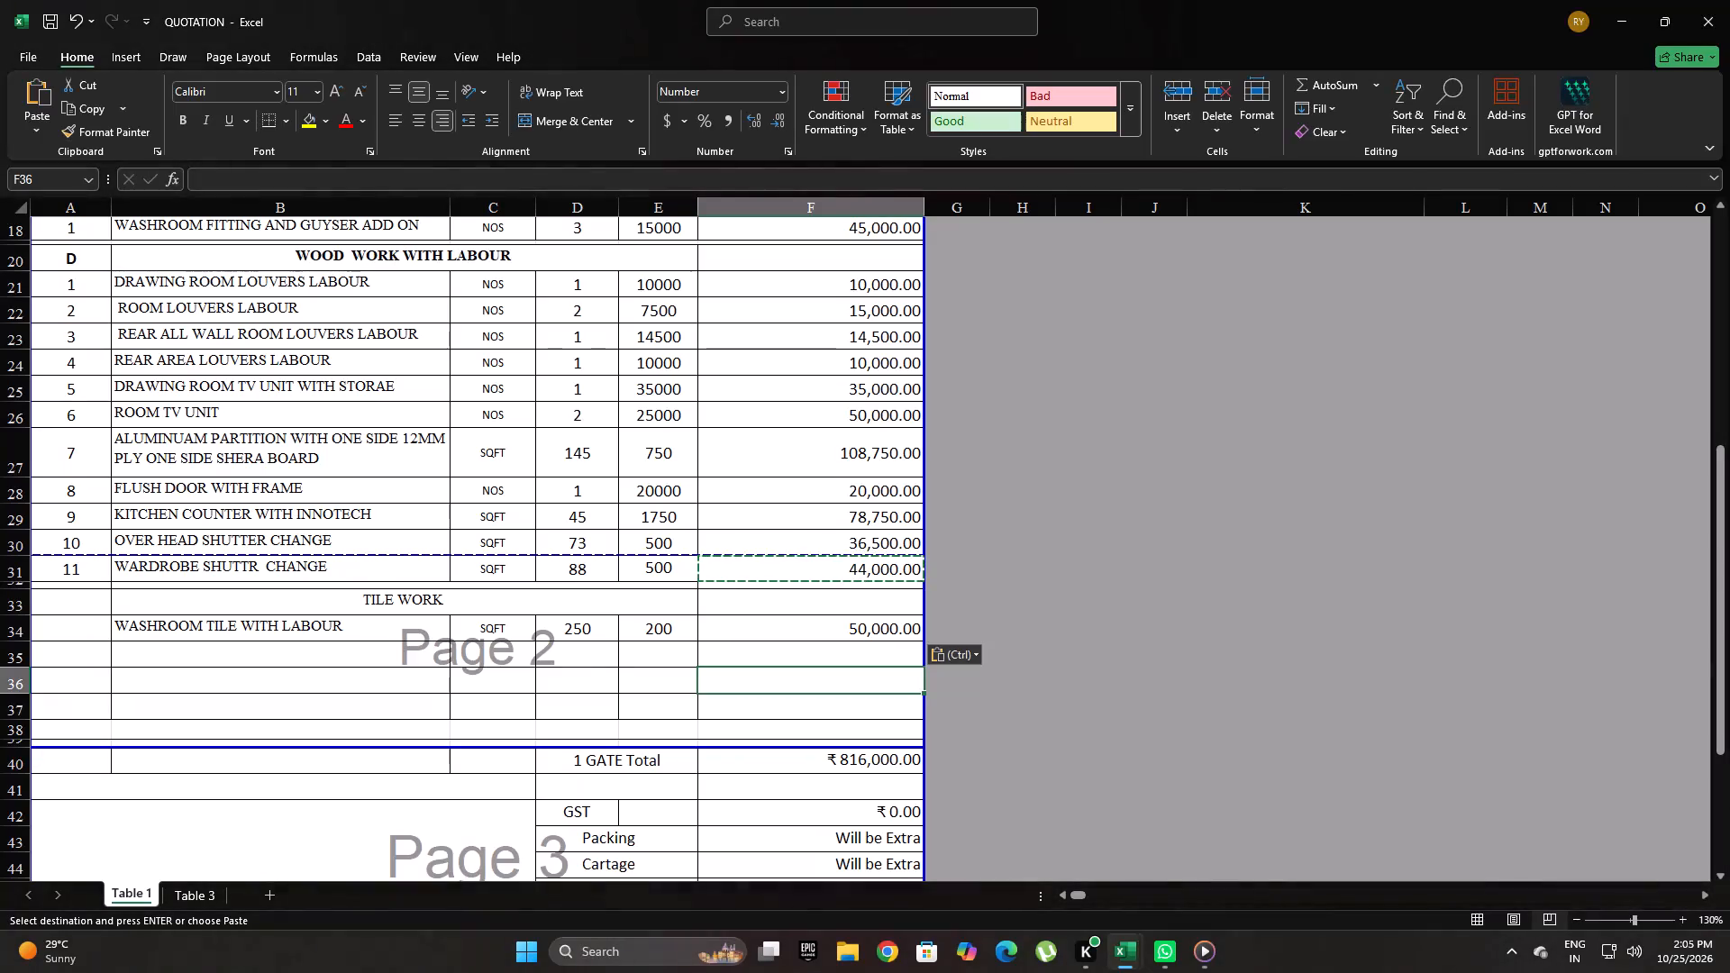
# Number the WASHROOM TILE WITH LABOUR row as item 1.
pyautogui.click(72, 636)
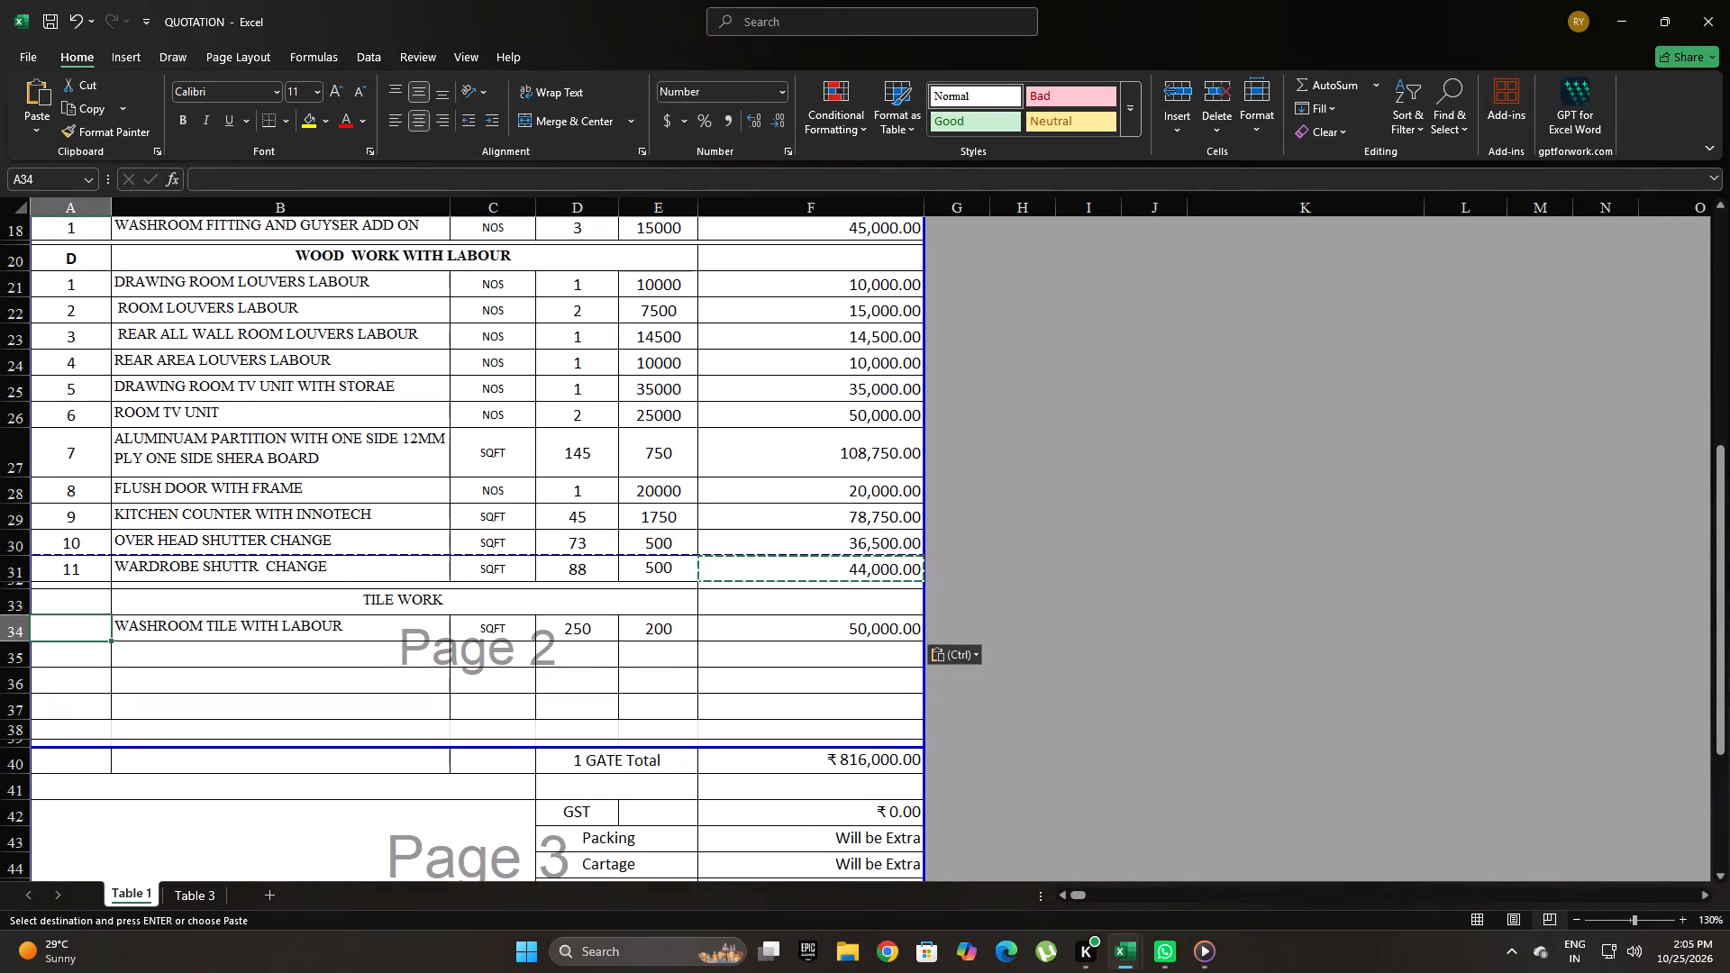
pyautogui.press('1')
pyautogui.click(310, 668)
# Make the TILE WORK section heading bold.
pyautogui.click(397, 598)
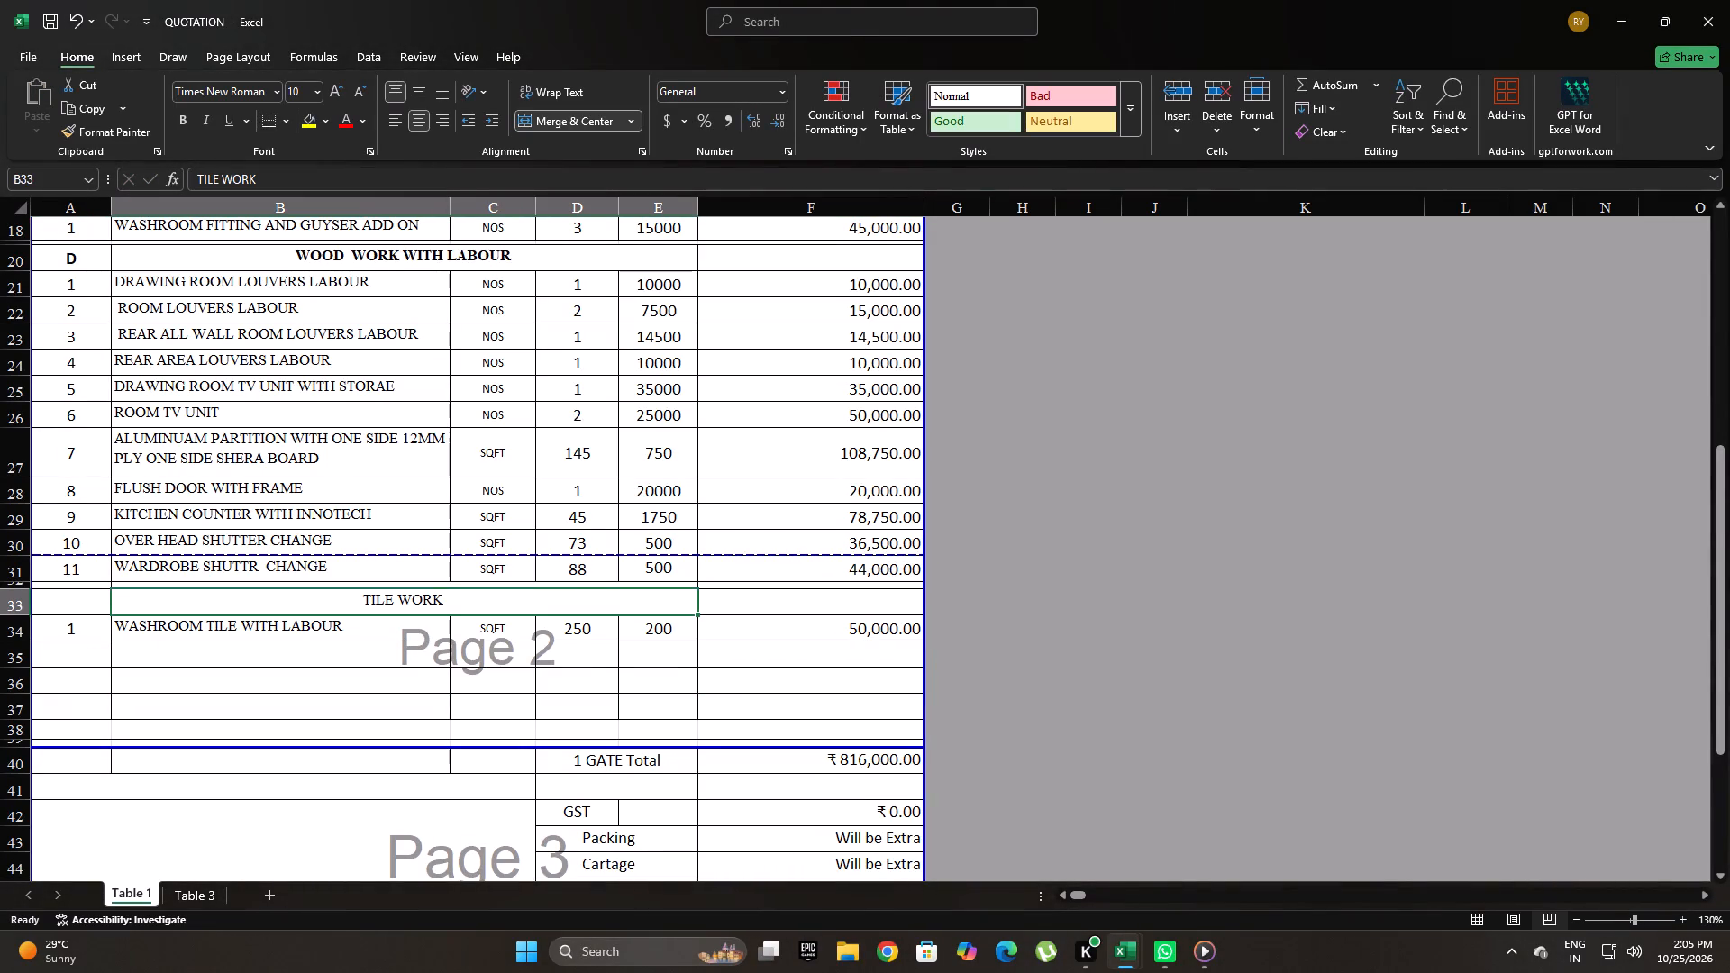
pyautogui.hotkey('ctrl', 'b')
pyautogui.click(458, 641)
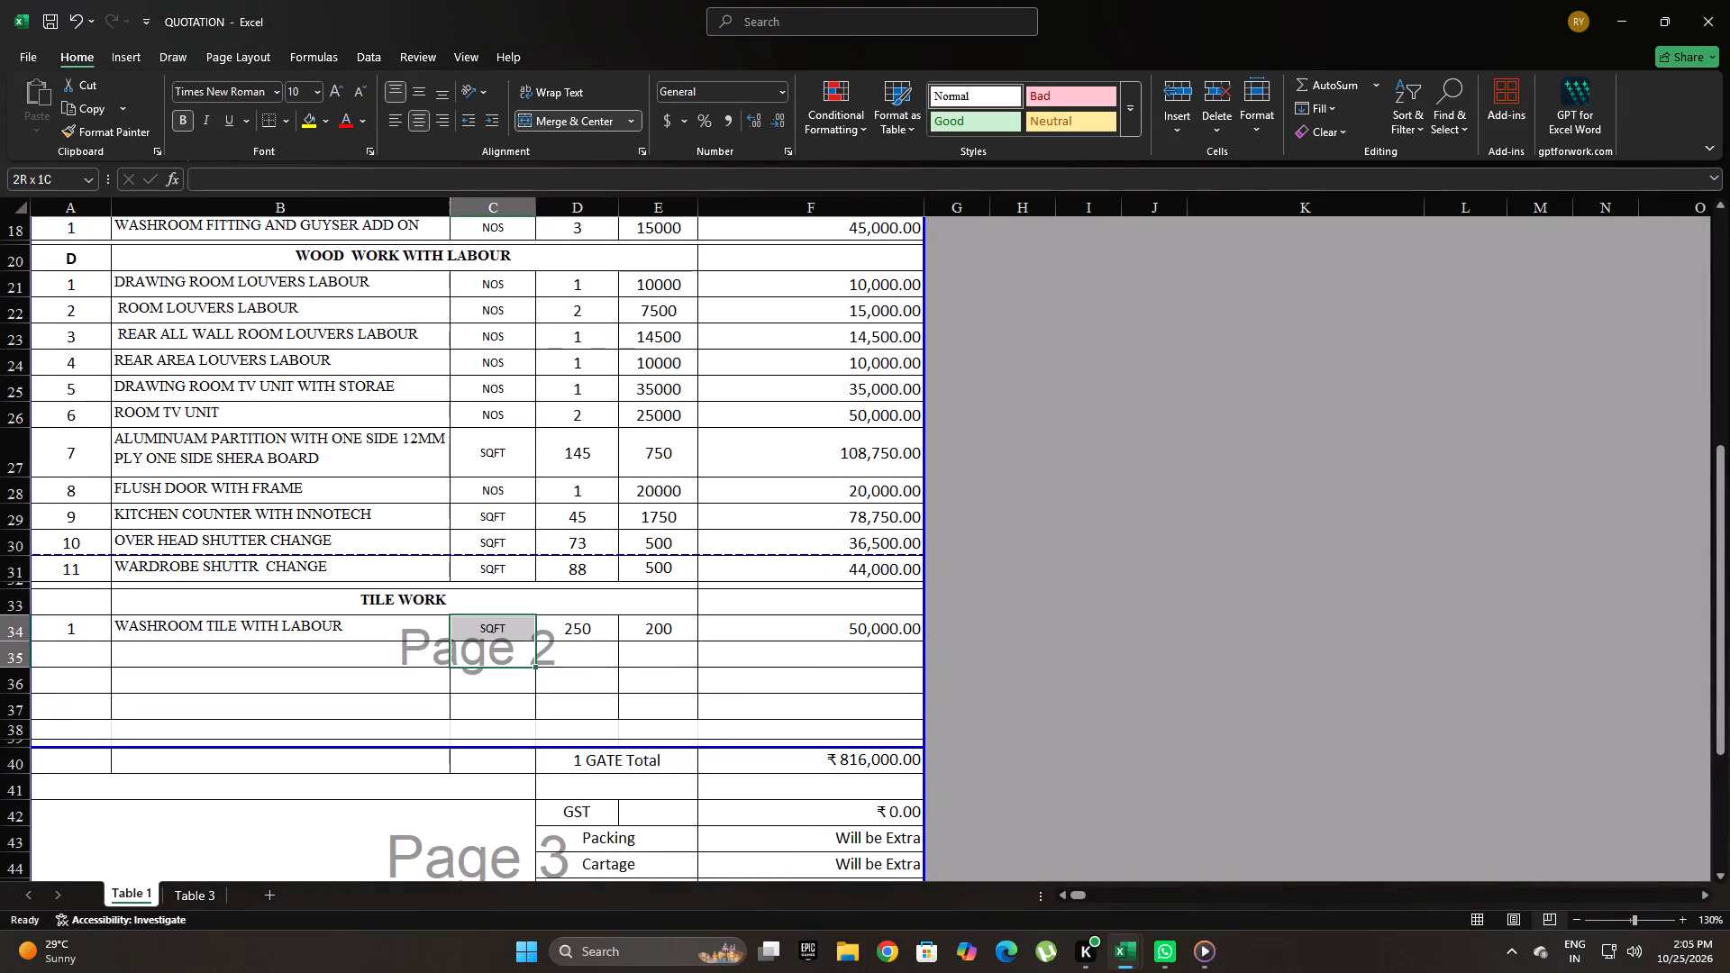
pyautogui.click(543, 683)
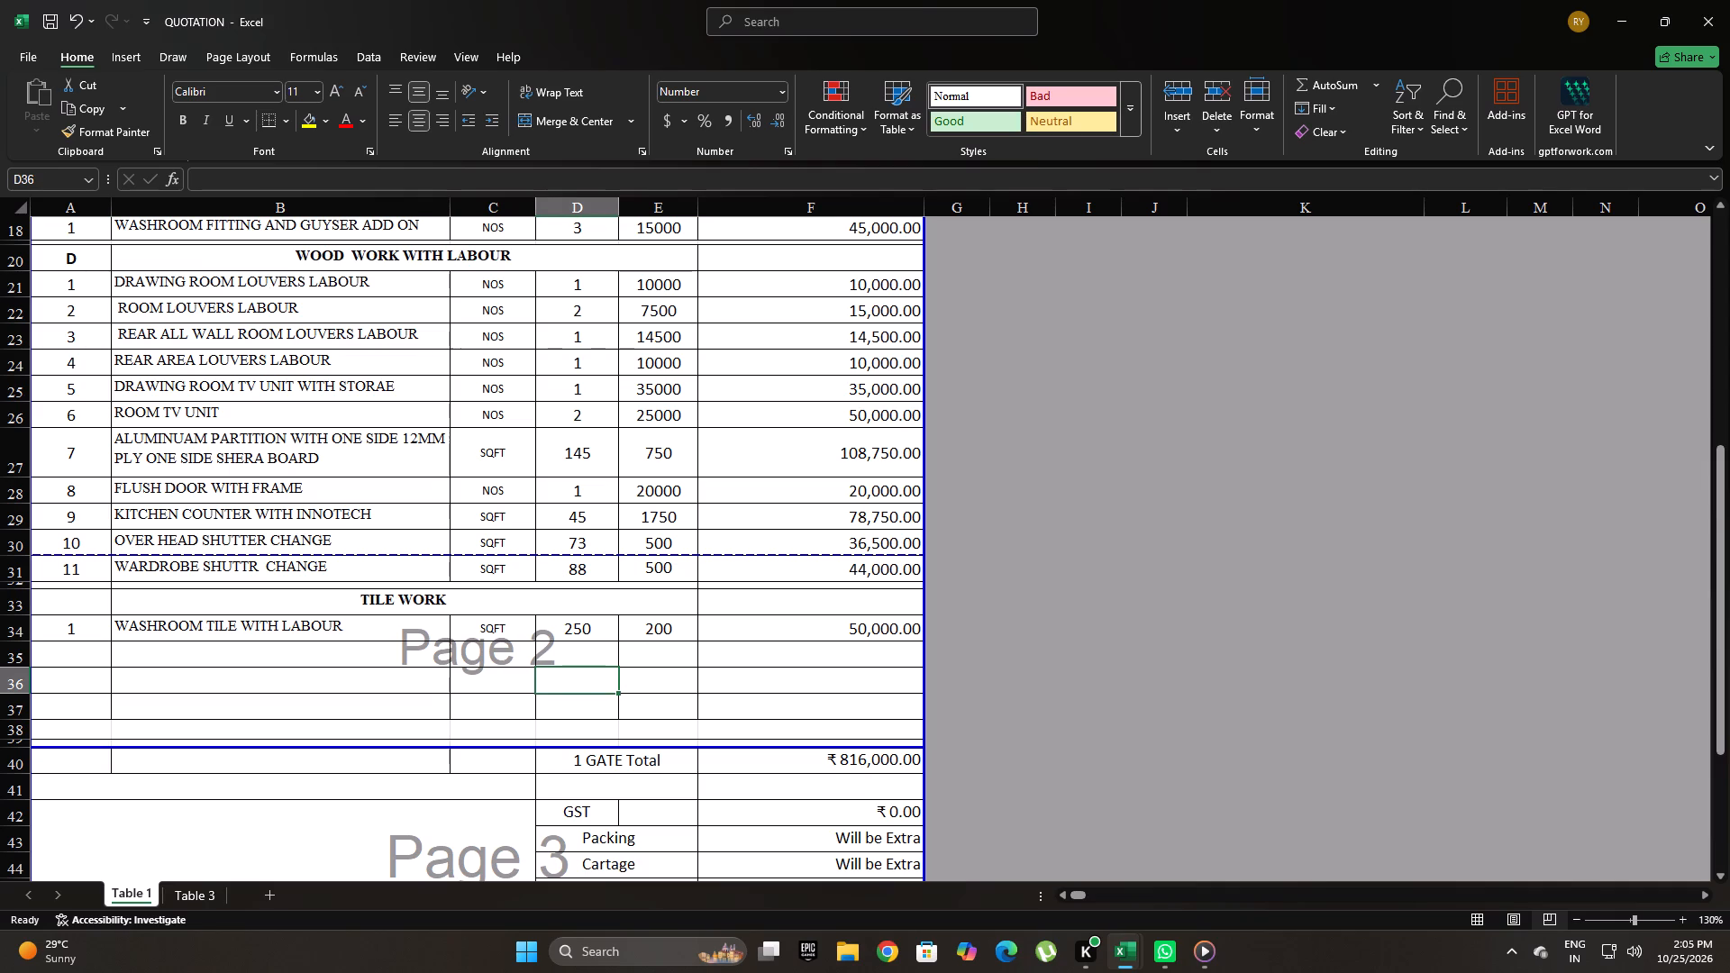
pyautogui.click(842, 639)
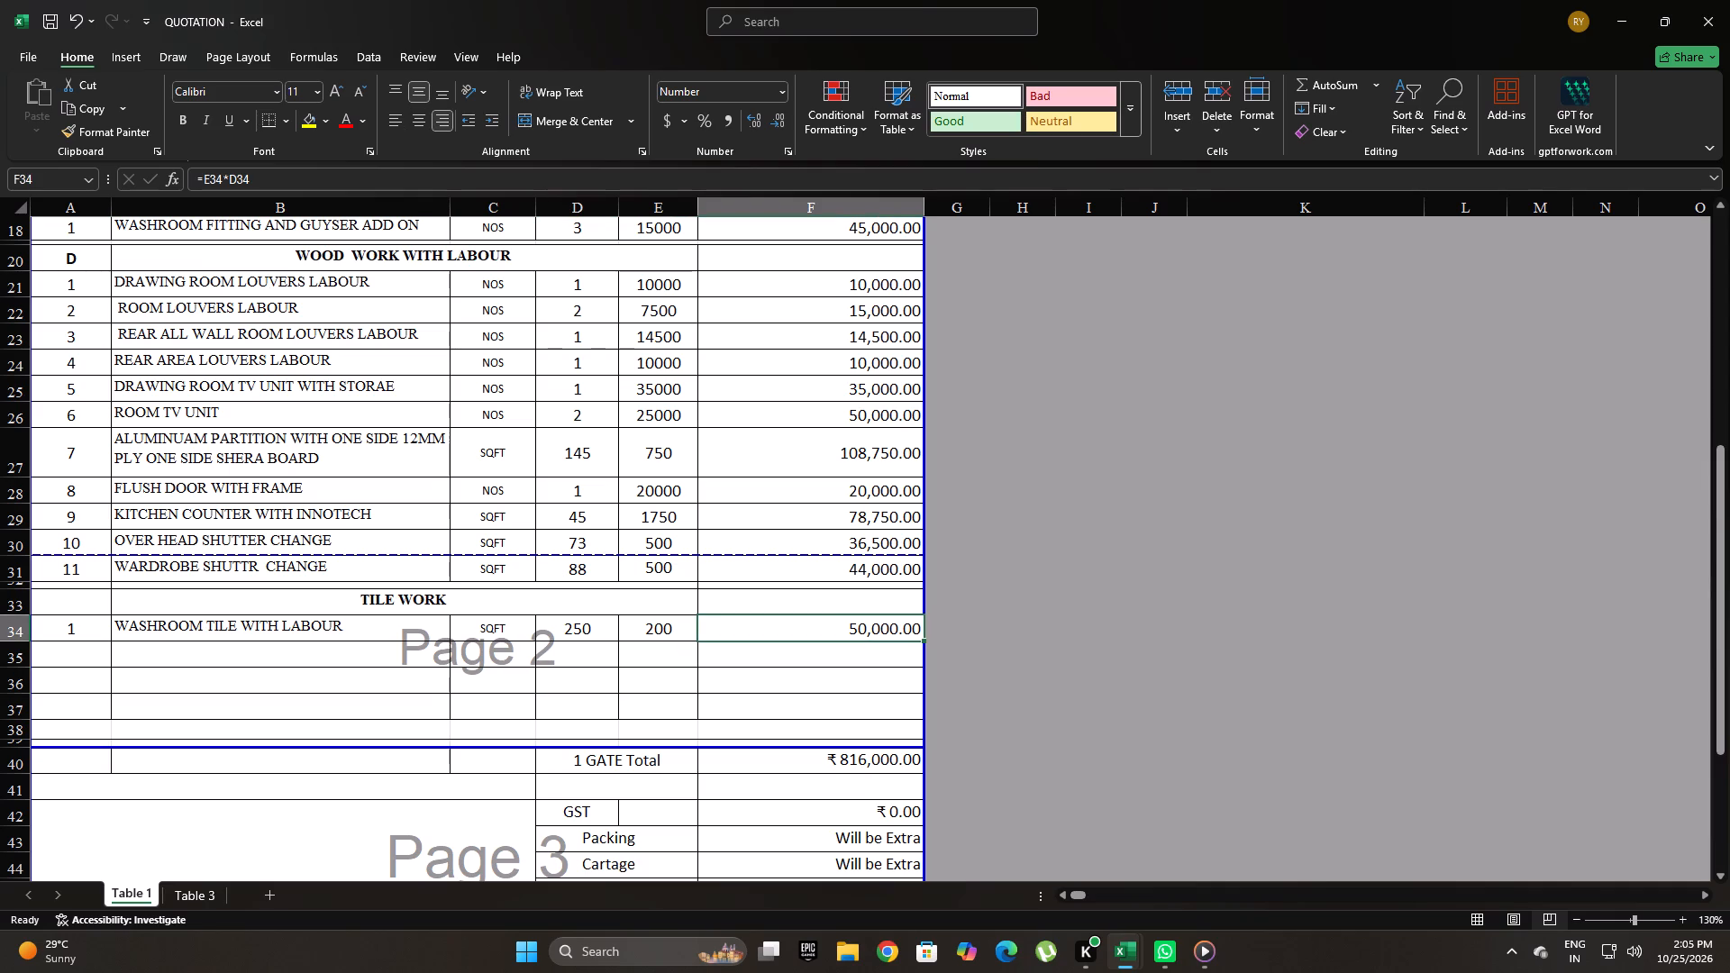
# Add an OUTER WASHROOM item below the washroom tile row with the unit SQFT.
pyautogui.click(199, 650)
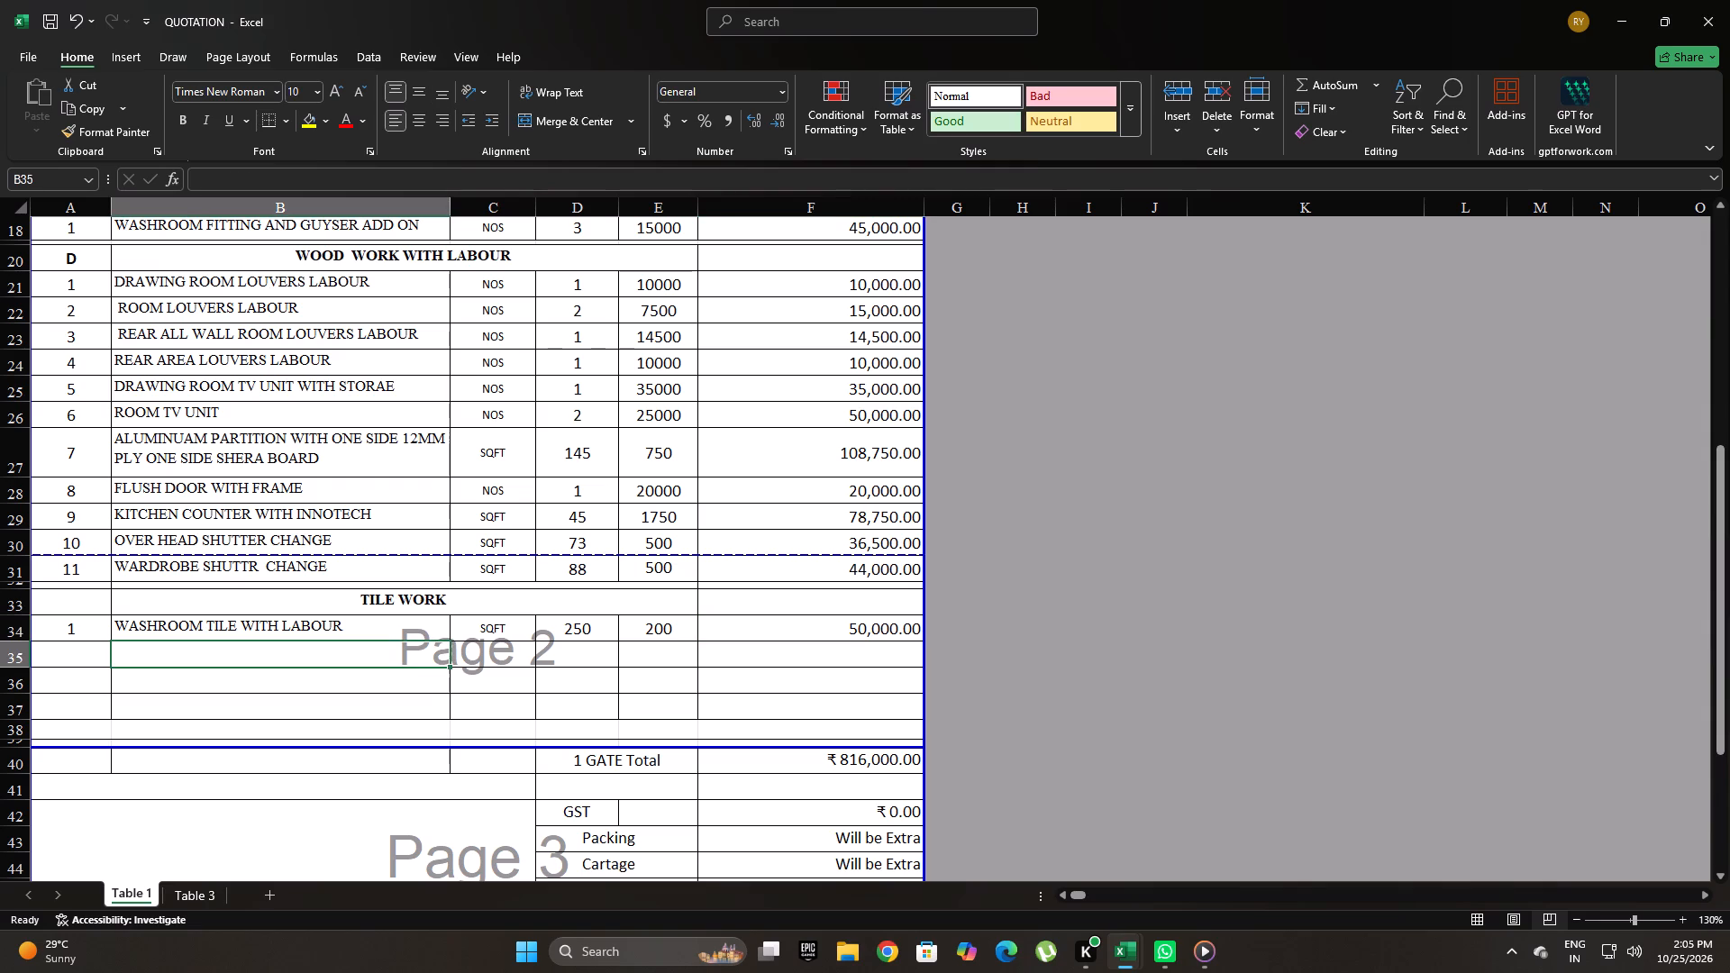
pyautogui.write('OUTER WASHRROM')
pyautogui.press('space')
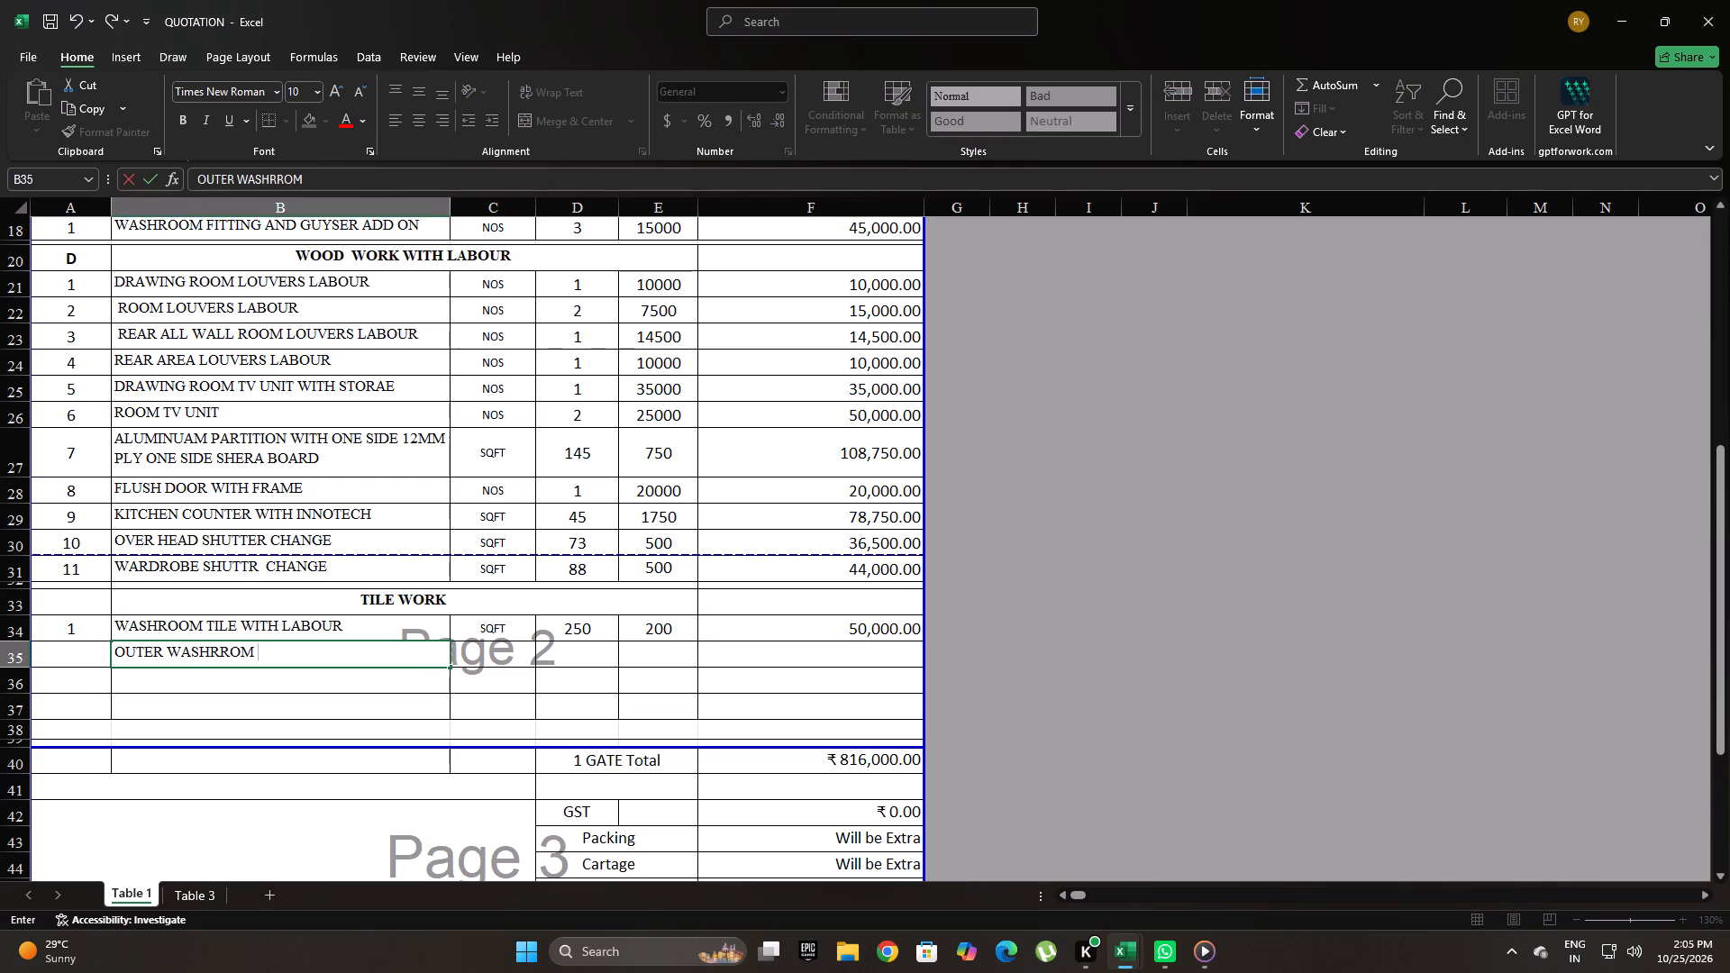
pyautogui.click(230, 652)
pyautogui.press('BackSpace')
pyautogui.press('0')
pyautogui.press('BackSpace')
pyautogui.press('o')
pyautogui.click(479, 646)
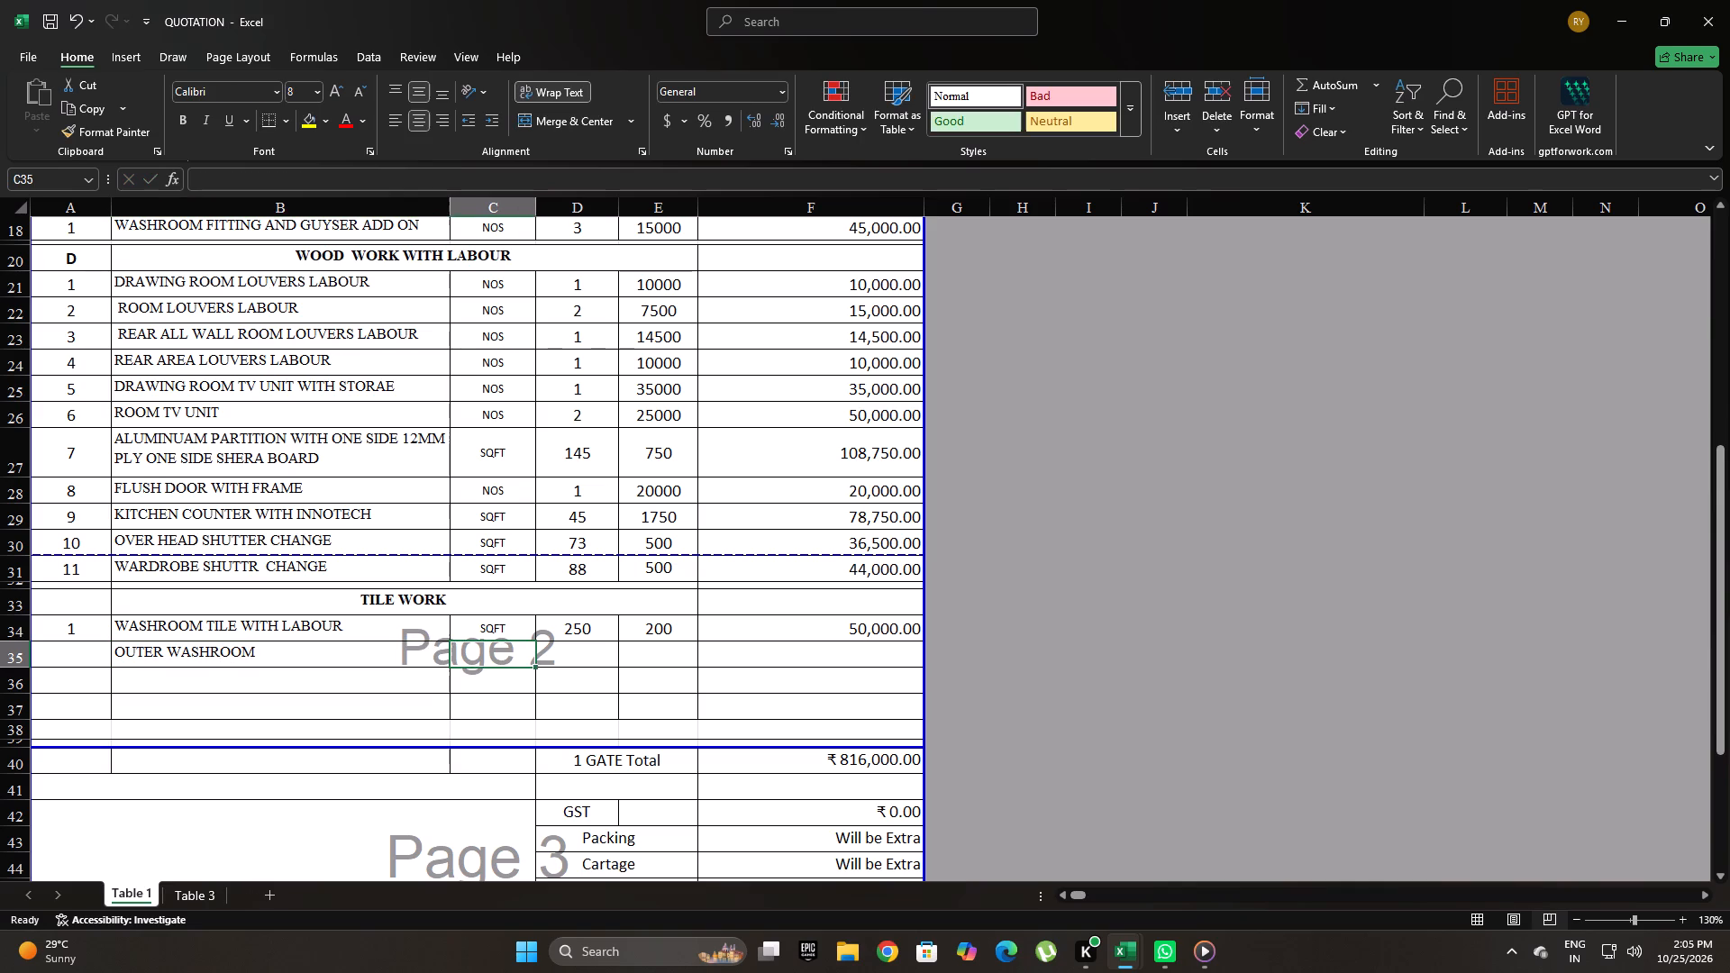
pyautogui.write('SQFT')
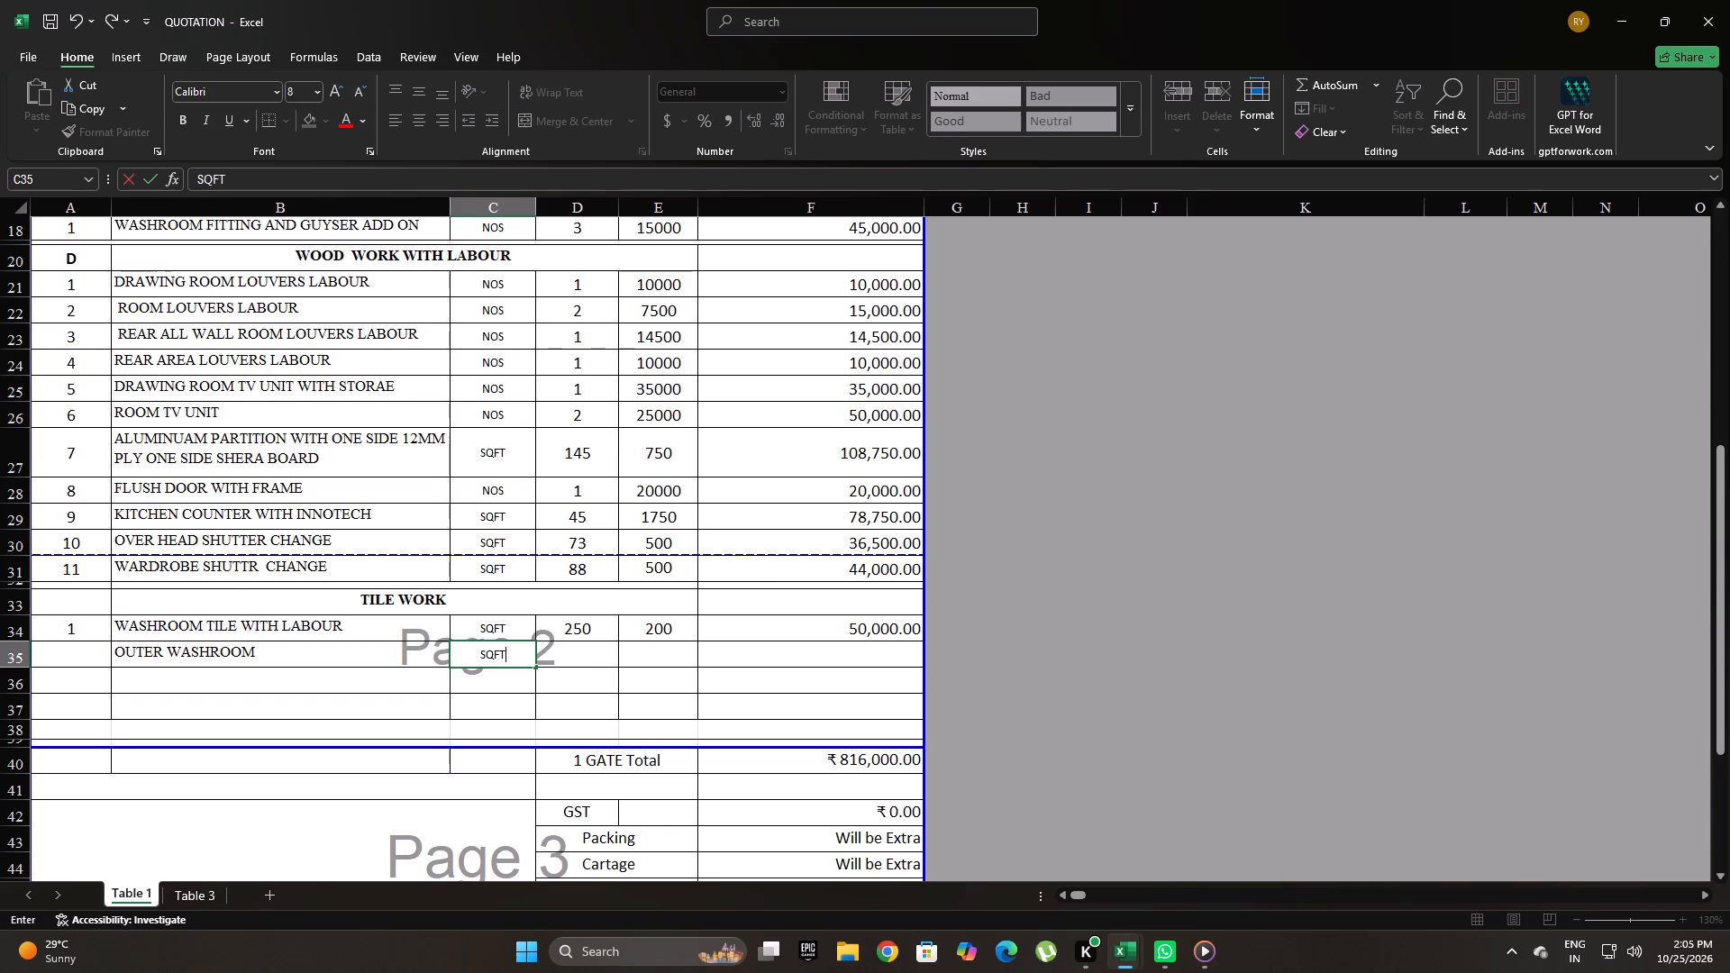
# Set the OUTER WASHROOM row's quantity to 260 and its rate to 200.
pyautogui.click(588, 661)
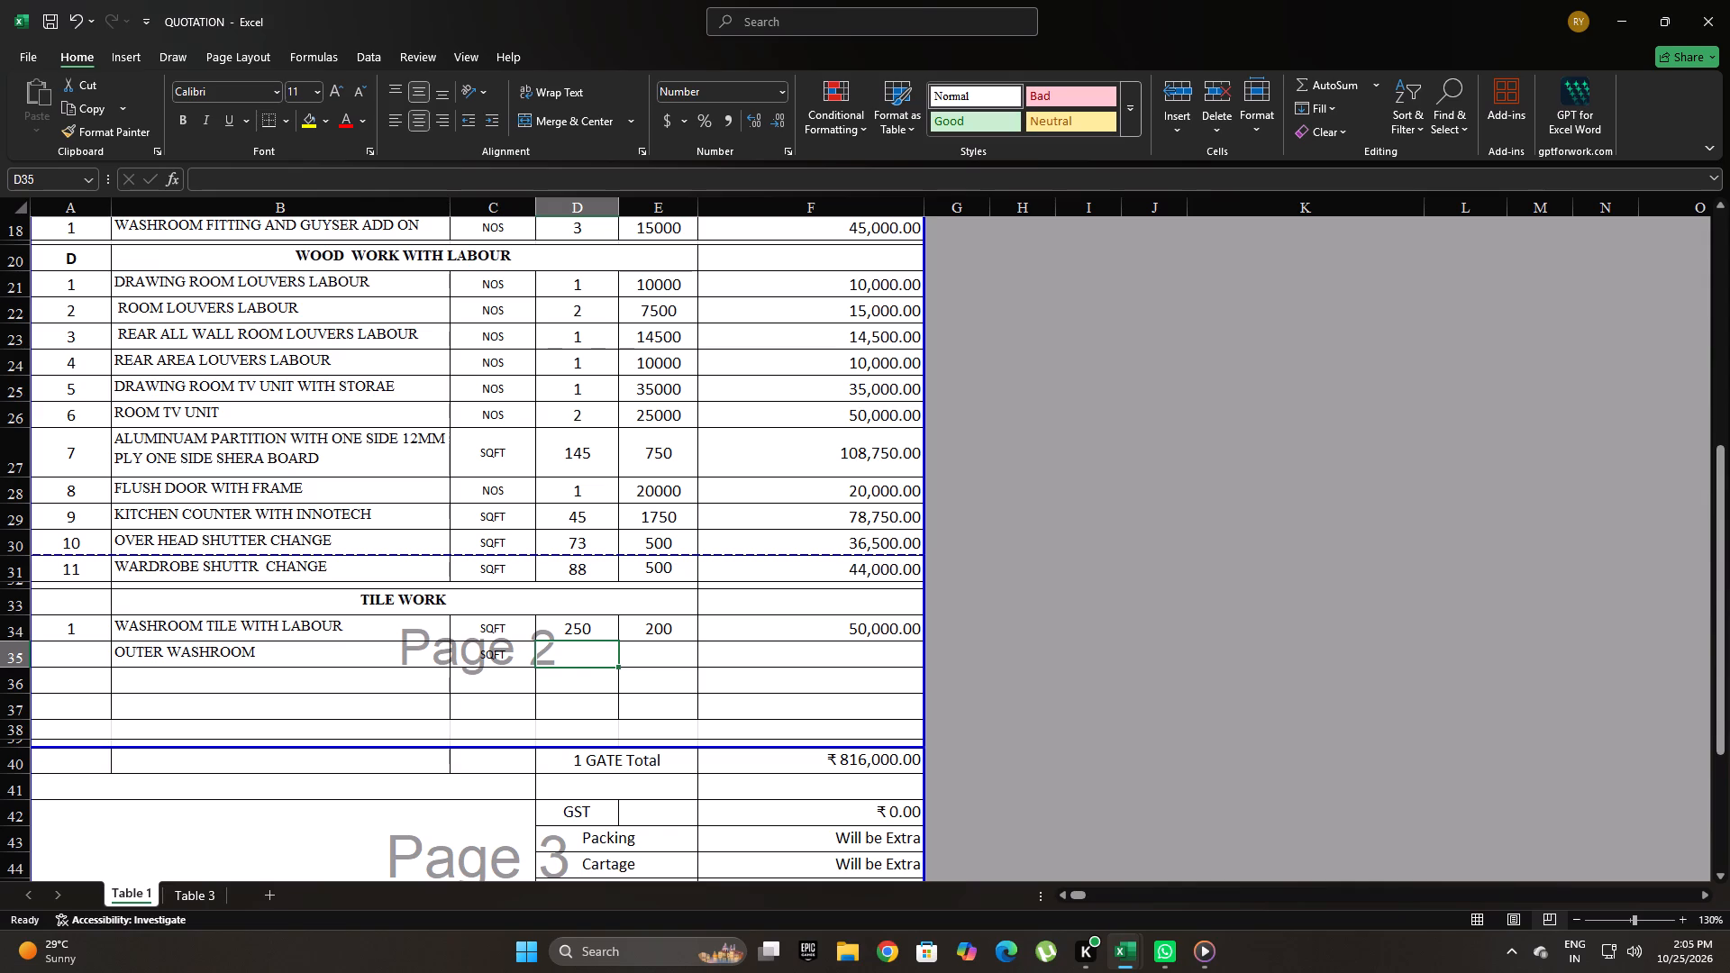
pyautogui.write('250')
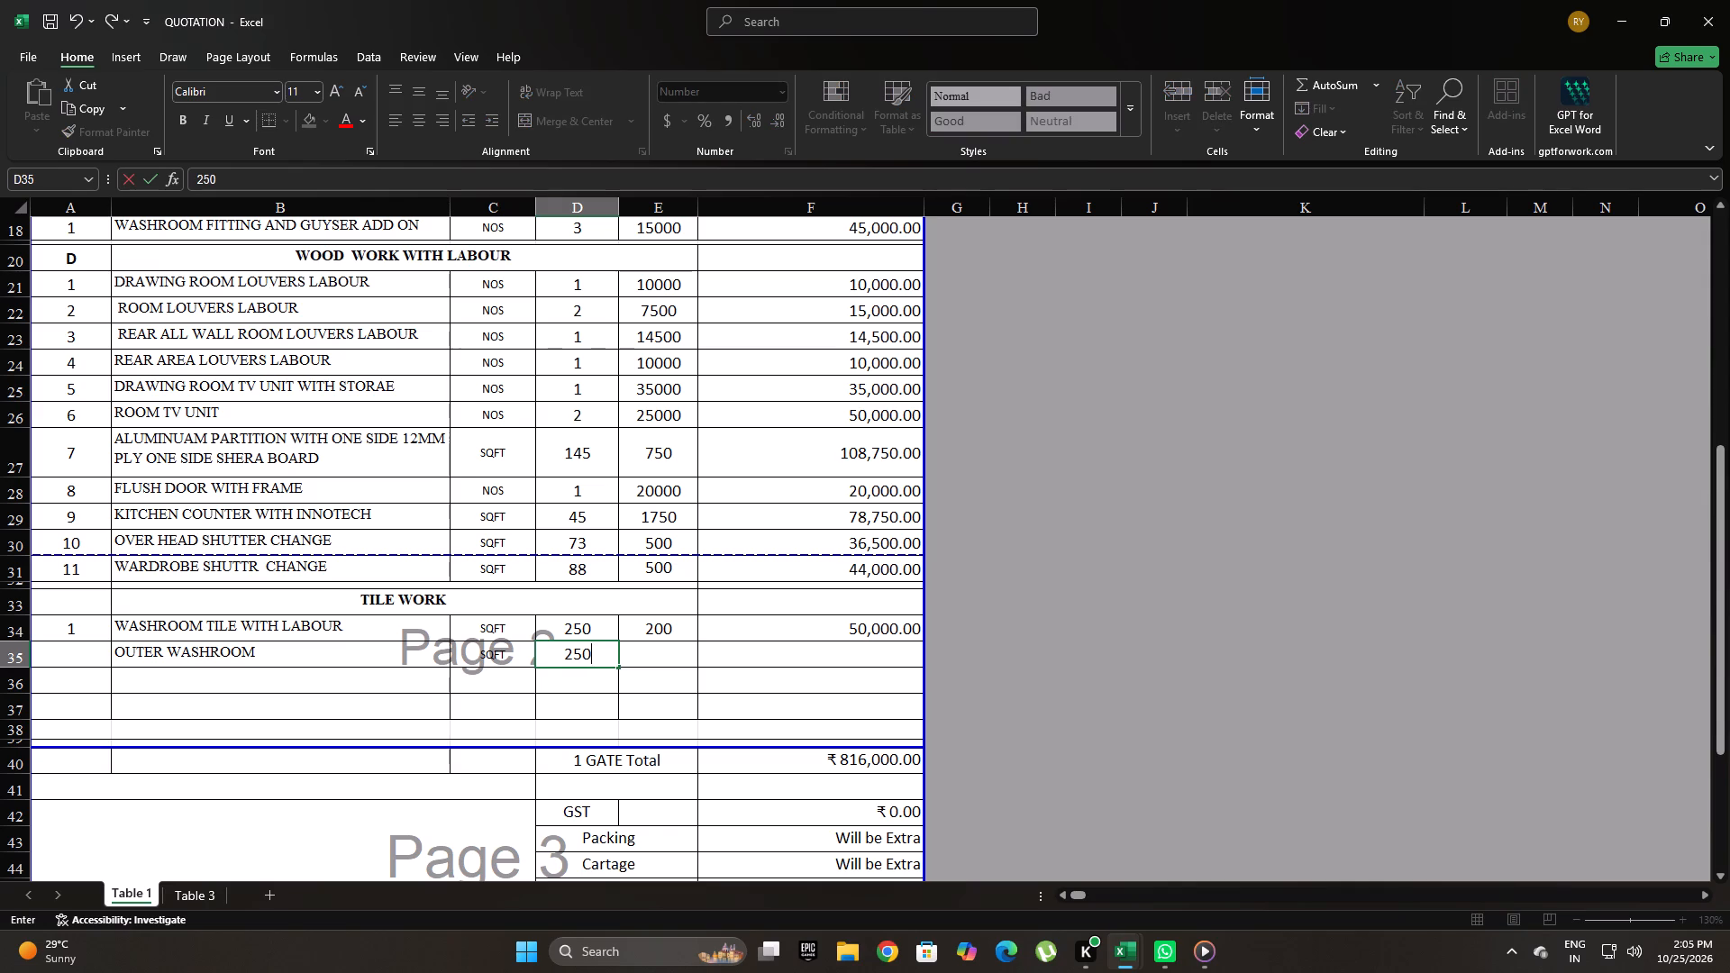
pyautogui.press('BackSpace')
pyautogui.press('BackSpace')
pyautogui.write('60')
pyautogui.click(646, 658)
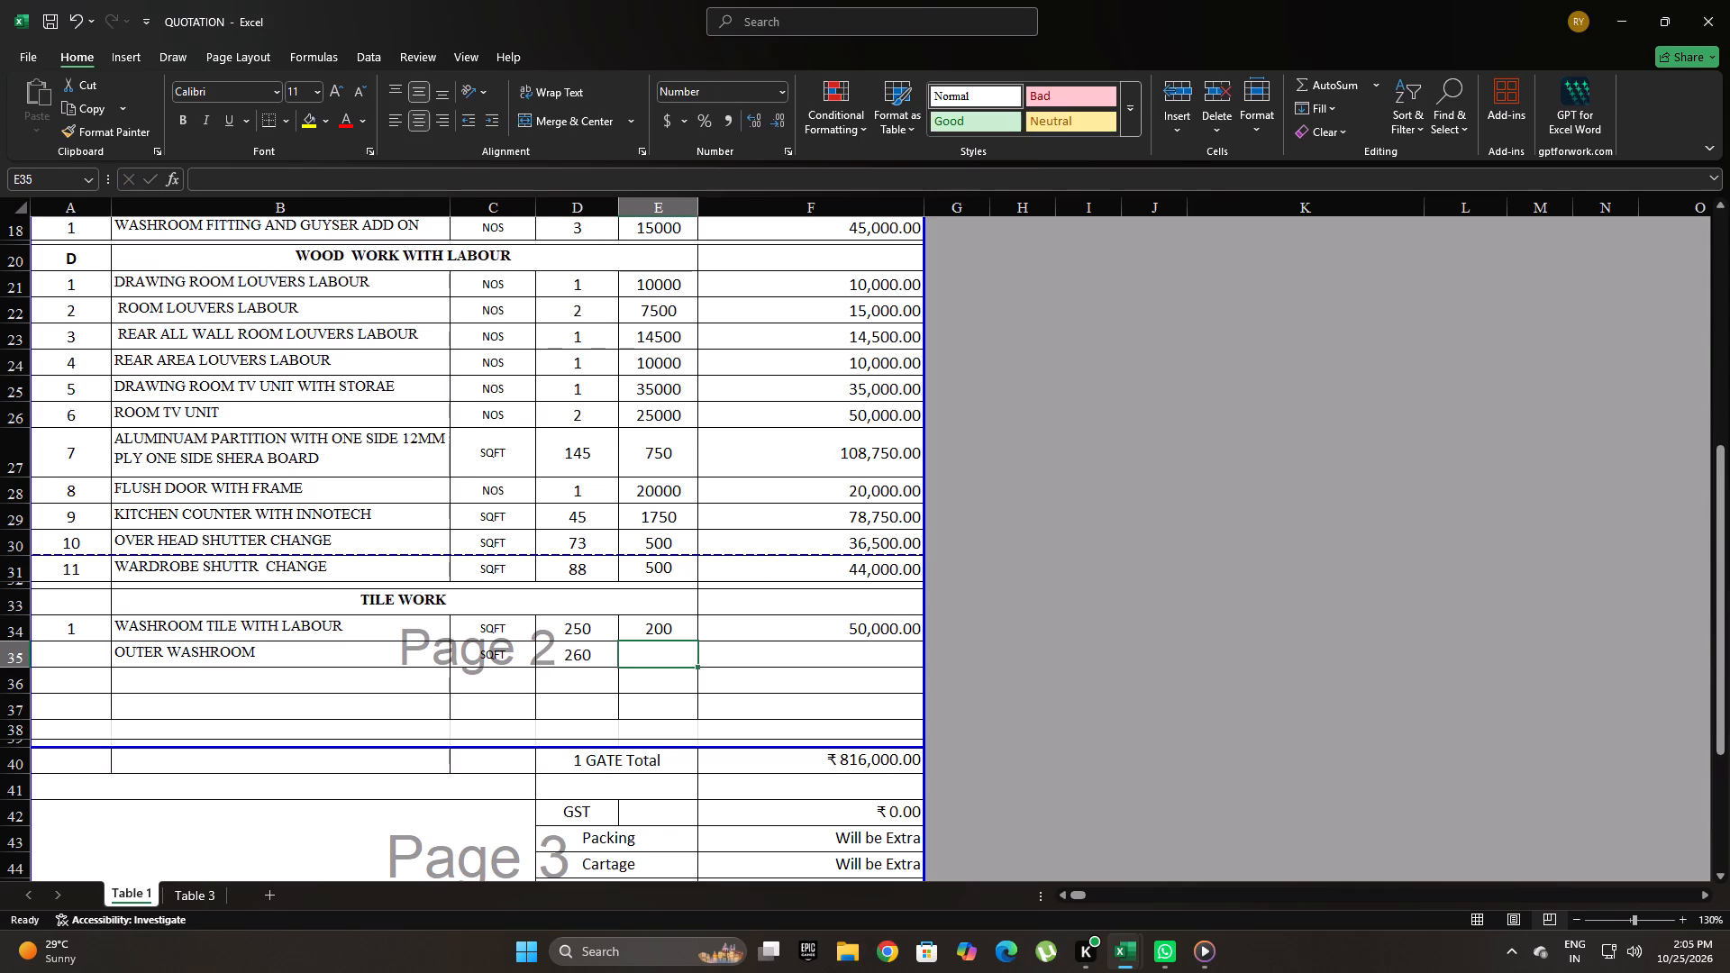
pyautogui.write('200')
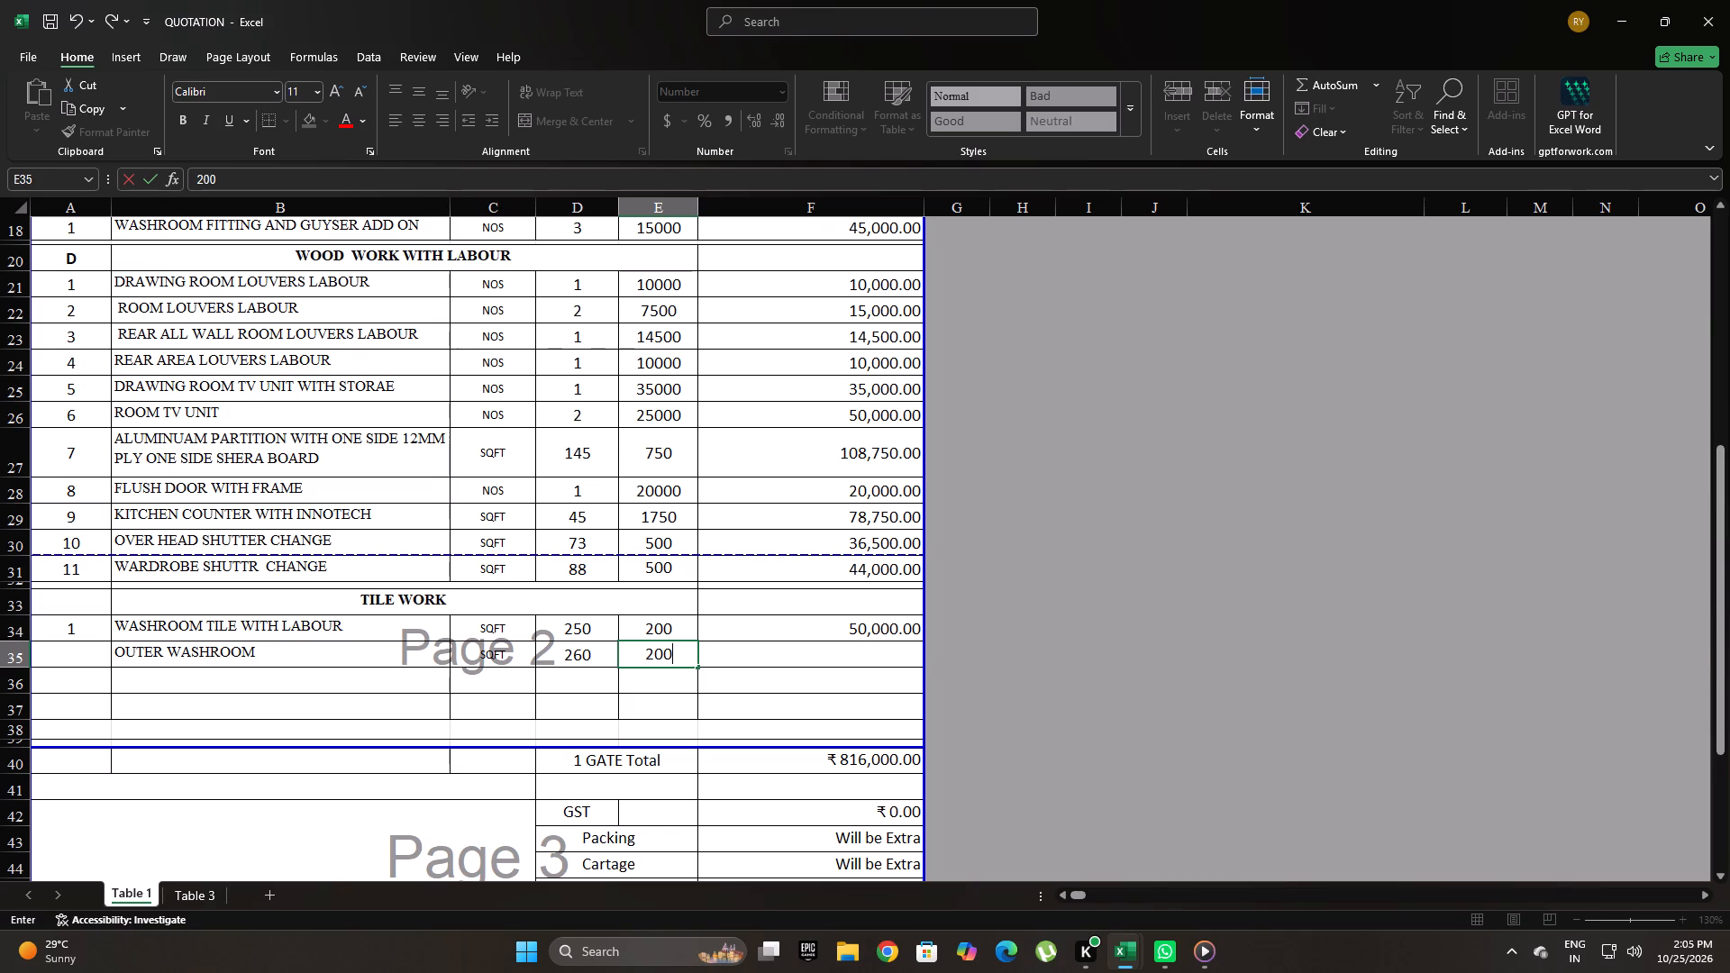
# Fill the amount formula from the WASHROOM TILE WITH LABOUR row down into the OUTER WASHROOM row.
pyautogui.click(754, 649)
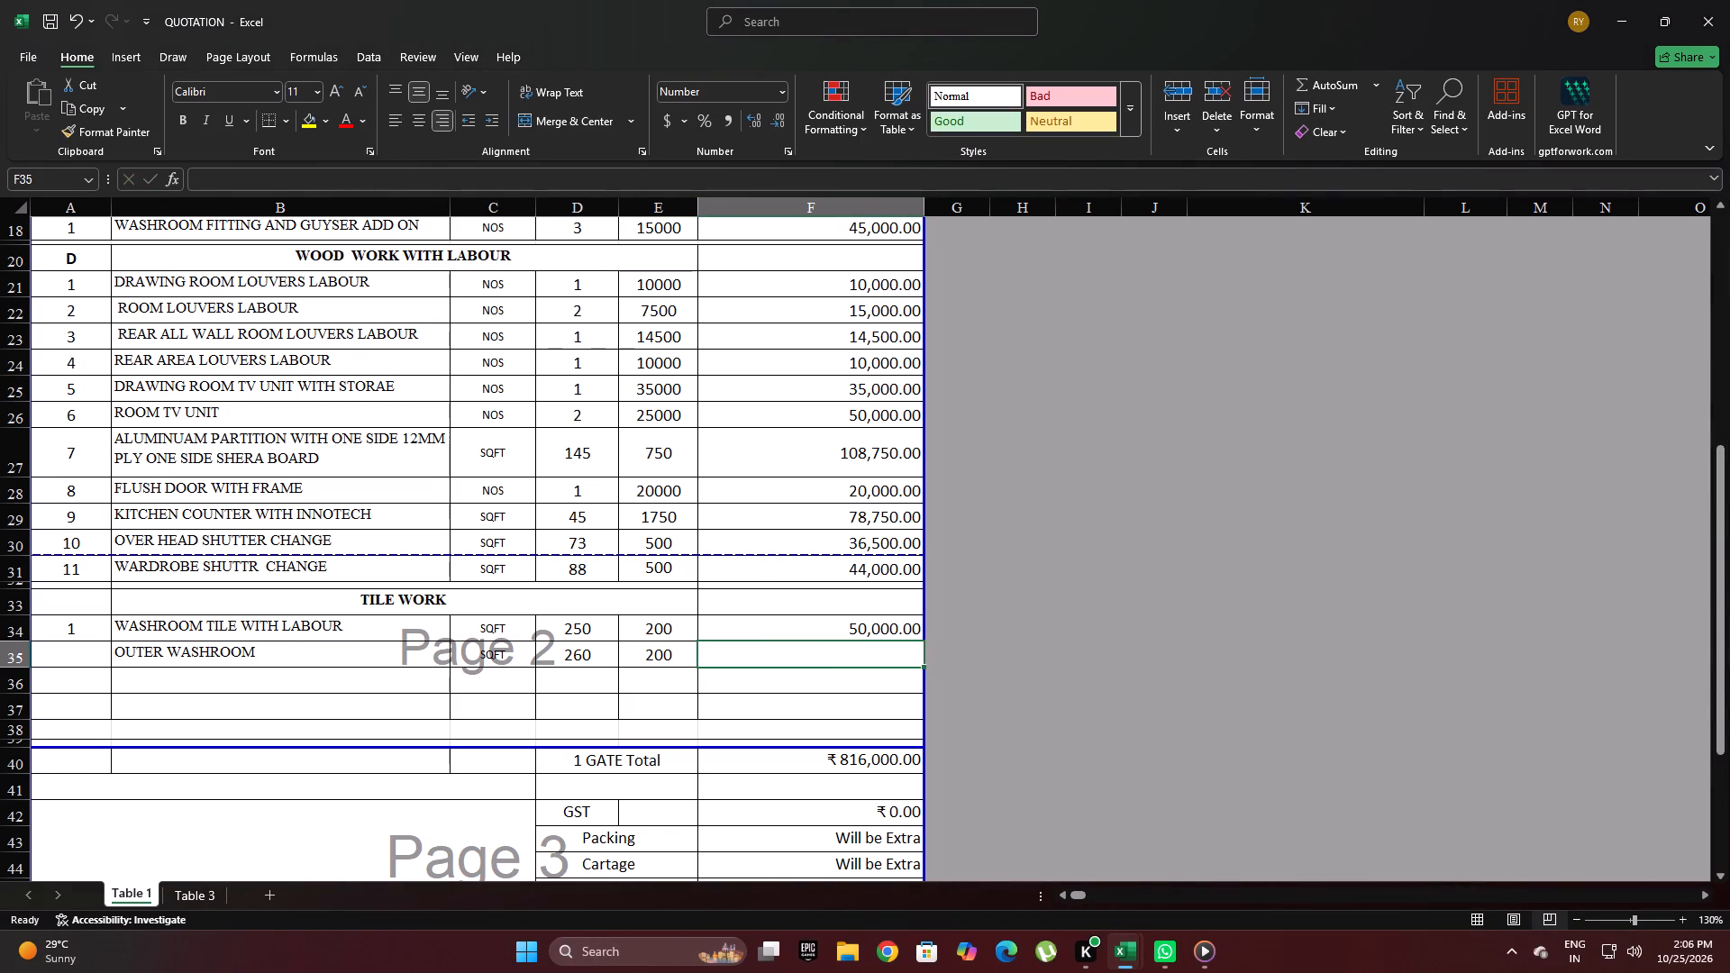
pyautogui.click(769, 626)
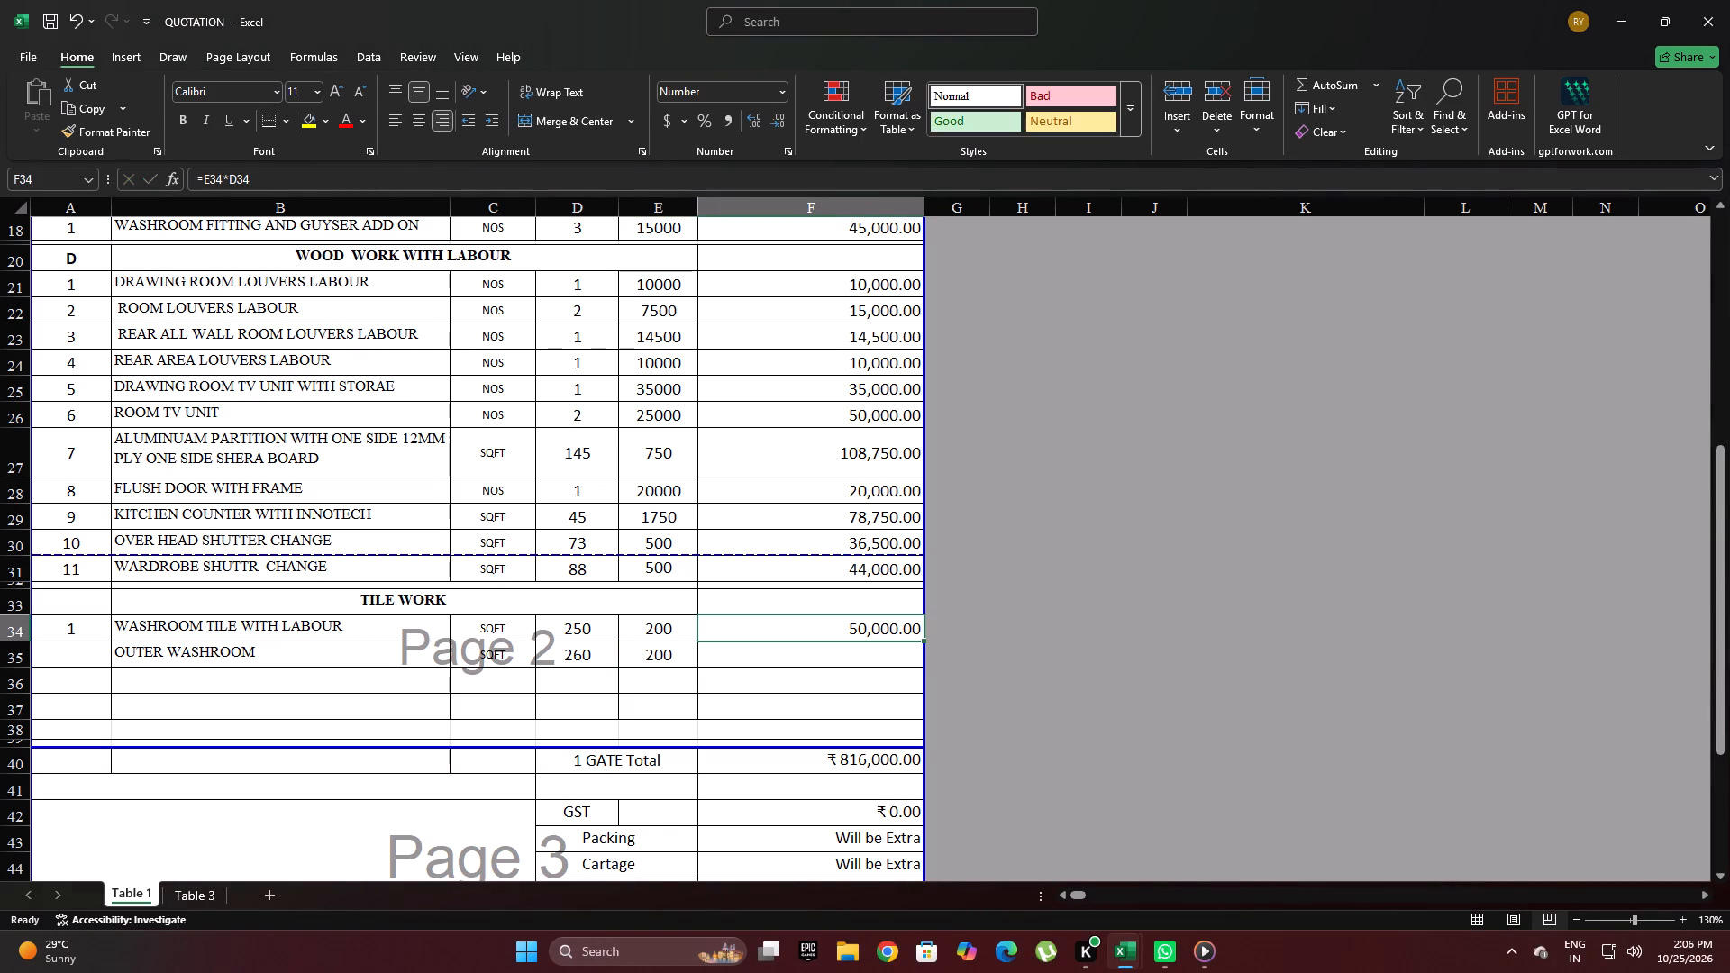
pyautogui.moveTo(921, 641); pyautogui.dragTo(920, 655)
pyautogui.click(898, 677)
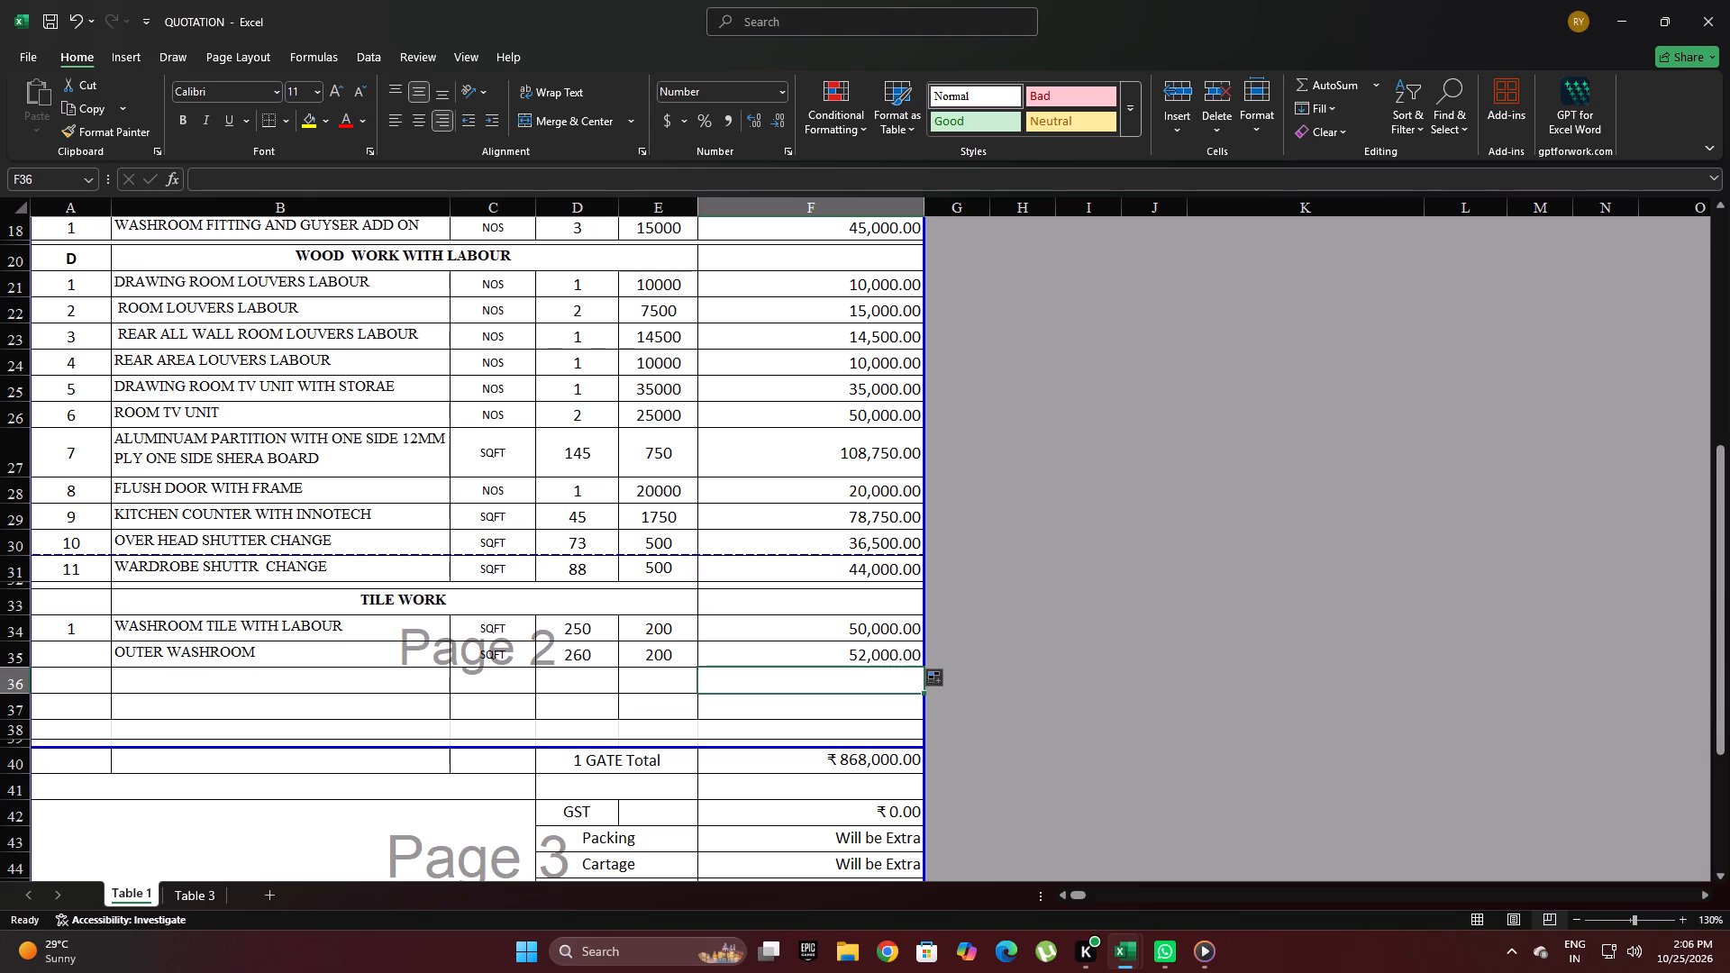
# Number the OUTER WASHROOM row as item 2.
pyautogui.click(96, 654)
pyautogui.press('2')
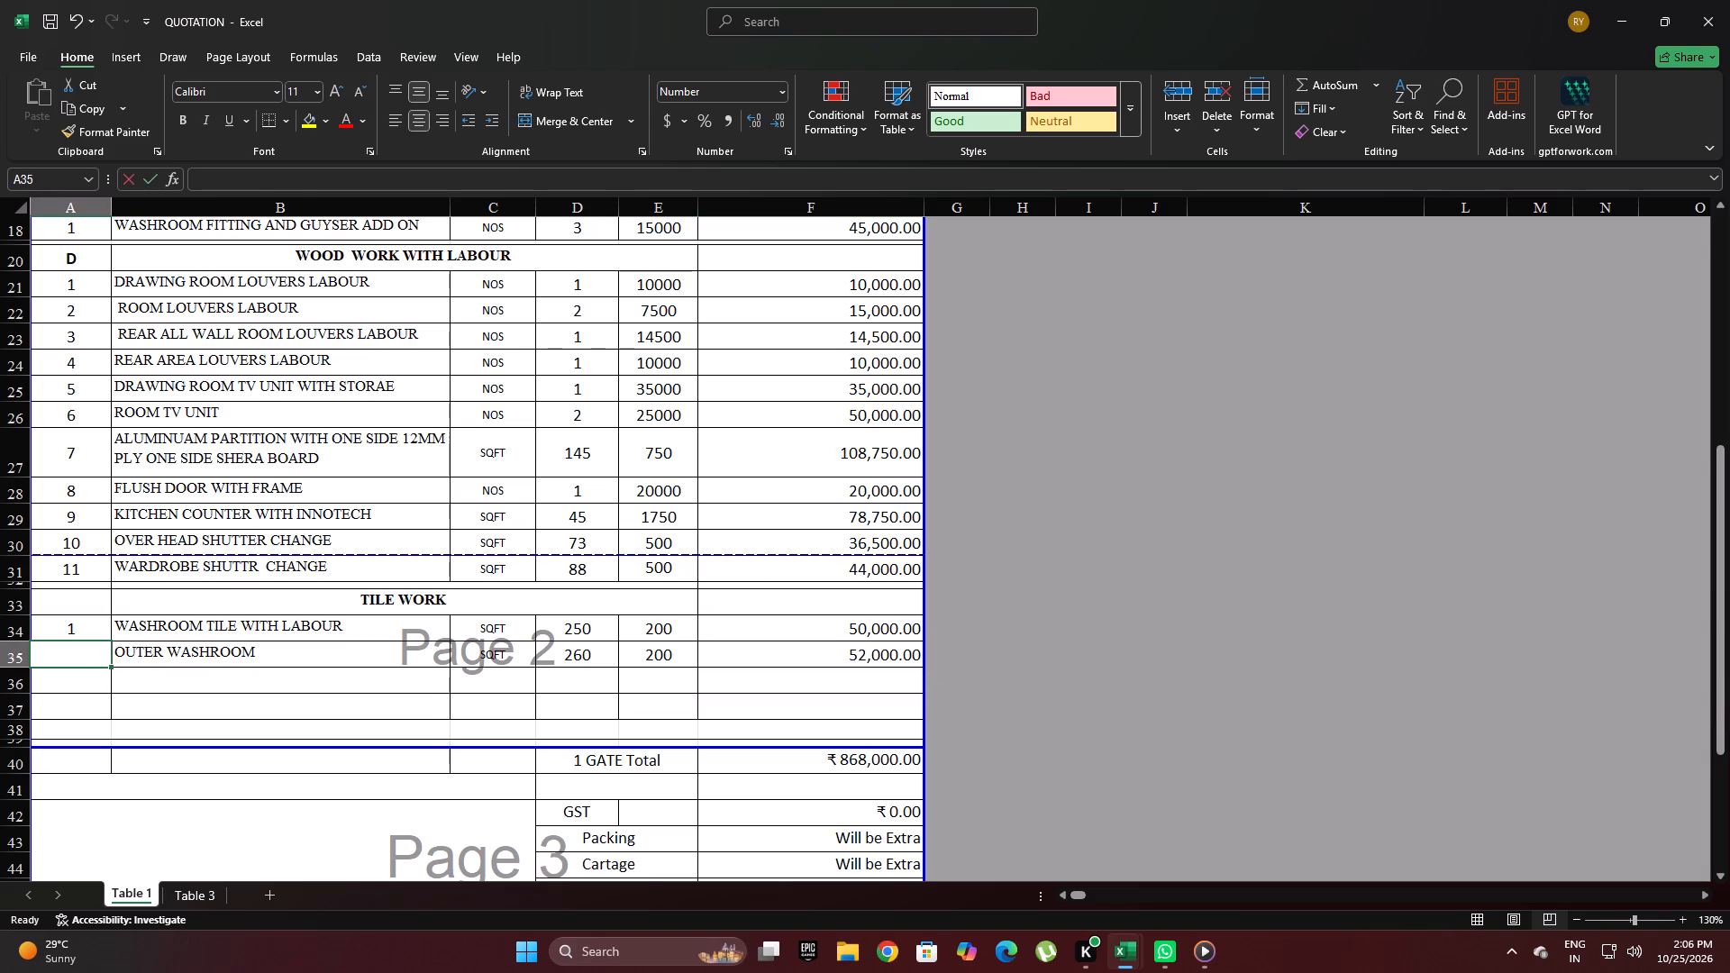
pyautogui.click(167, 689)
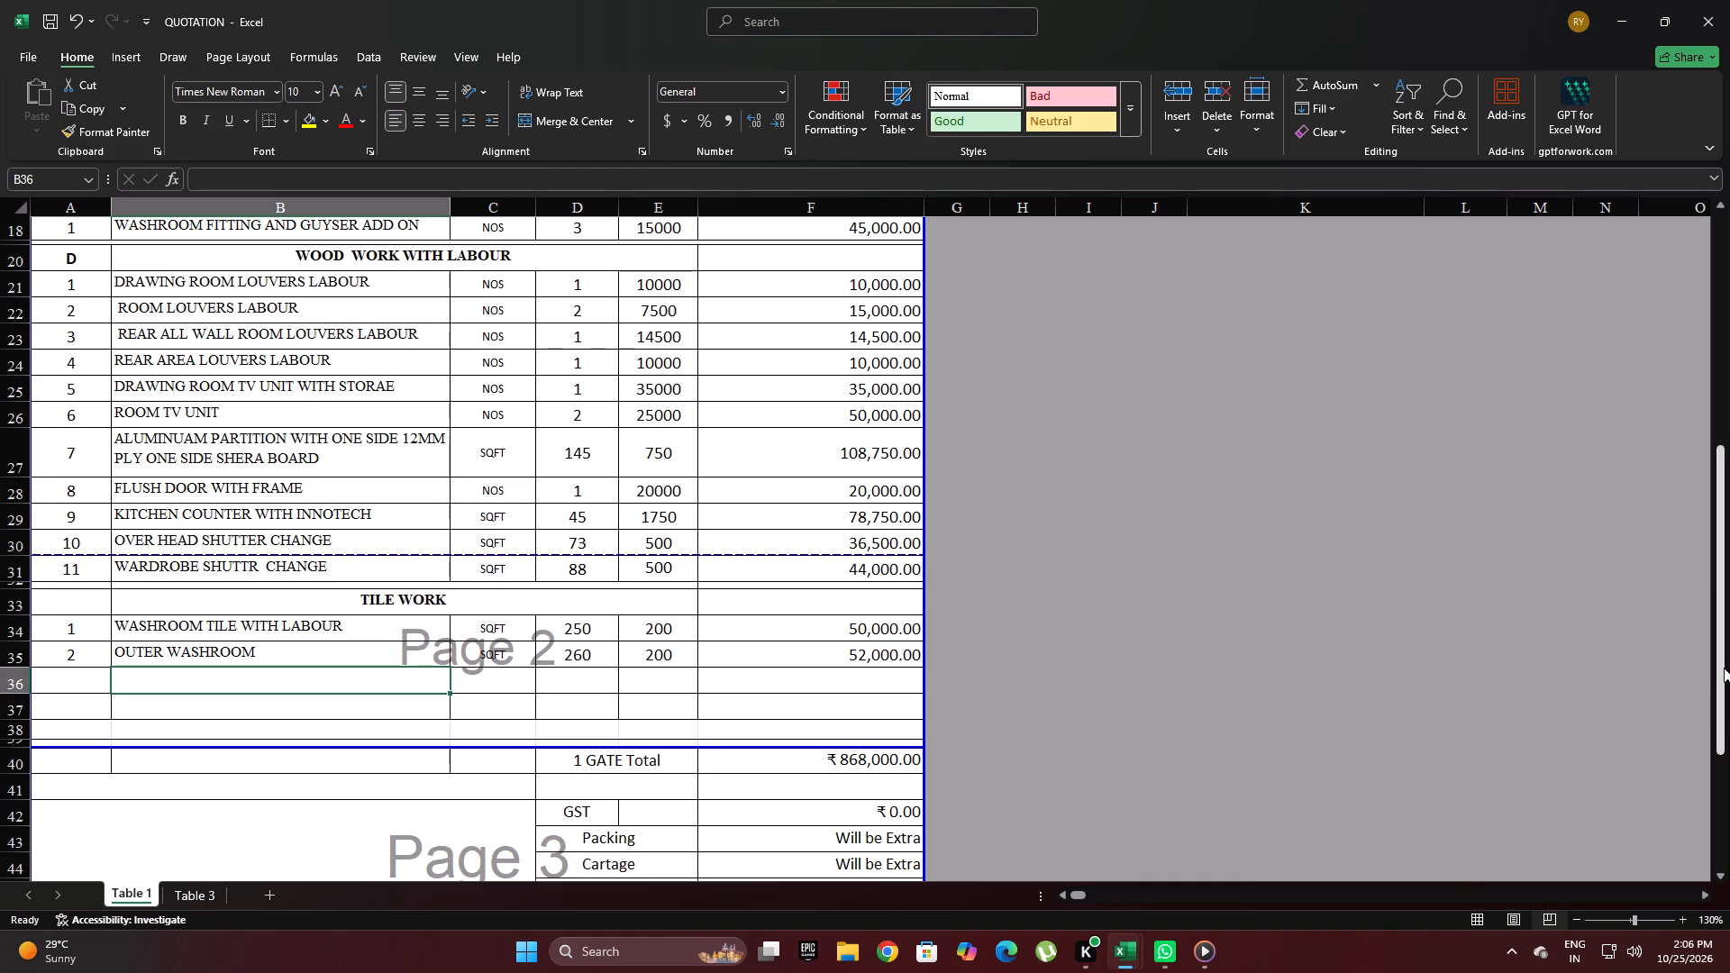
# Enter the section letter E in bold beside the TILE WORK heading.
pyautogui.moveTo(1724, 668); pyautogui.dragTo(1723, 687)
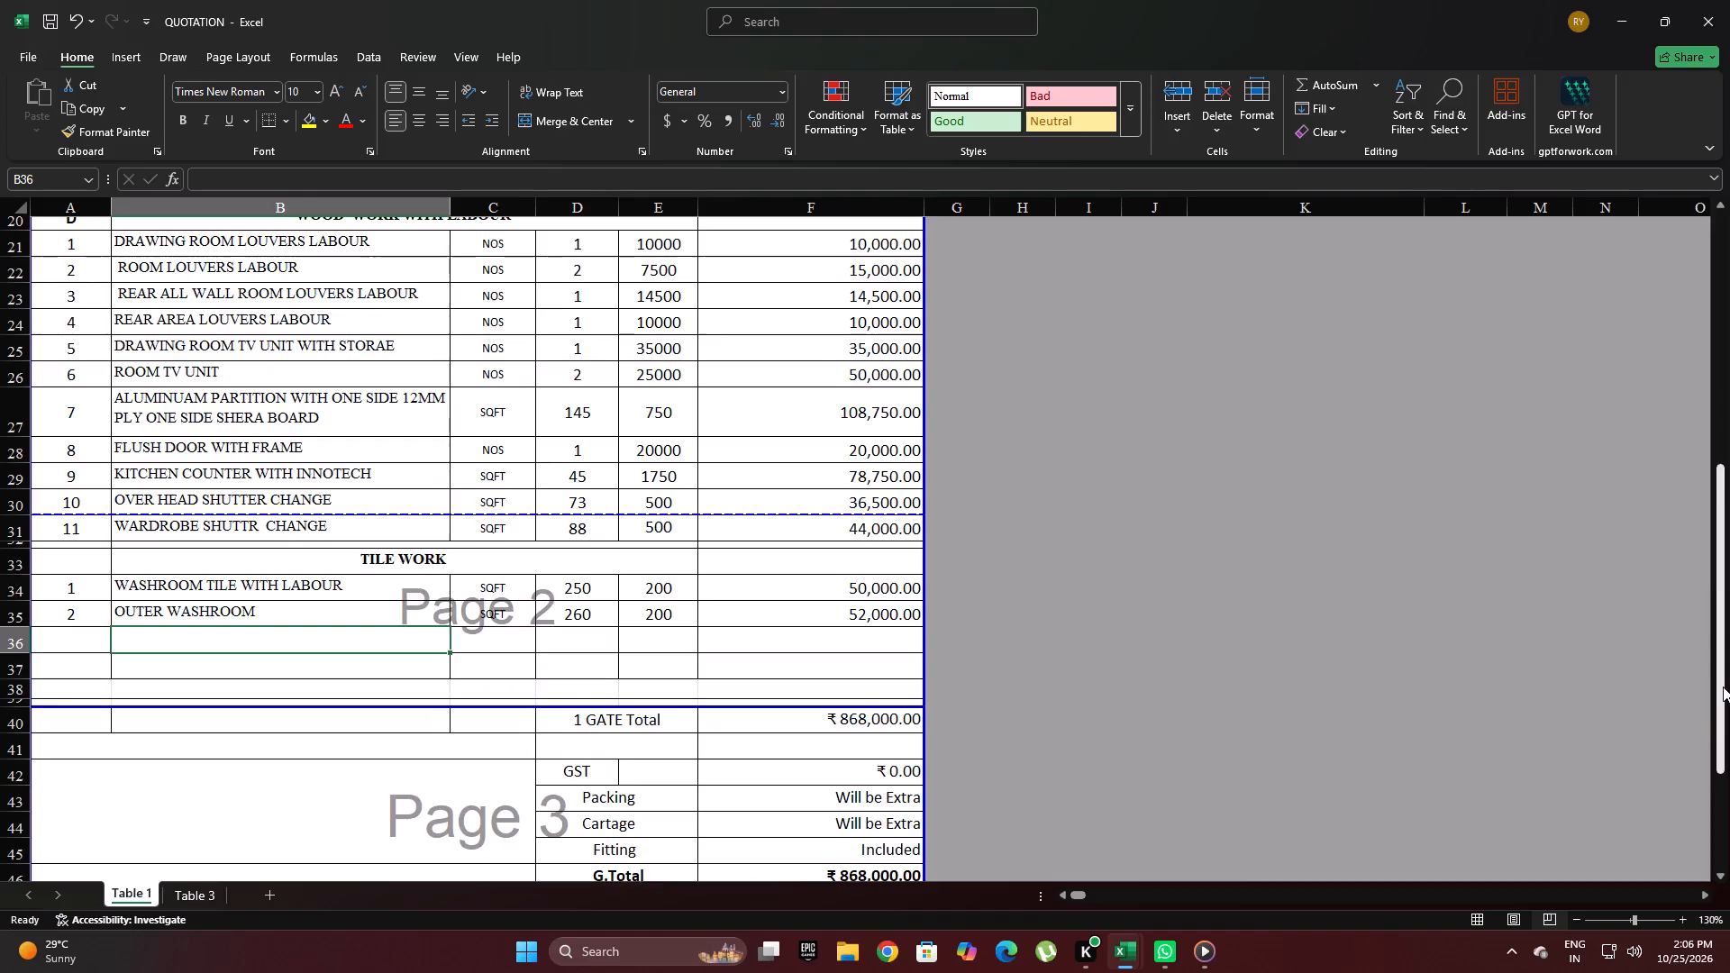
pyautogui.moveTo(1723, 687); pyautogui.dragTo(1723, 683)
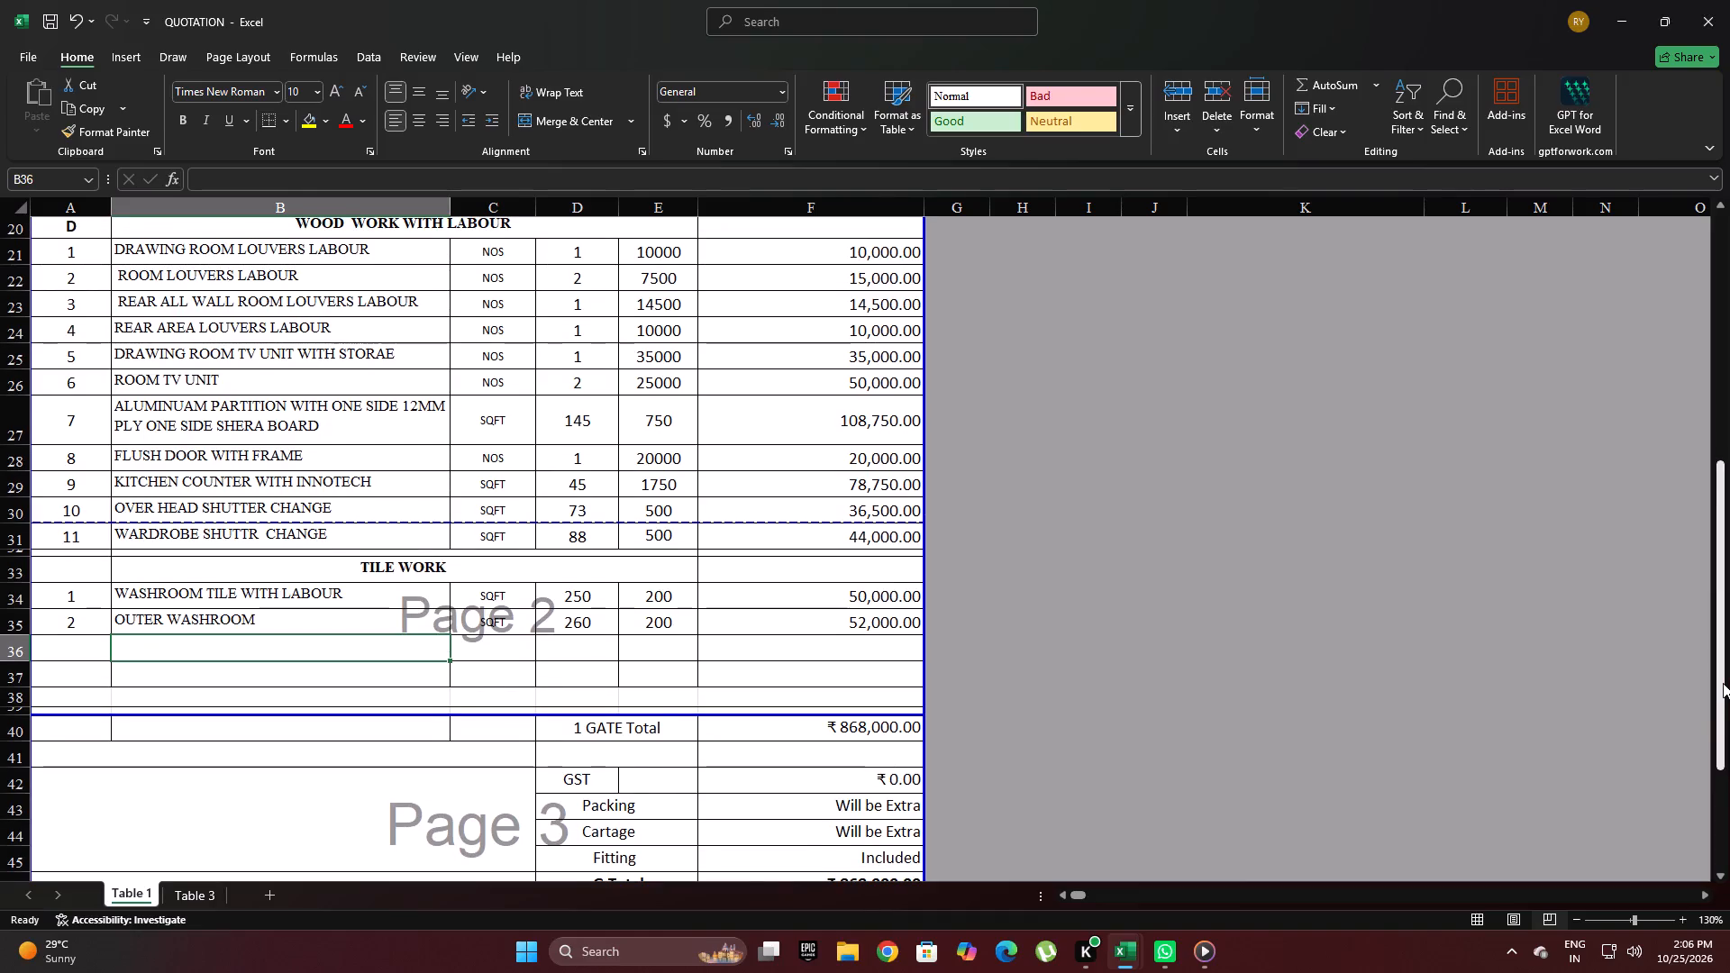
pyautogui.moveTo(1723, 683); pyautogui.dragTo(1729, 722)
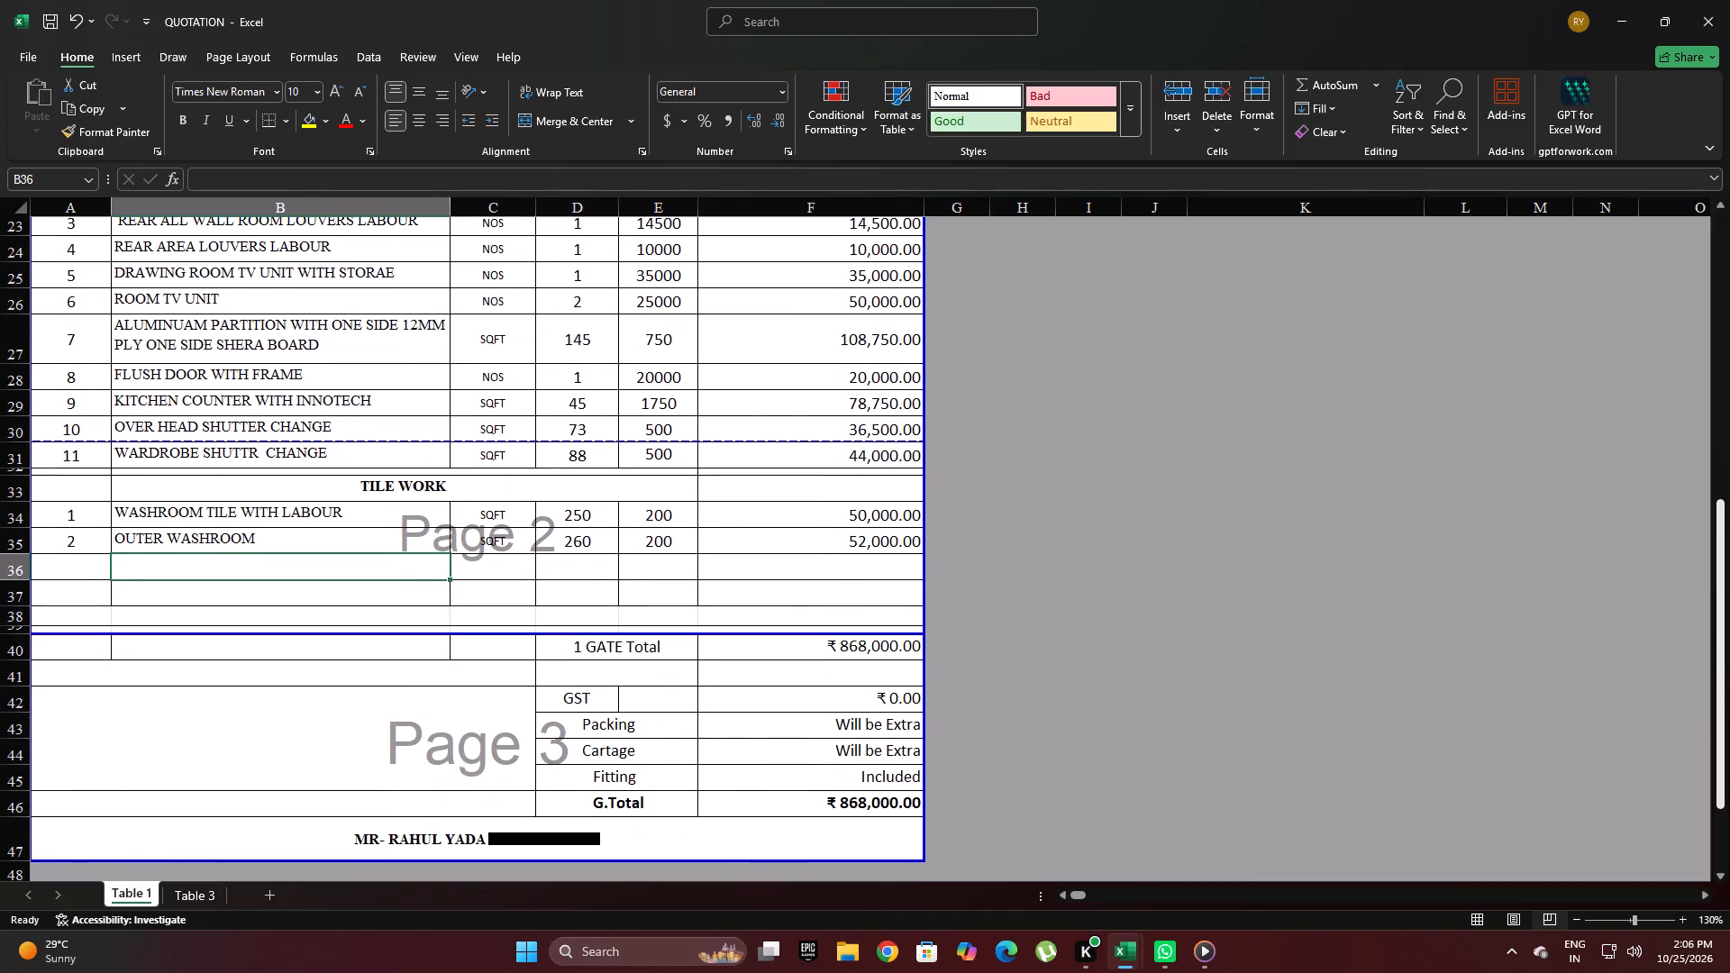
pyautogui.moveTo(1729, 722); pyautogui.dragTo(1716, 623)
pyautogui.click(85, 711)
pyautogui.click(85, 701)
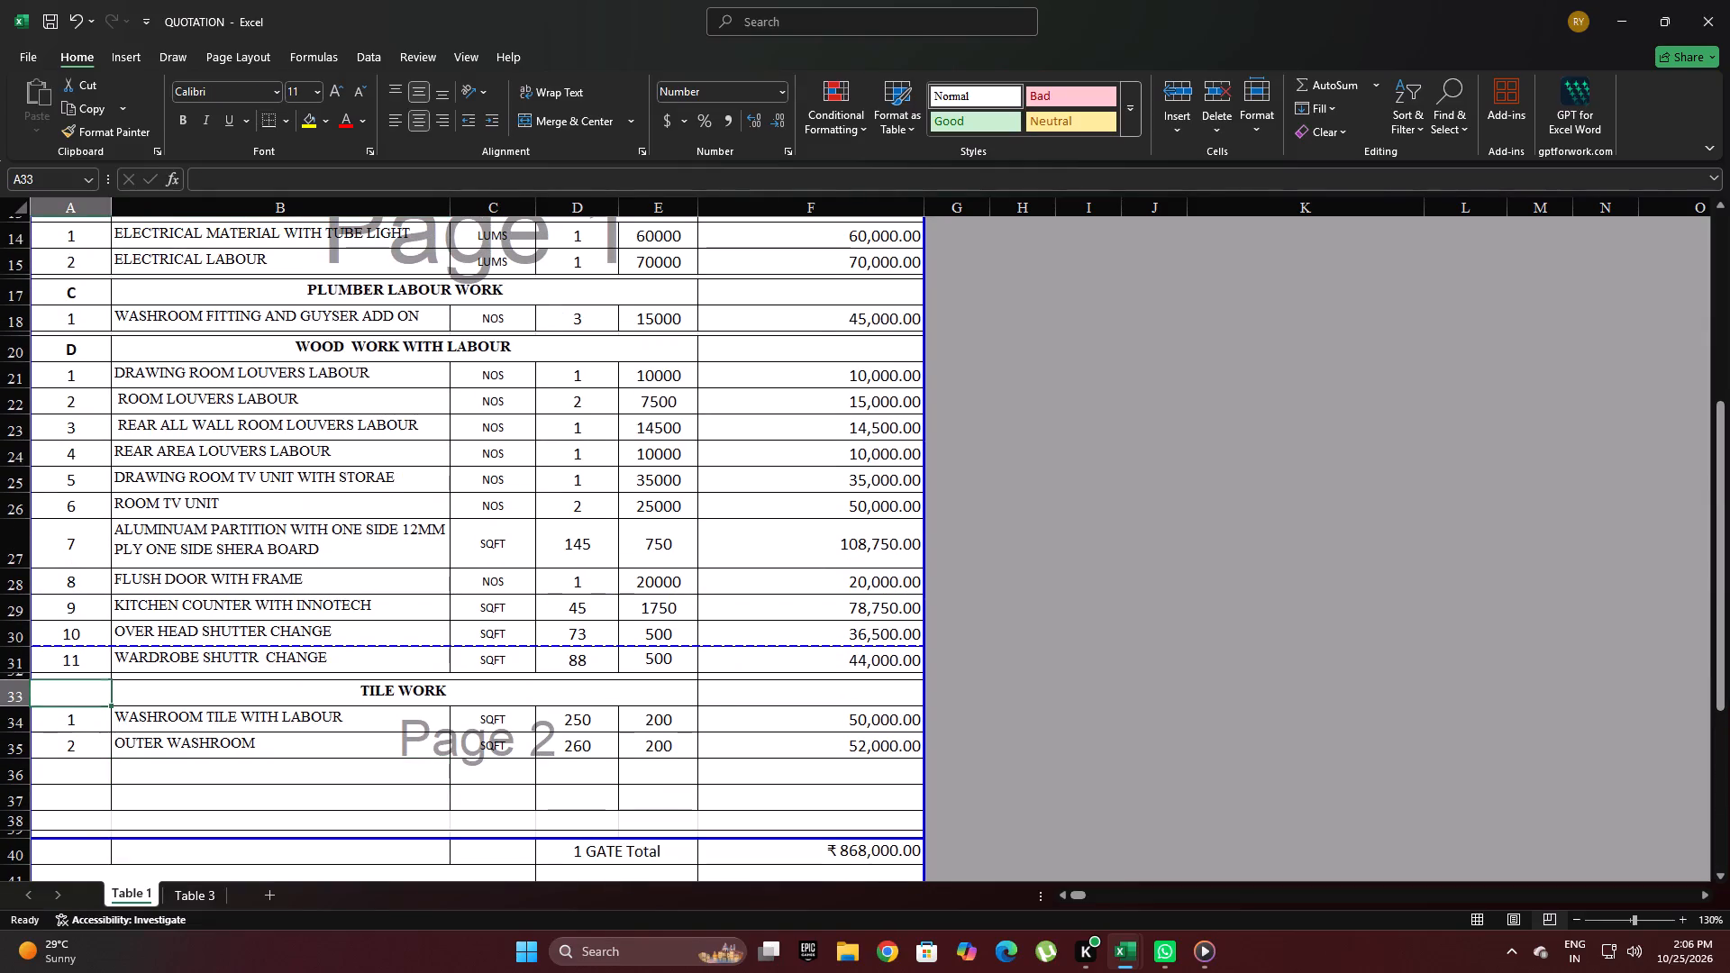
pyautogui.hotkey('ctrl', 'e')
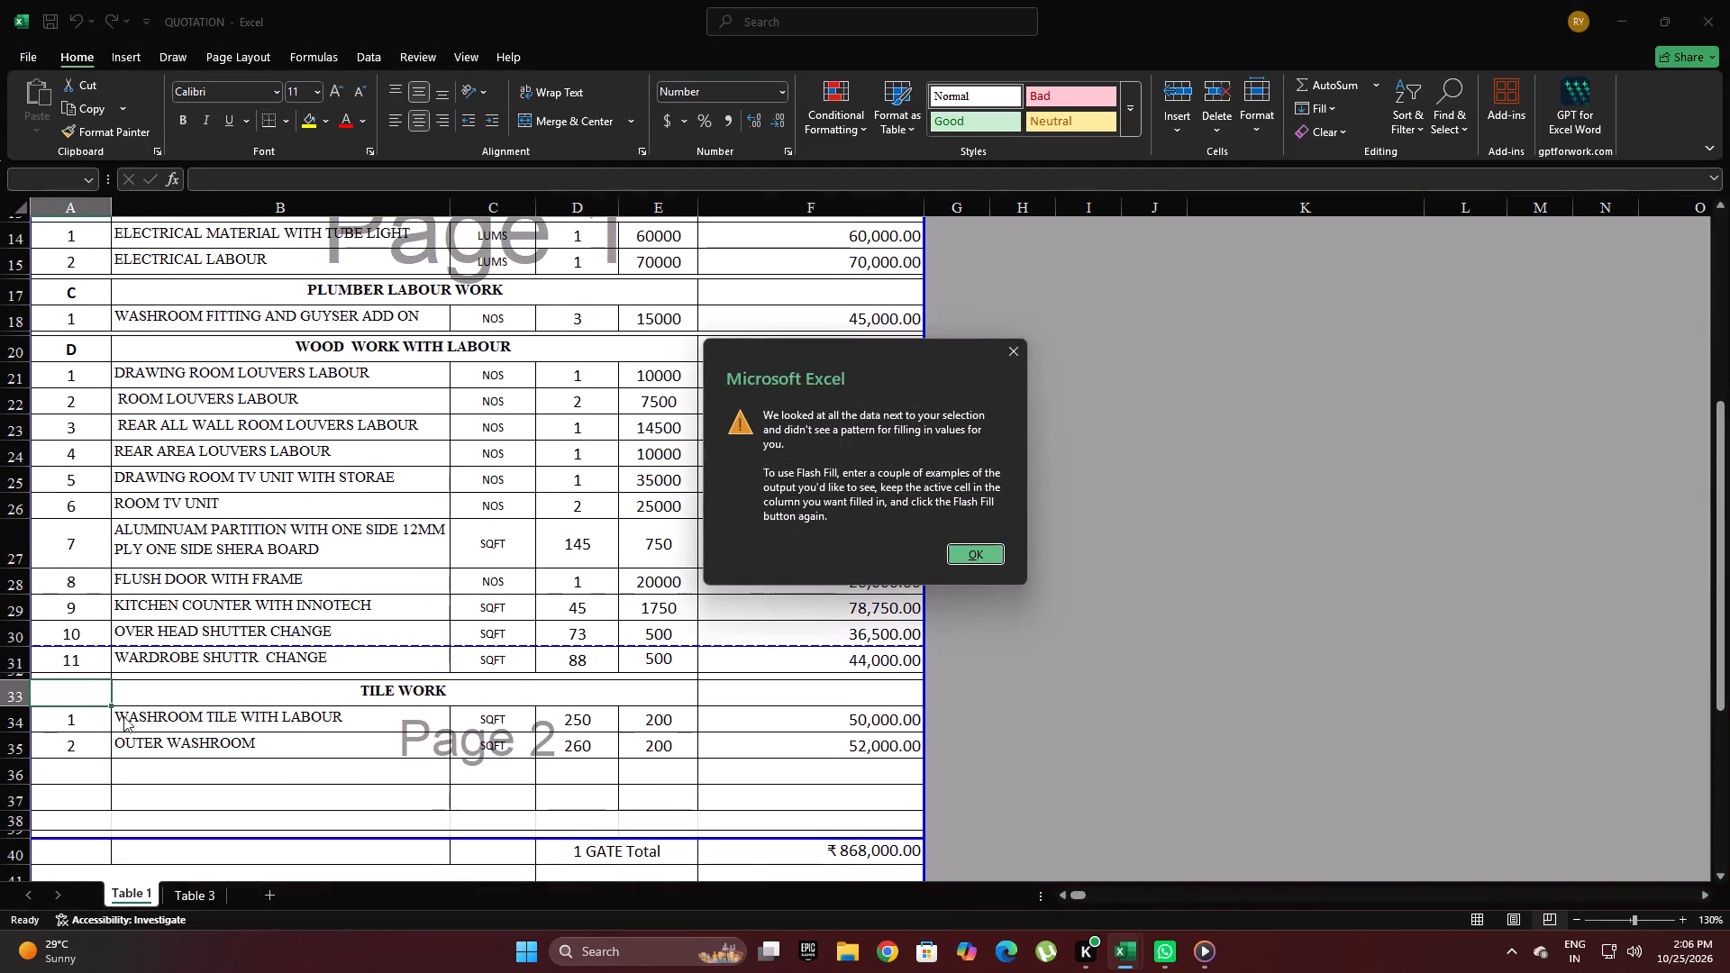
pyautogui.press('Escape')
pyautogui.click(86, 700)
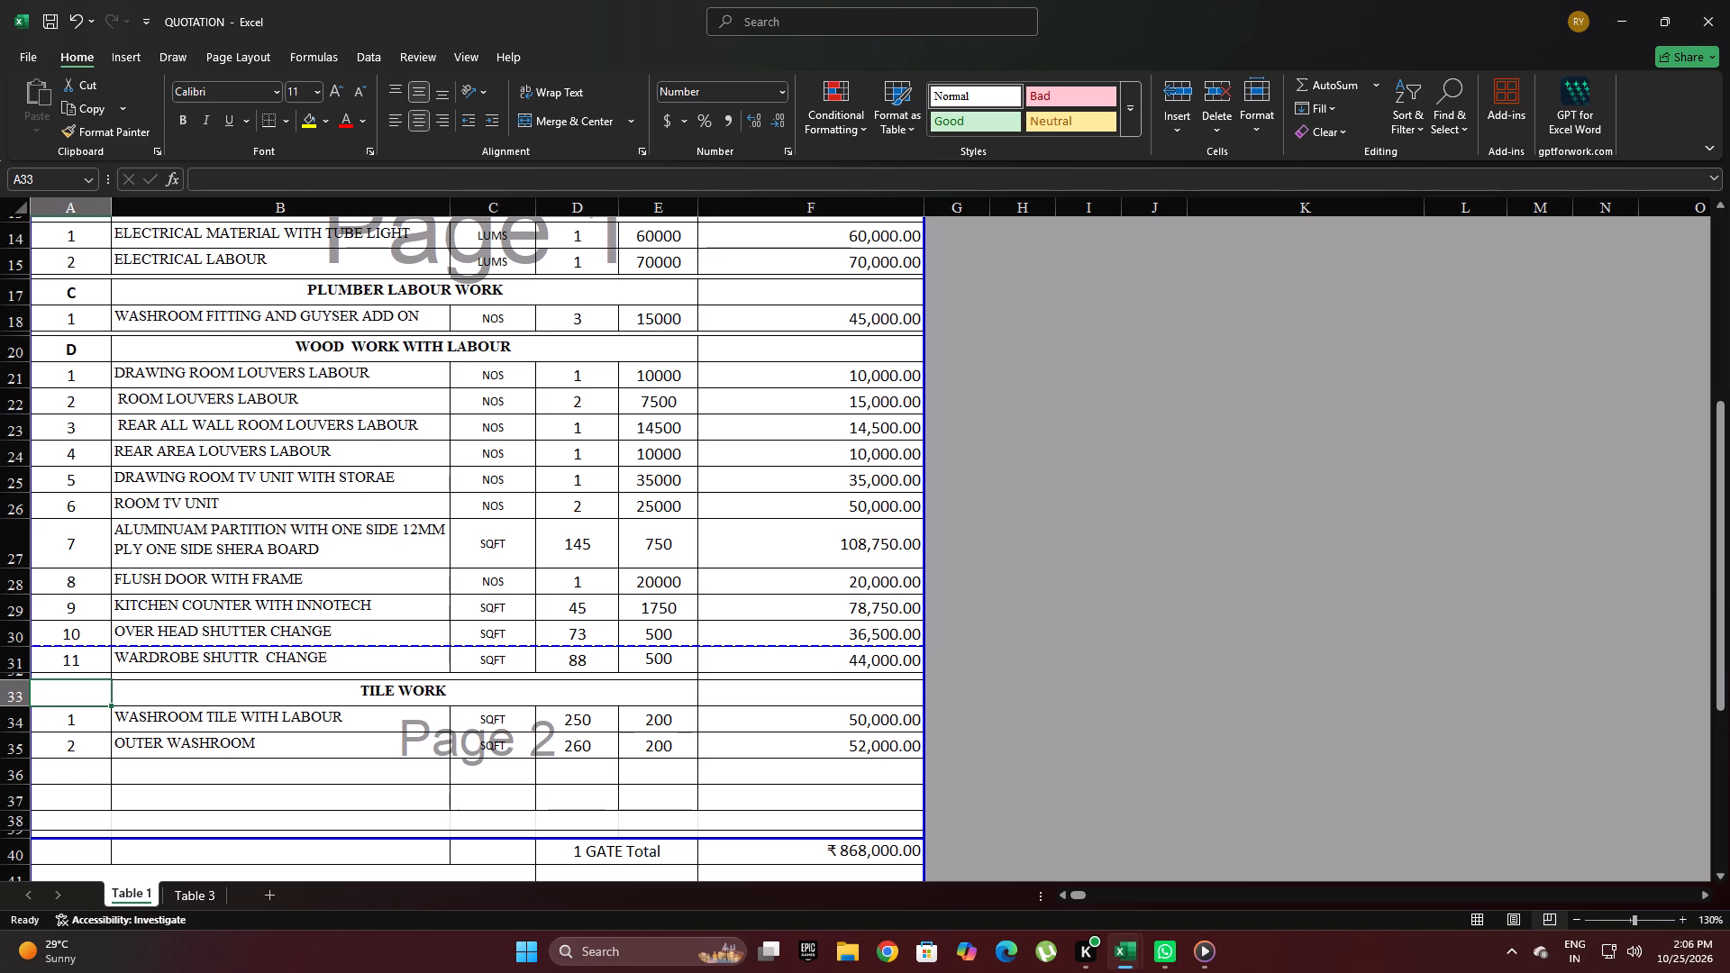
pyautogui.click(85, 700)
pyautogui.press('e')
pyautogui.click(163, 762)
pyautogui.click(83, 696)
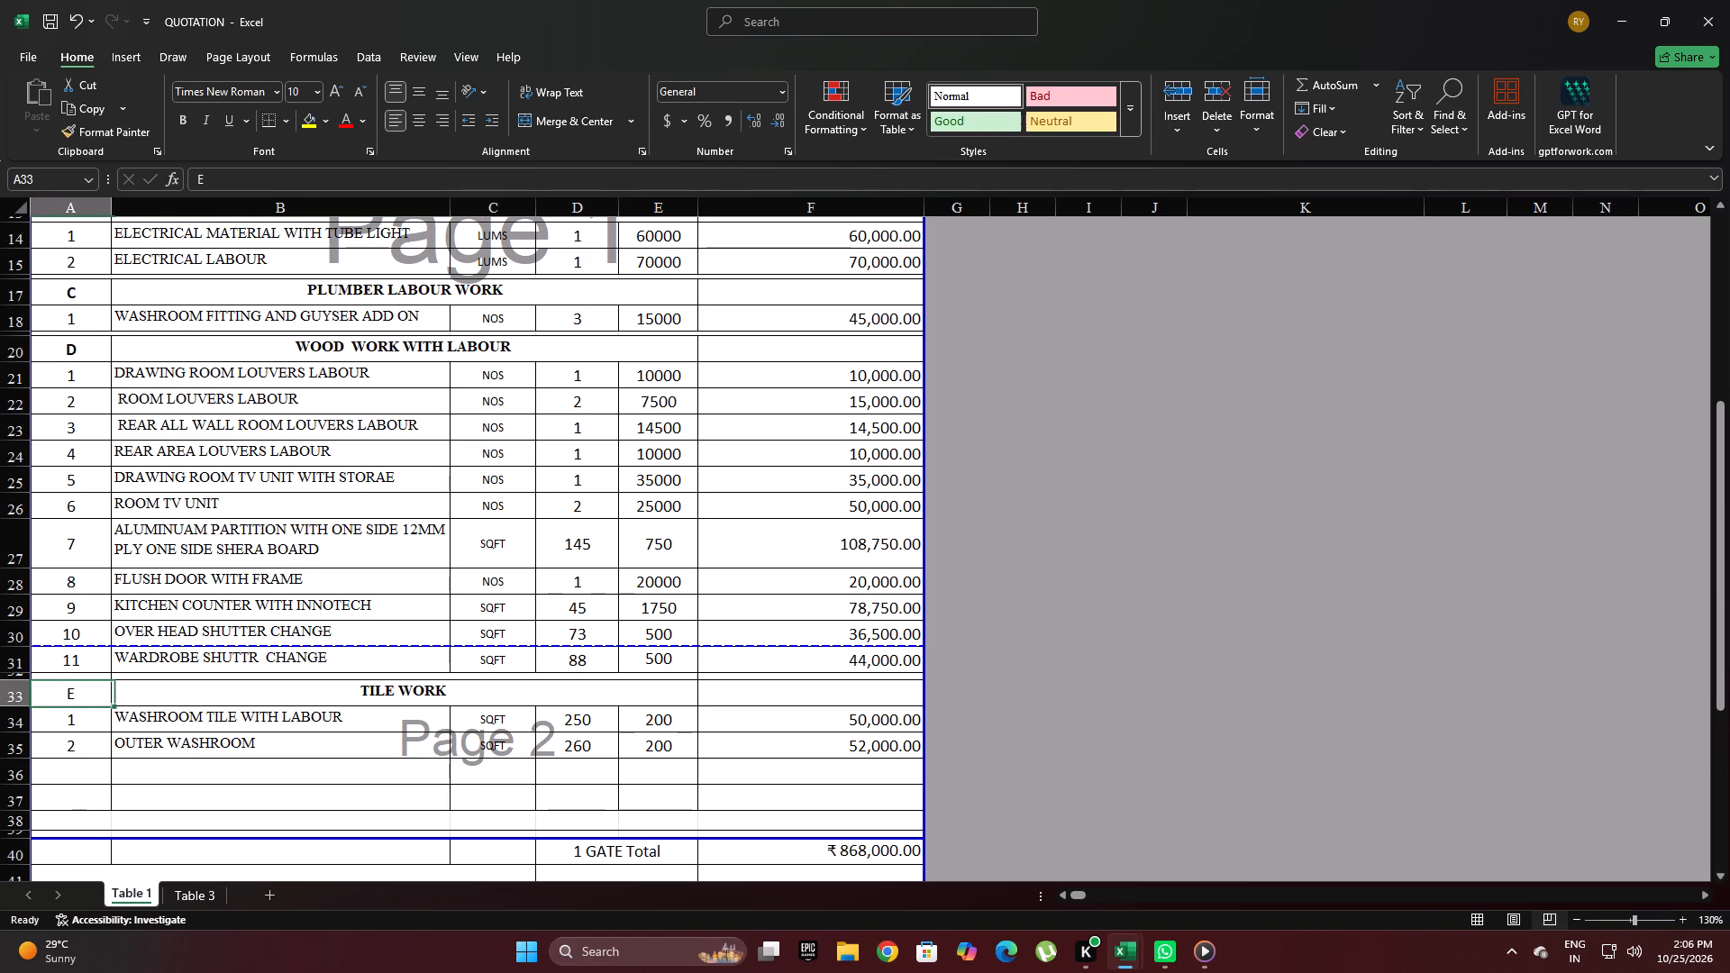
pyautogui.hotkey('ctrl', 'b')
pyautogui.click(175, 737)
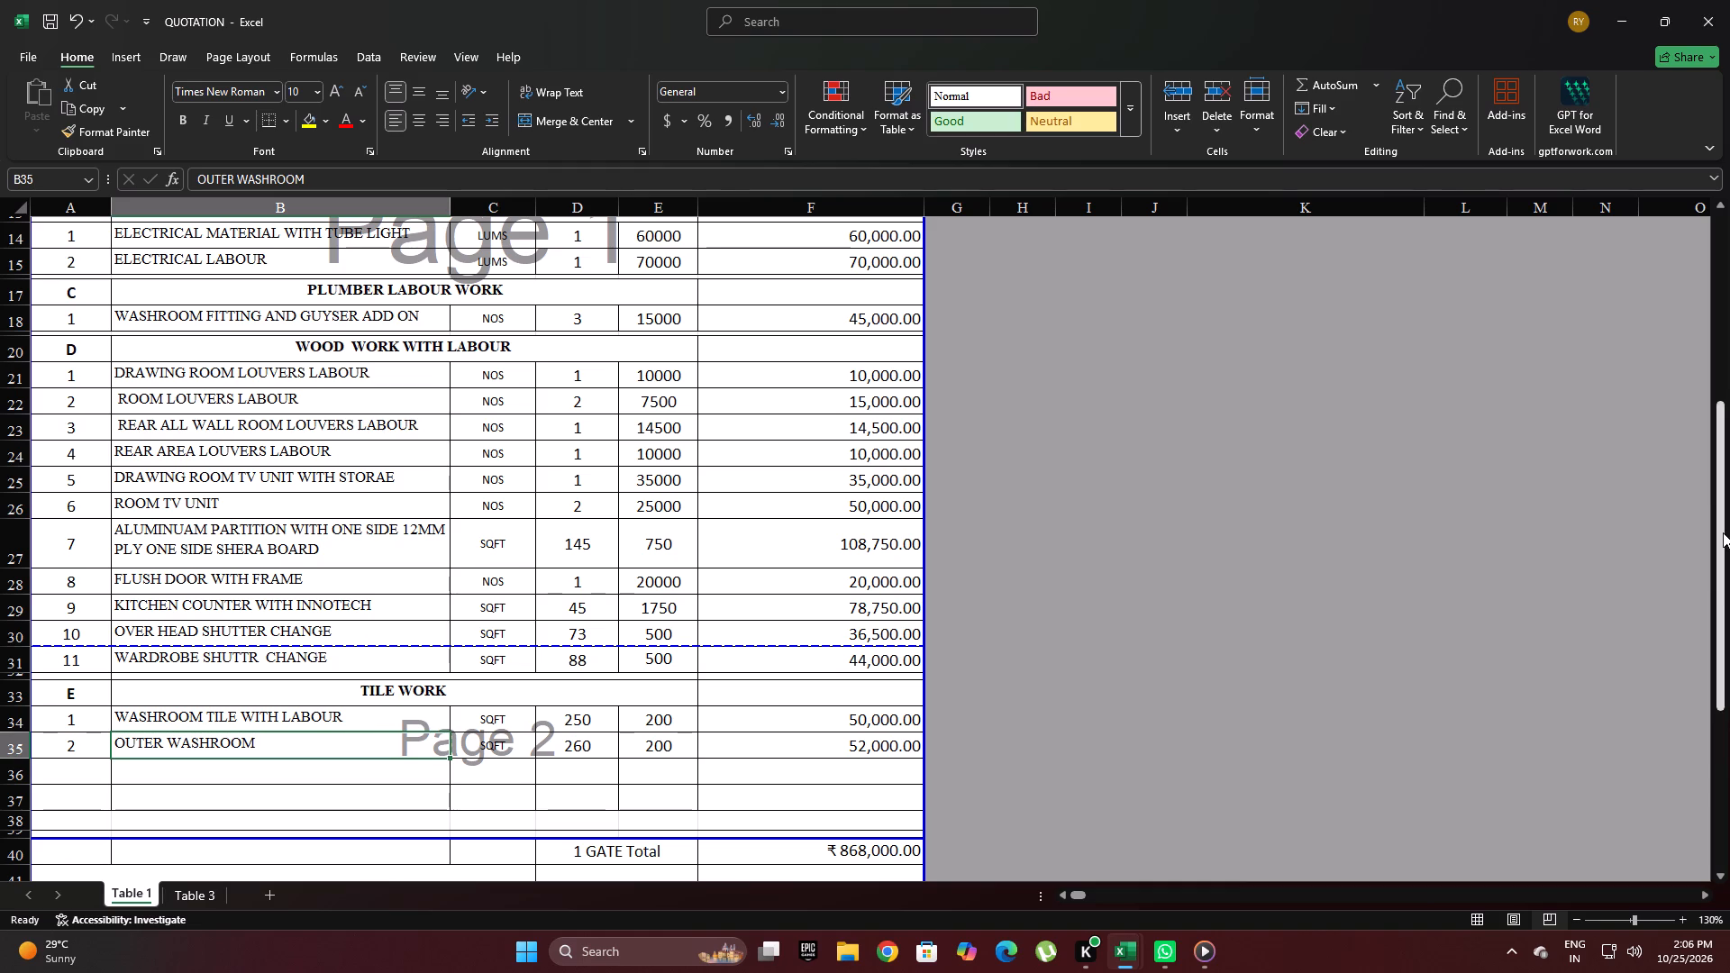
# Insert the word PROVISION after GUYSER in the item description under PLUMBER LABOUR WORK.
pyautogui.moveTo(1723, 532); pyautogui.dragTo(1724, 513)
pyautogui.doubleClick(365, 360)
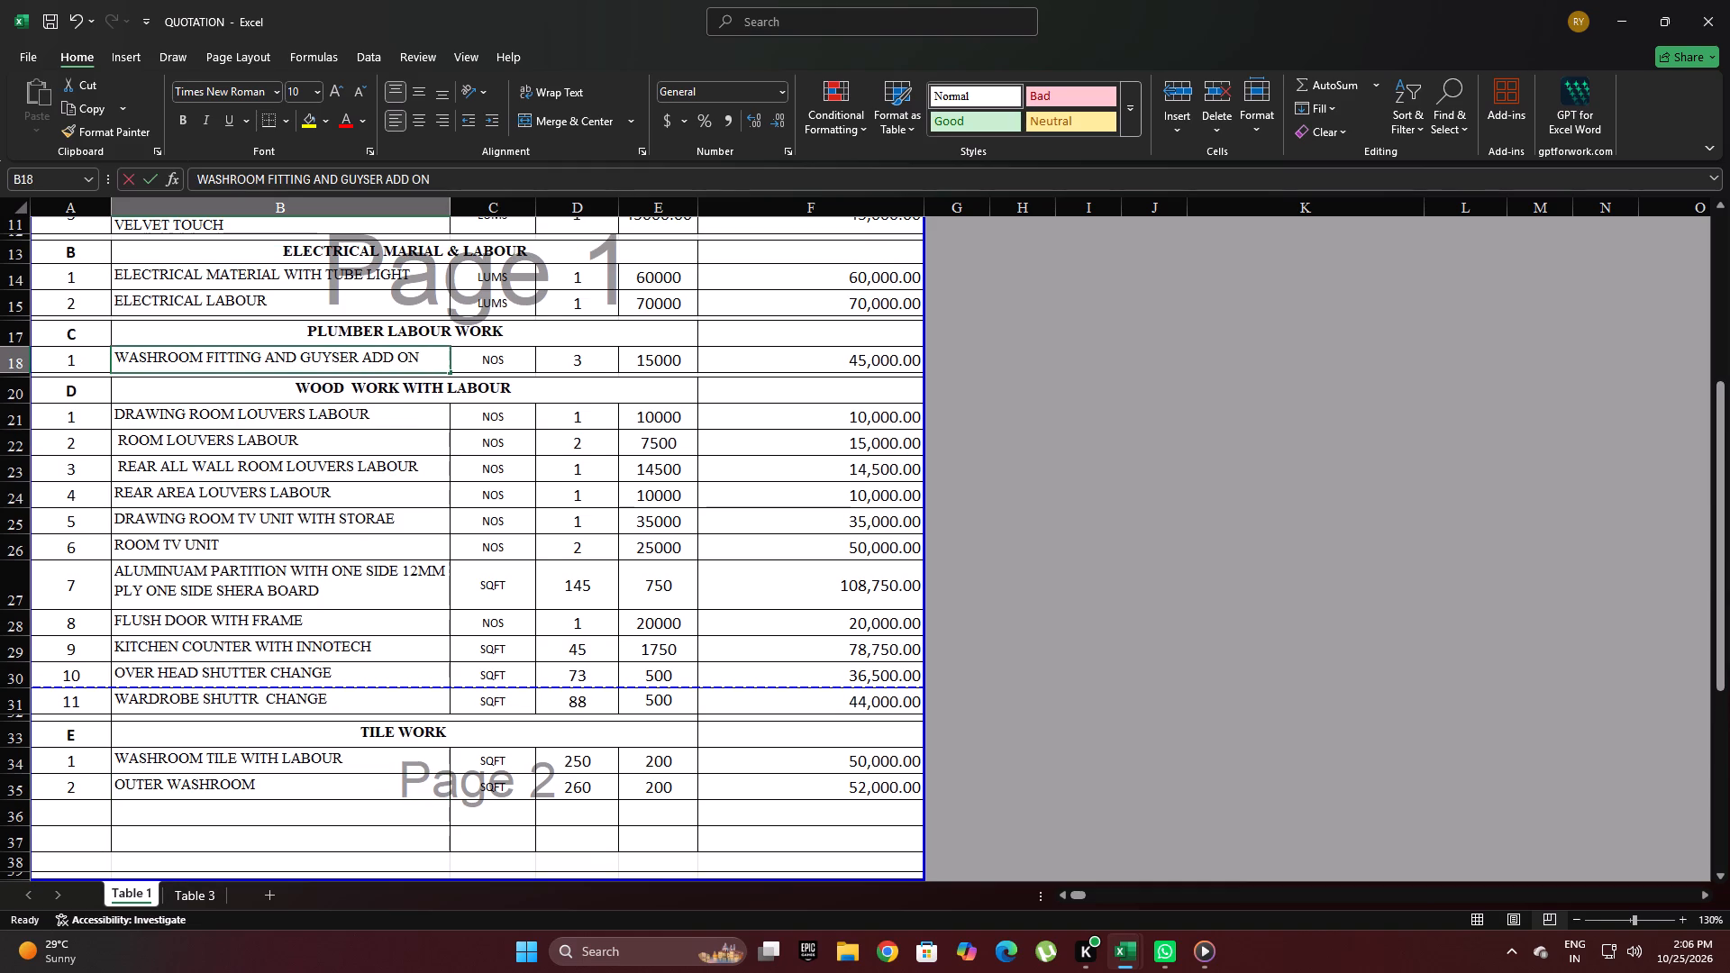
pyautogui.press('p')
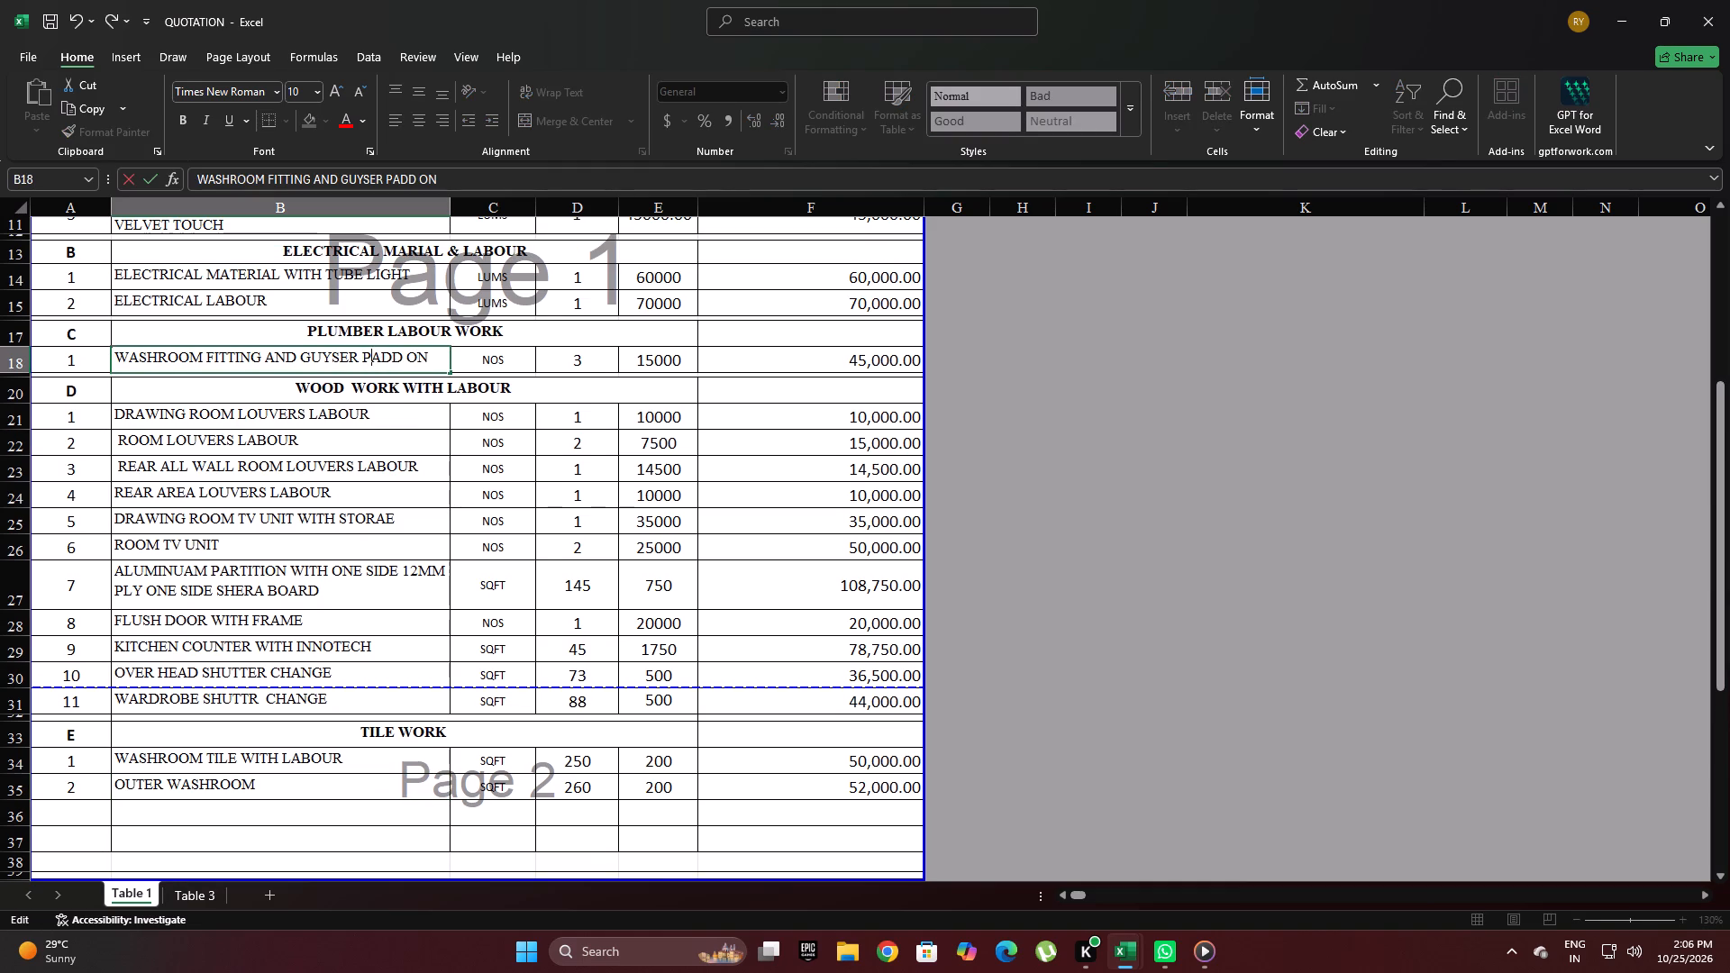
pyautogui.write('RO')
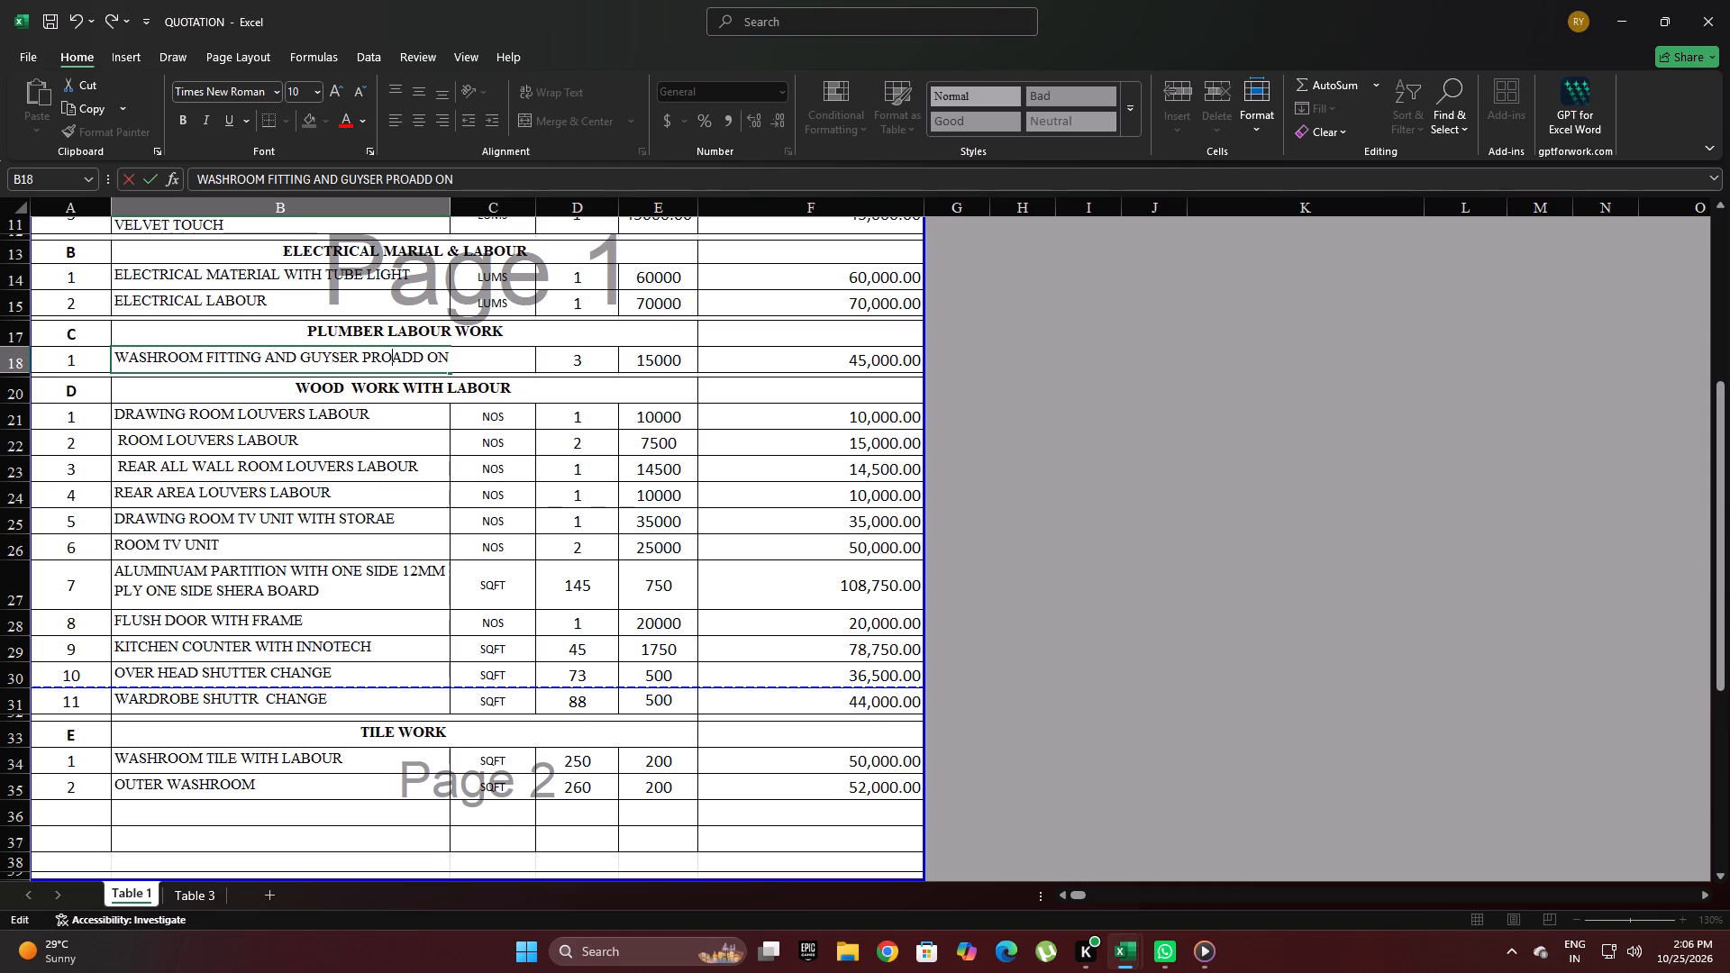
pyautogui.press('v')
pyautogui.write('ISION')
pyautogui.press('space')
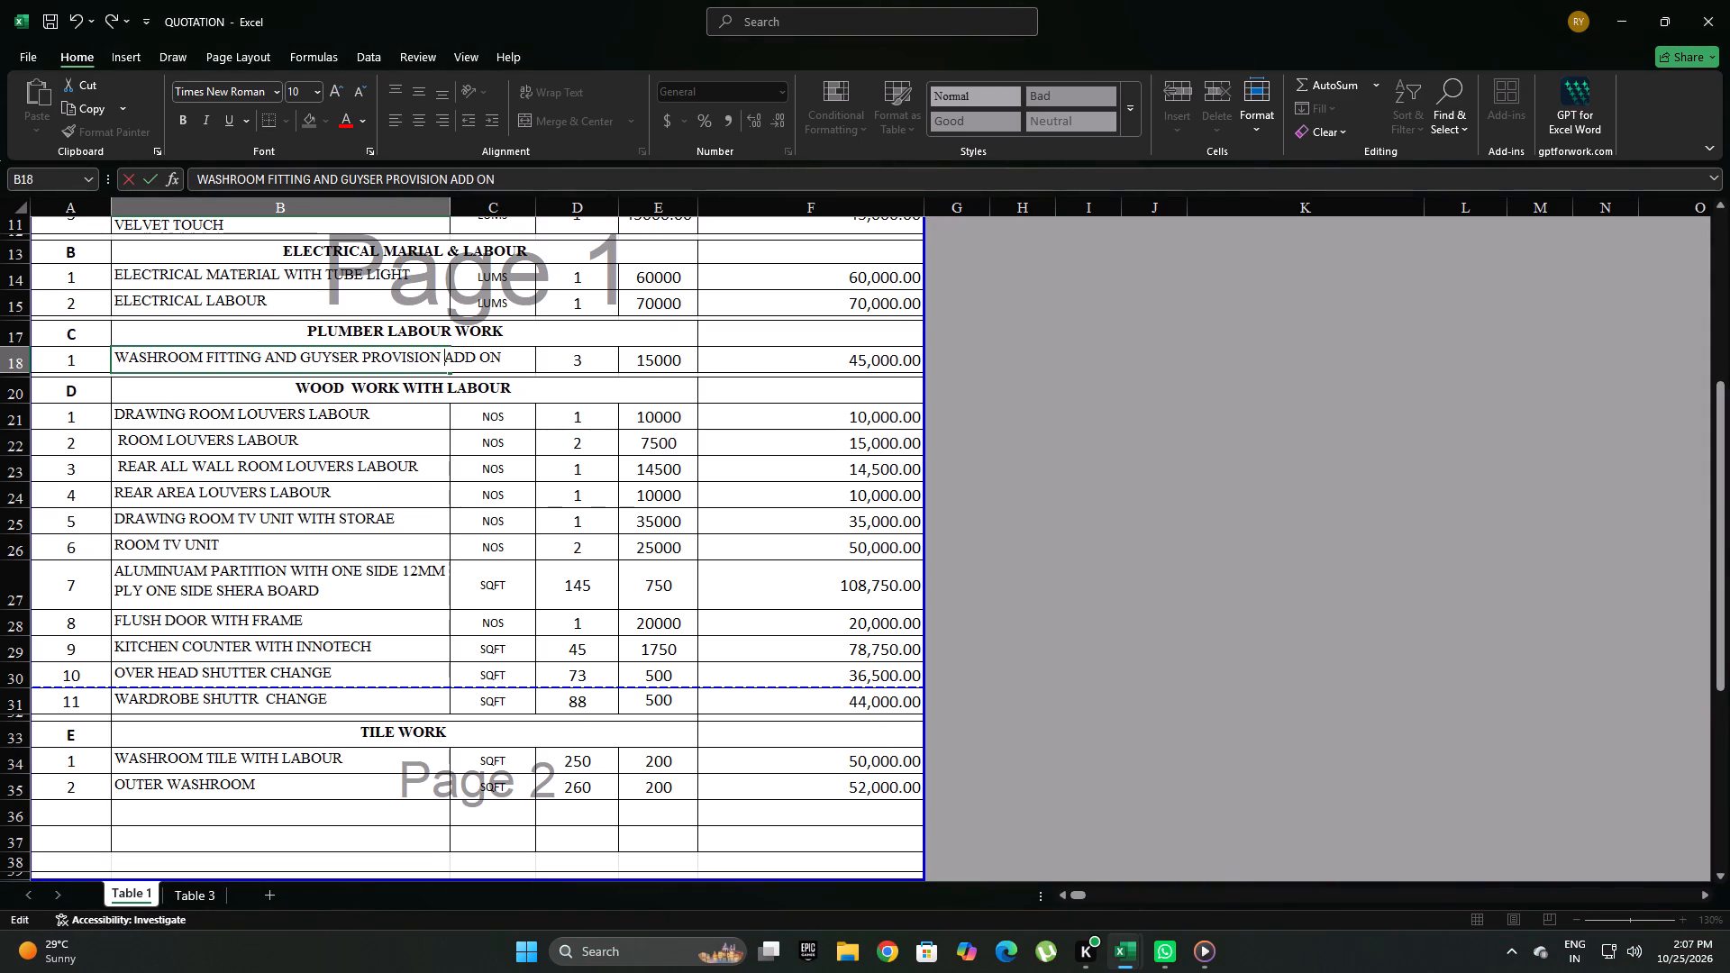
pyautogui.click(523, 607)
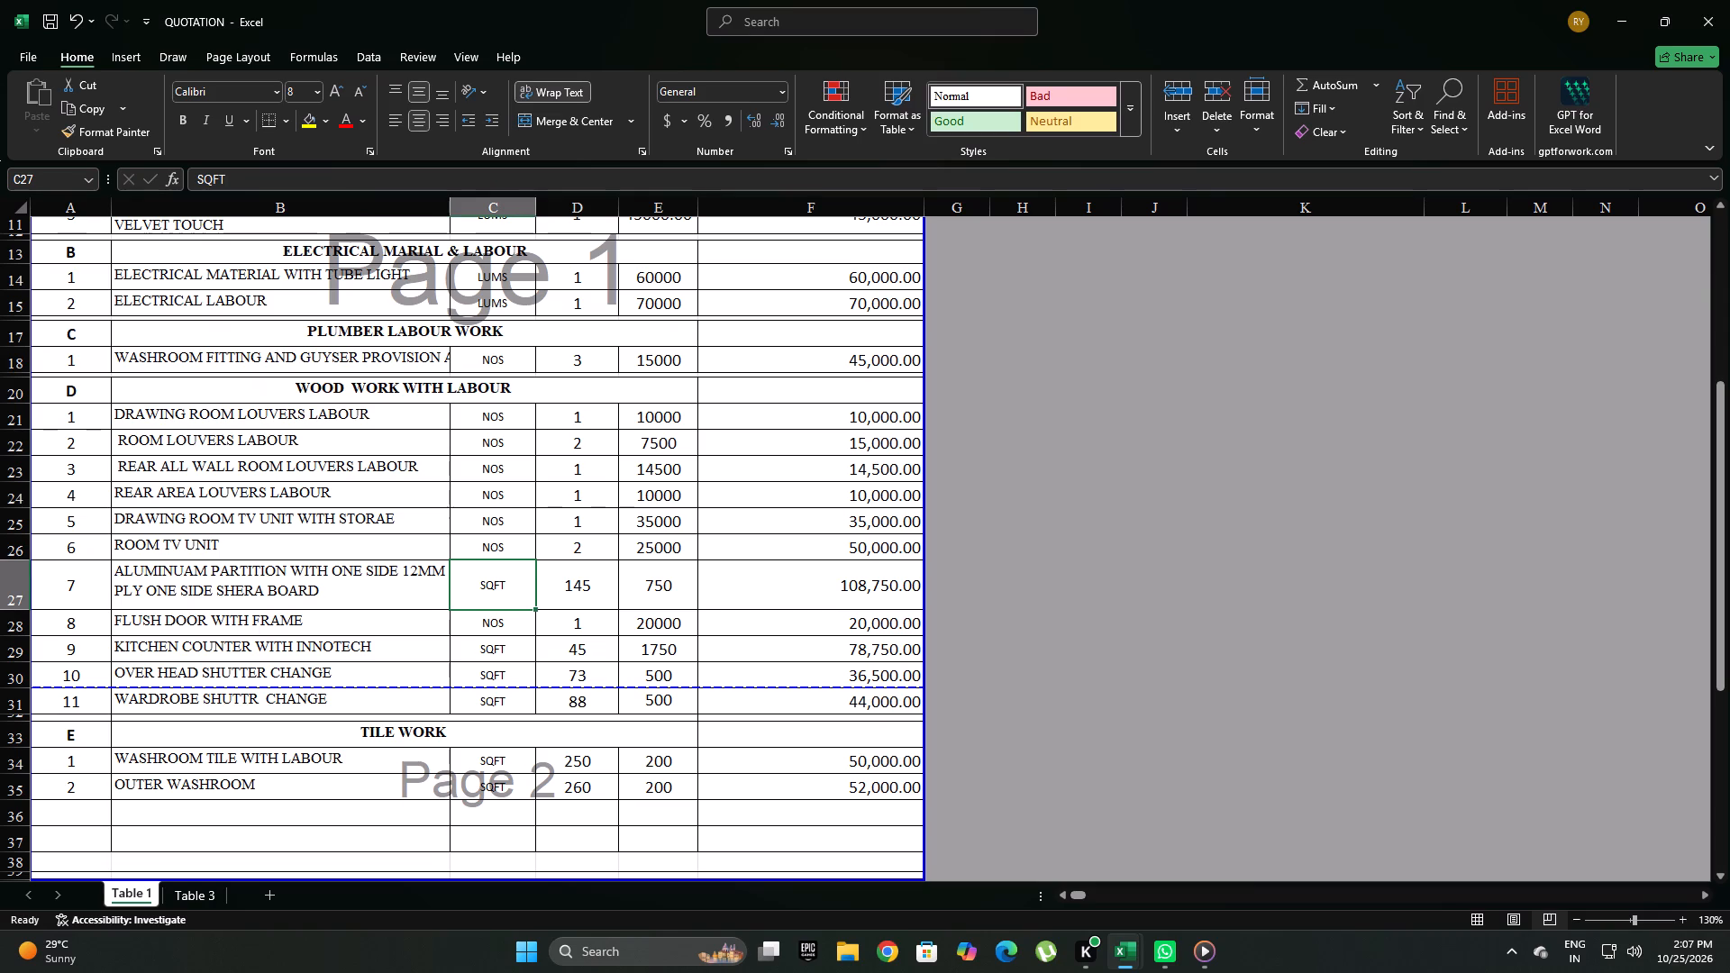
# Turn on text wrapping for the WASHROOM FITTING AND GUYSER PROVISION ADD ON description cell.
pyautogui.click(344, 362)
pyautogui.click(548, 88)
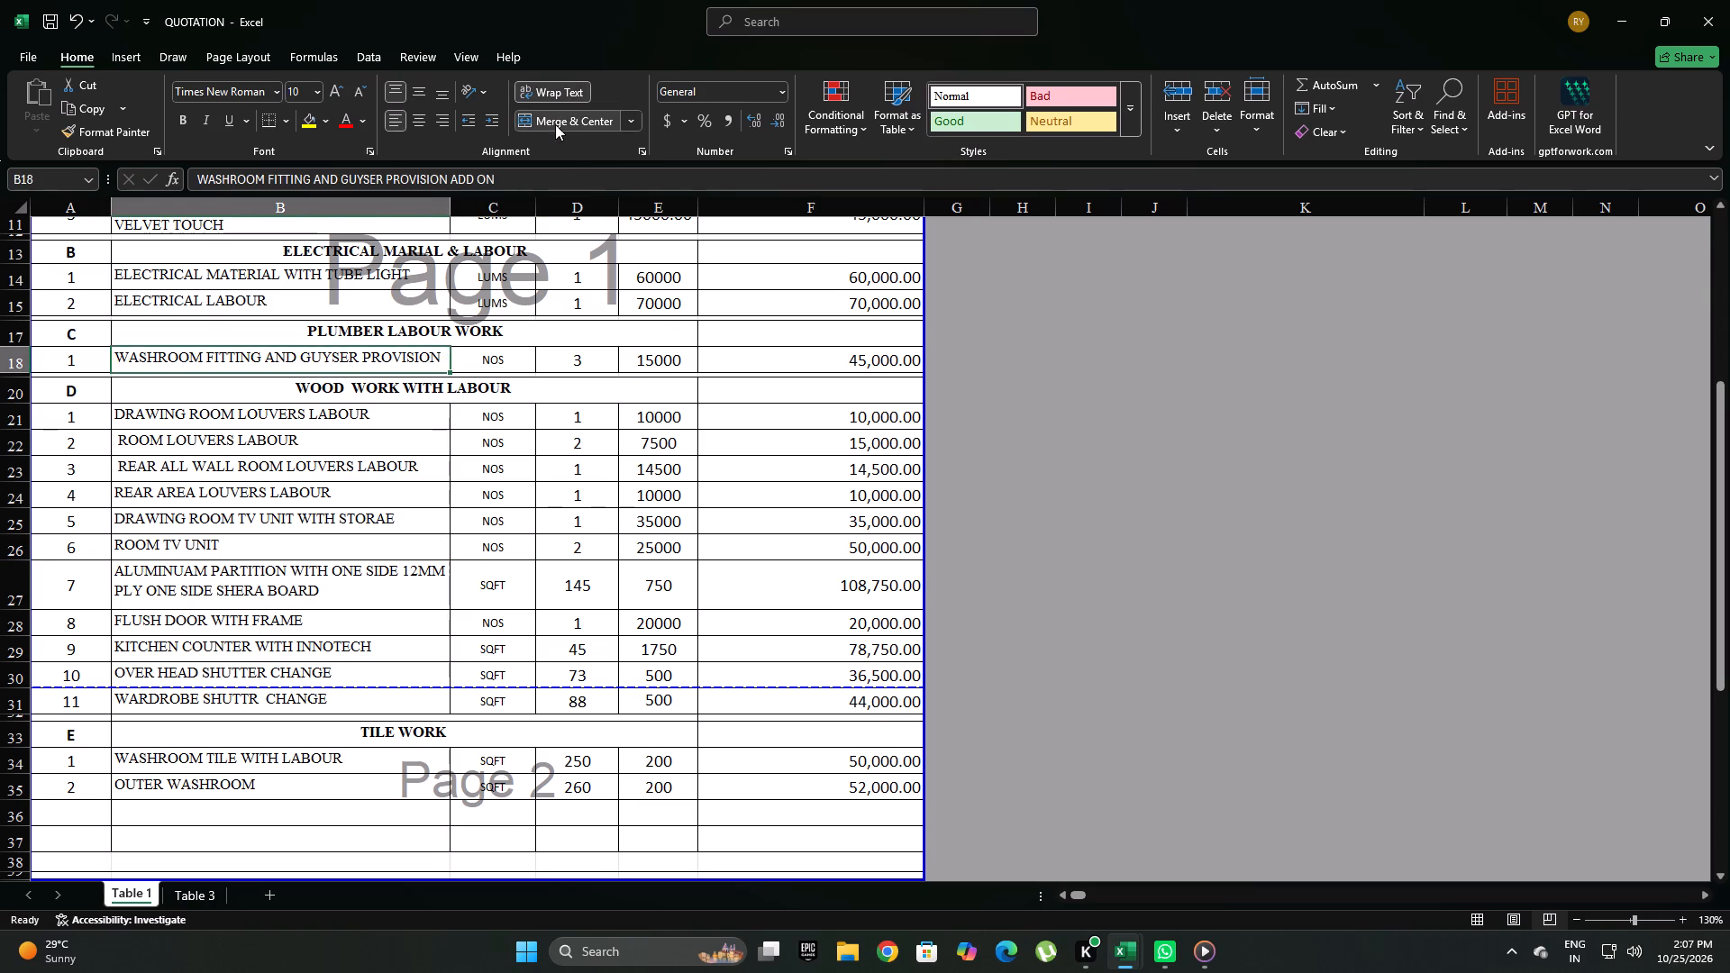
# Auto-fit the height of the WASHROOM FITTING AND GUYSER PROVISION ADD ON row to its wrapped description.
pyautogui.doubleClick(19, 428)
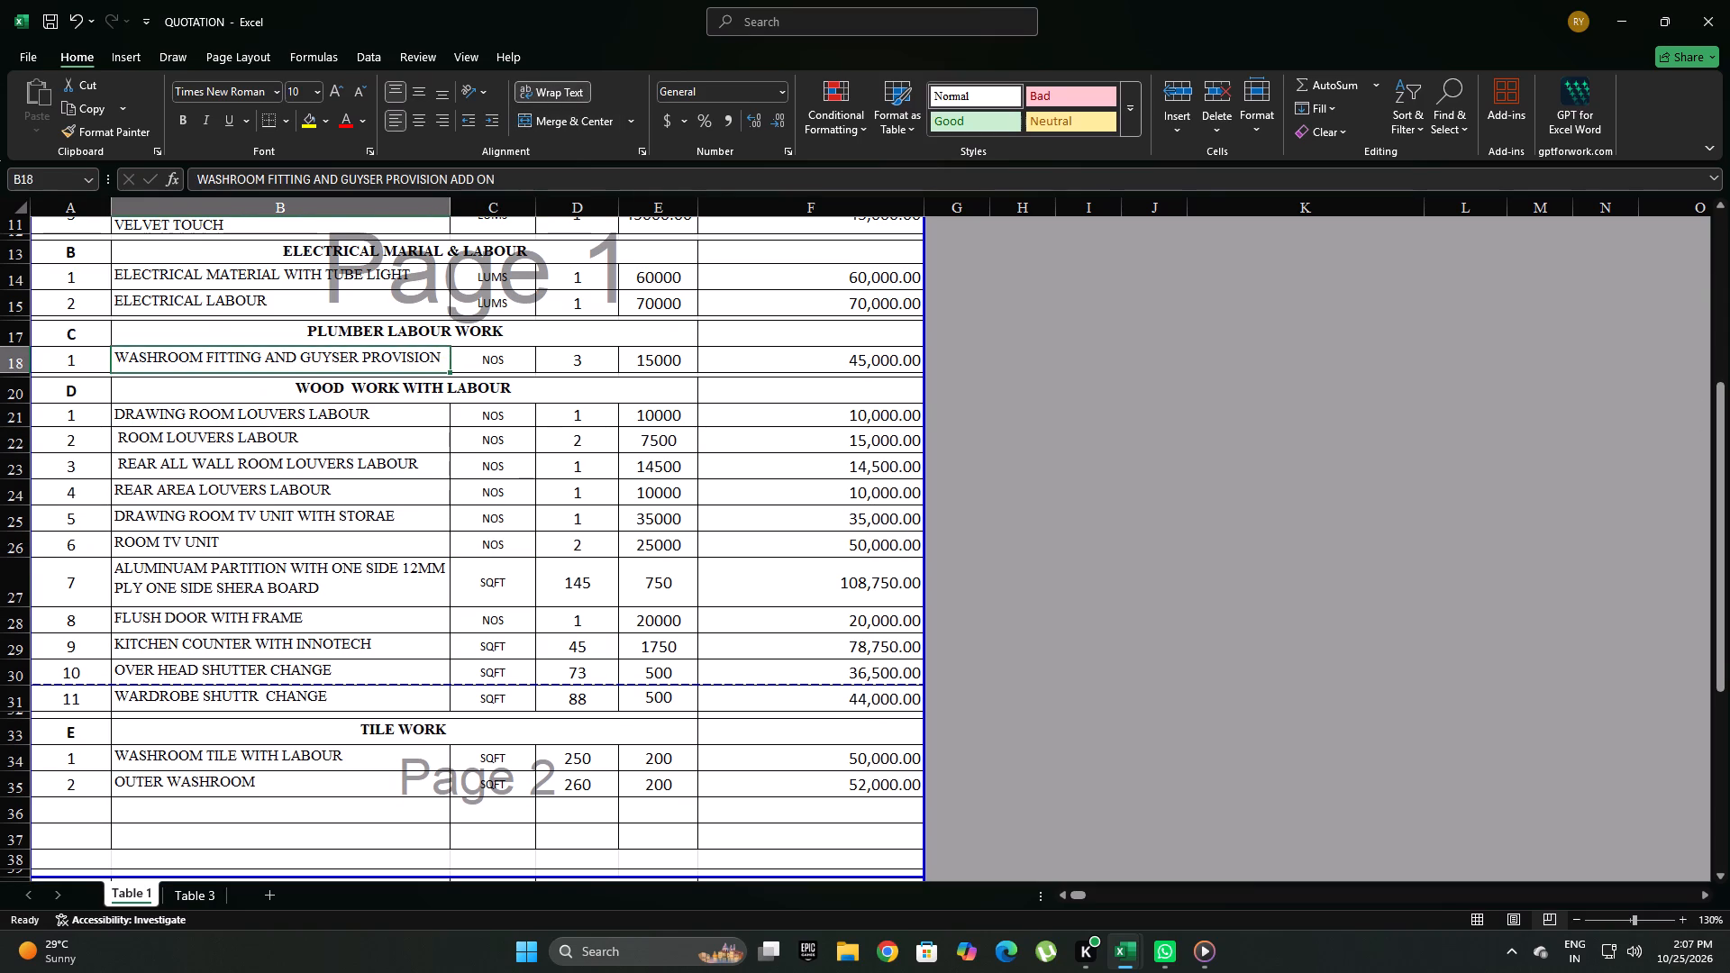
pyautogui.doubleClick(19, 428)
pyautogui.doubleClick(25, 370)
pyautogui.click(253, 472)
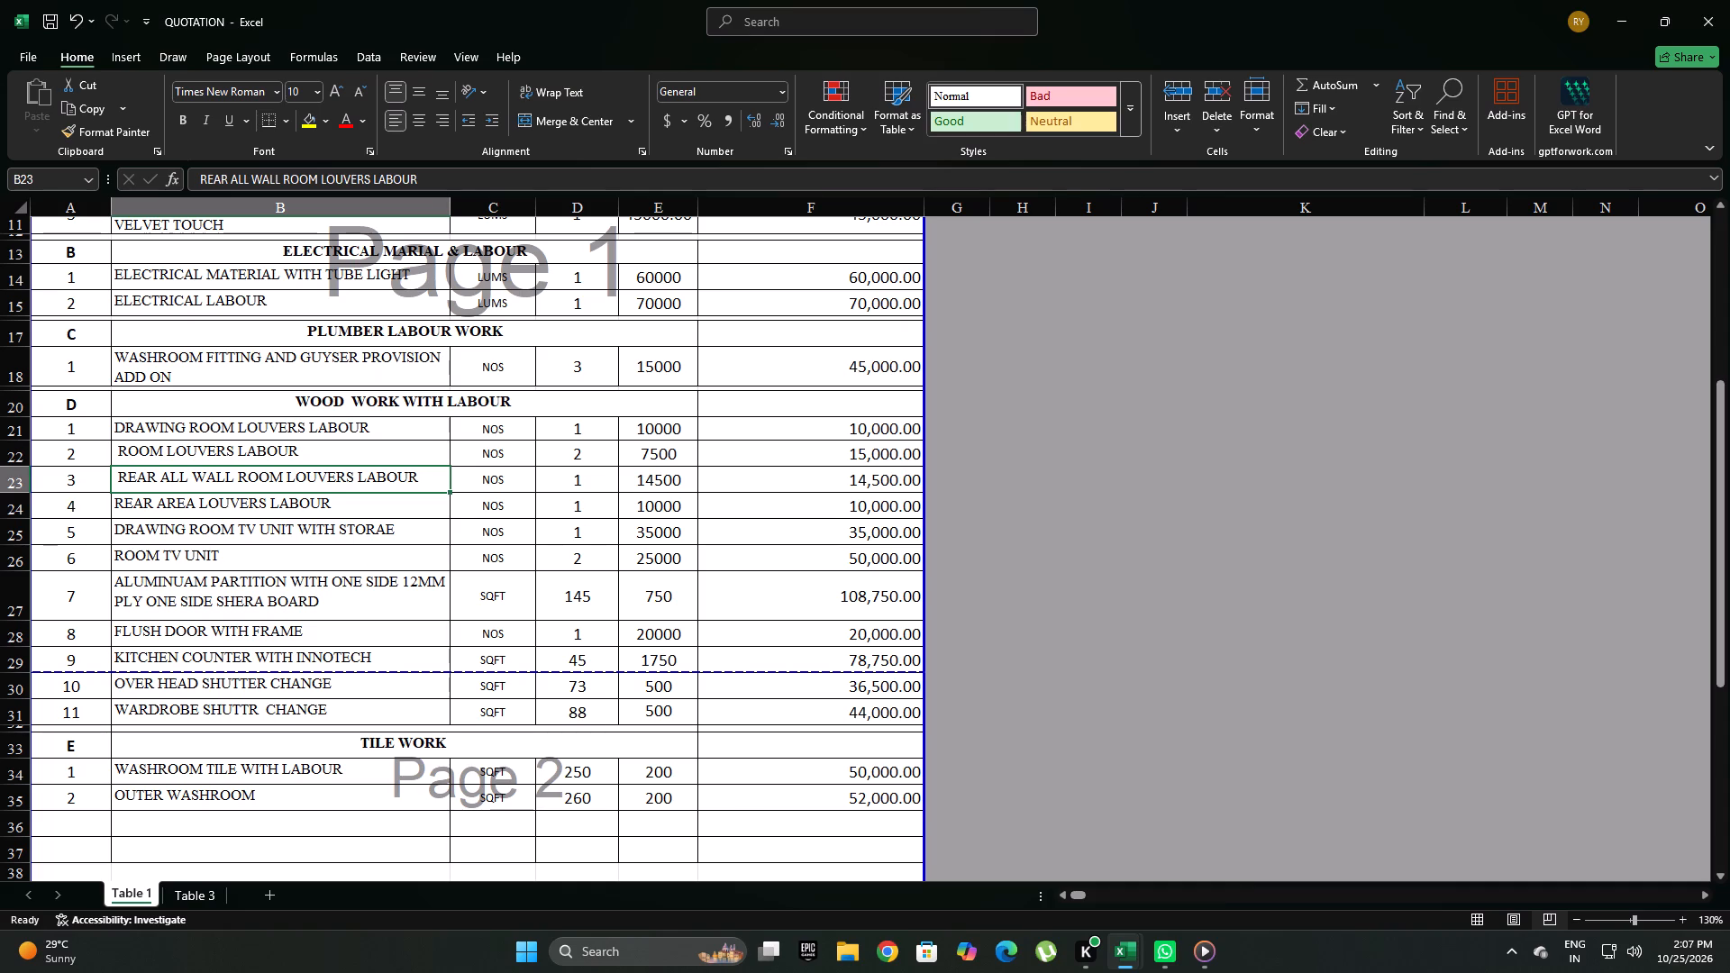
# Extend the section E heading TILE WORK to read TILE WORK WITH LABOUR.
pyautogui.click(411, 417)
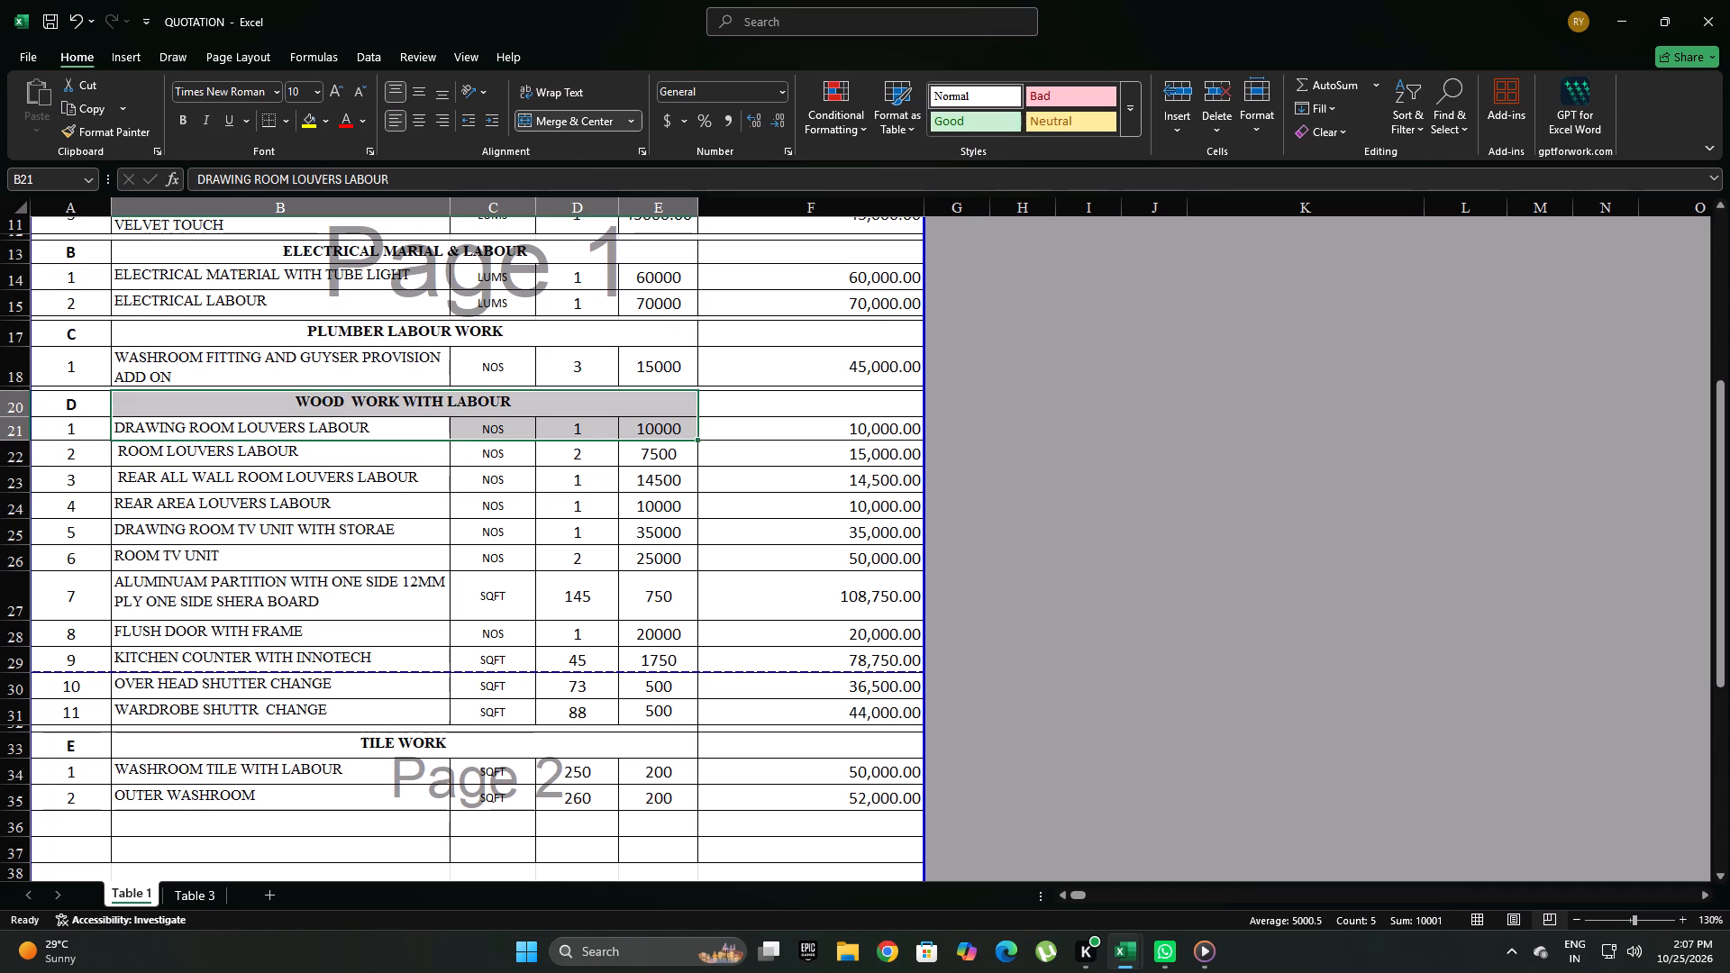
pyautogui.click(505, 686)
pyautogui.doubleClick(414, 747)
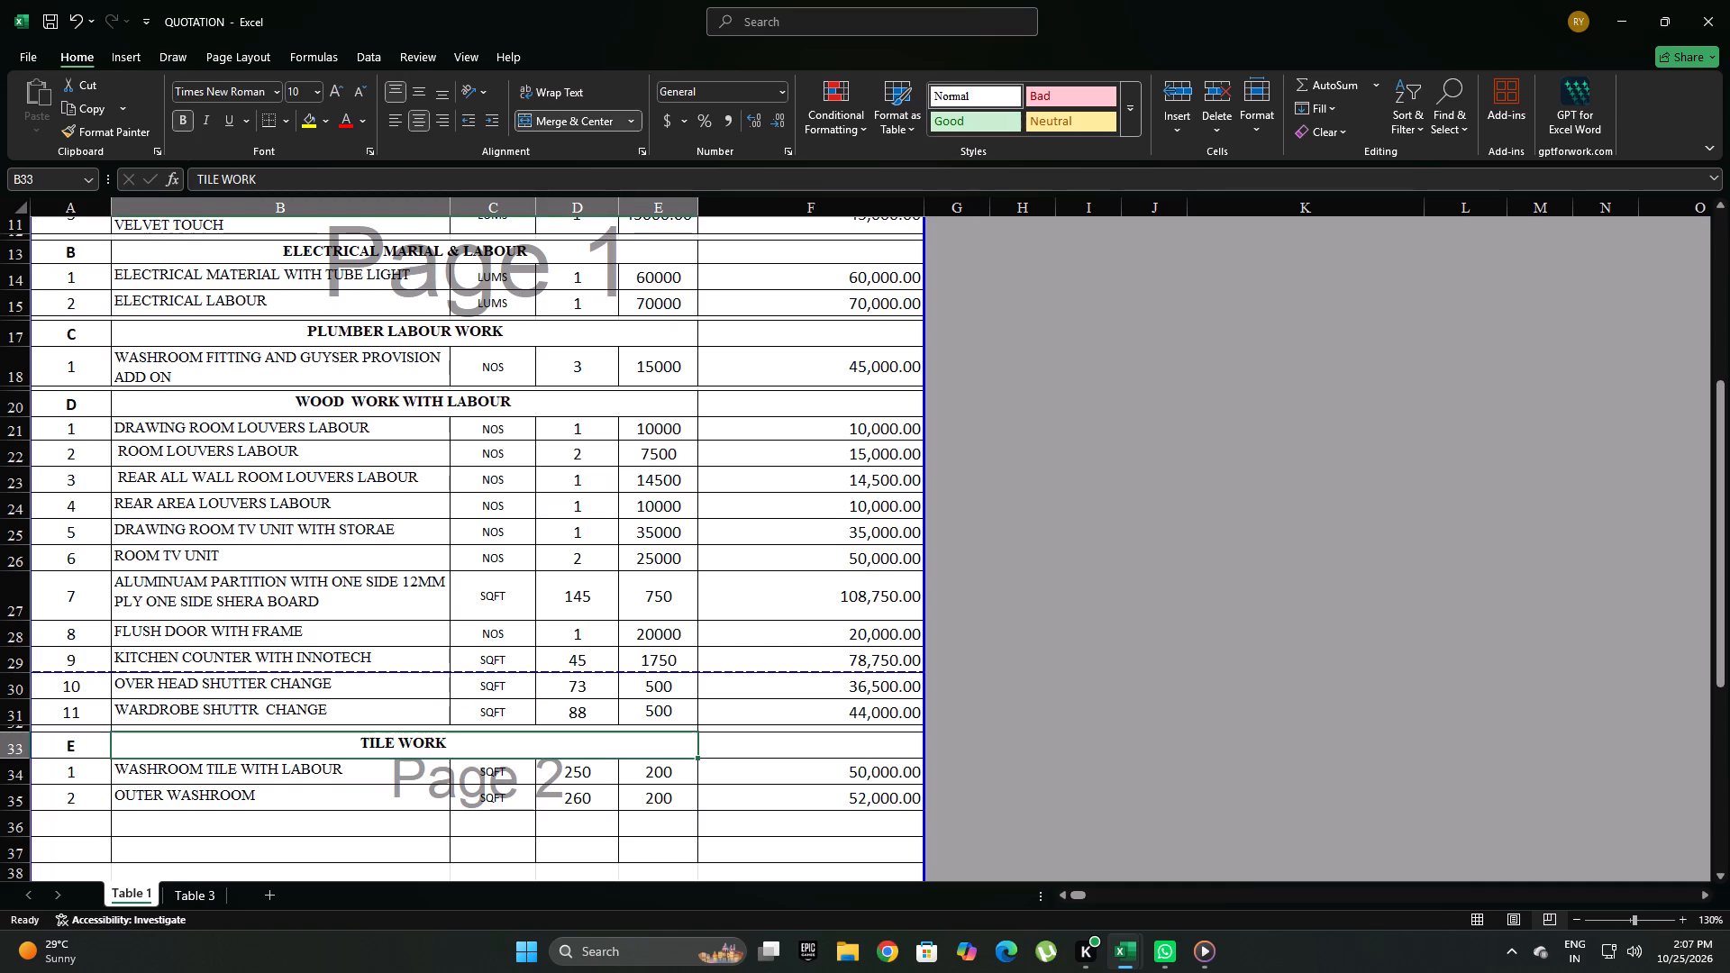
pyautogui.doubleClick(449, 741)
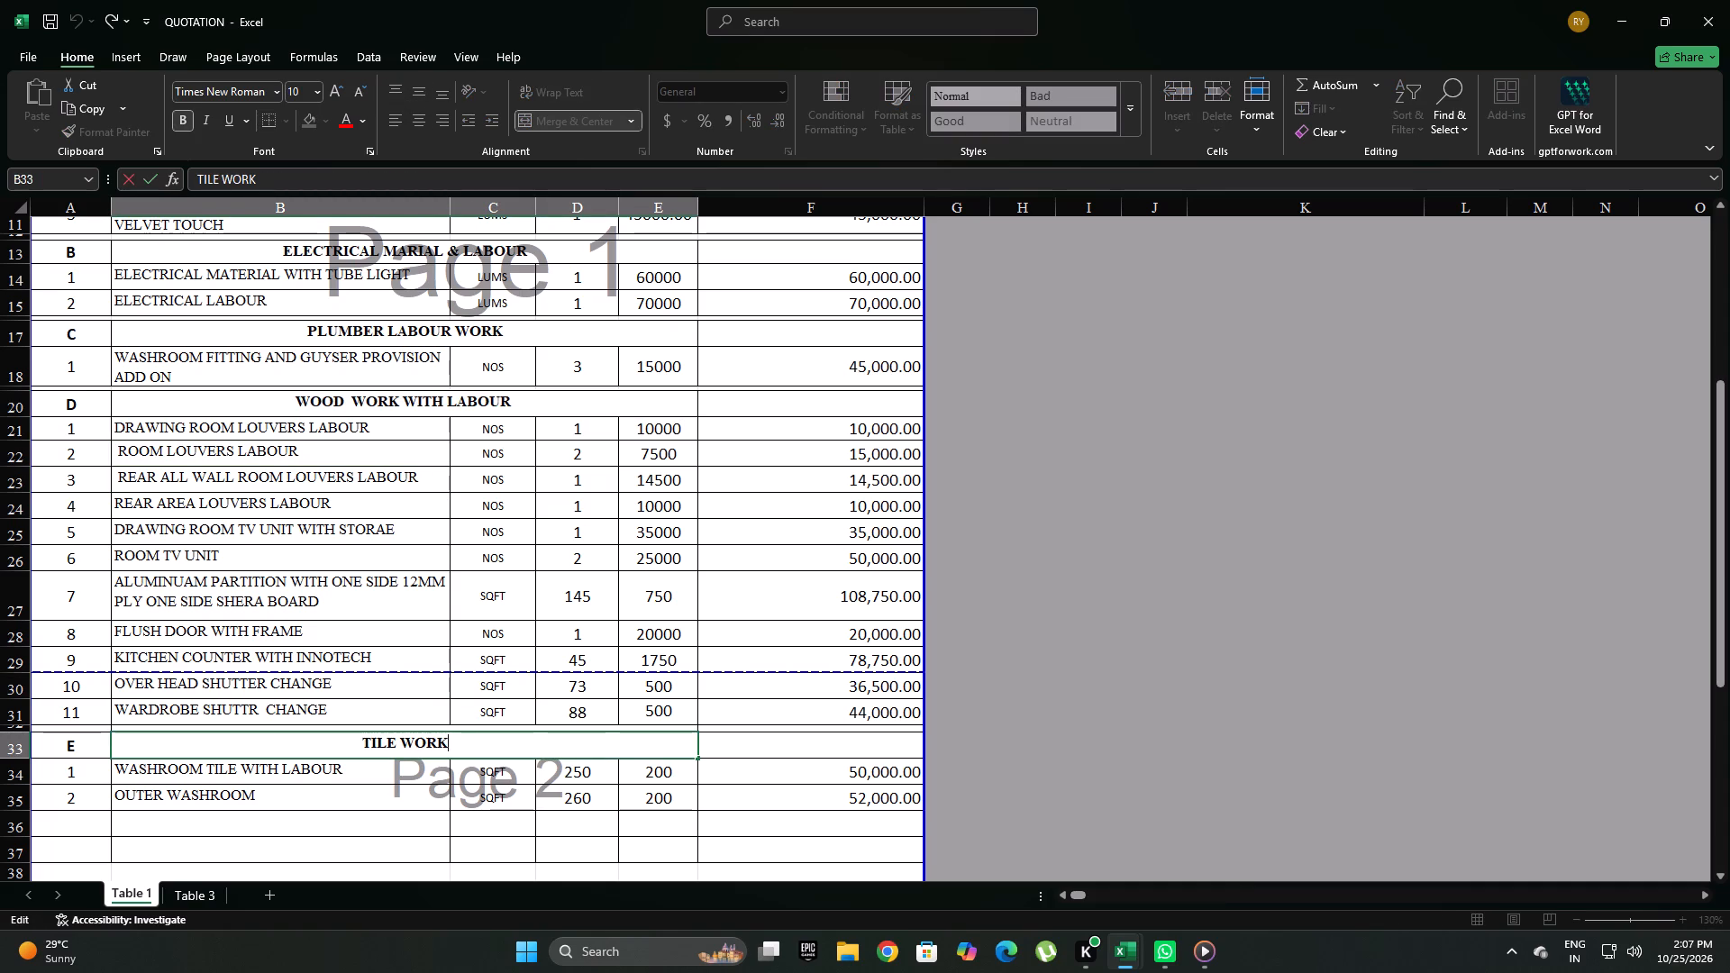
pyautogui.press('space')
pyautogui.write('WITH LABOUR')
pyautogui.press('space')
pyautogui.click(556, 762)
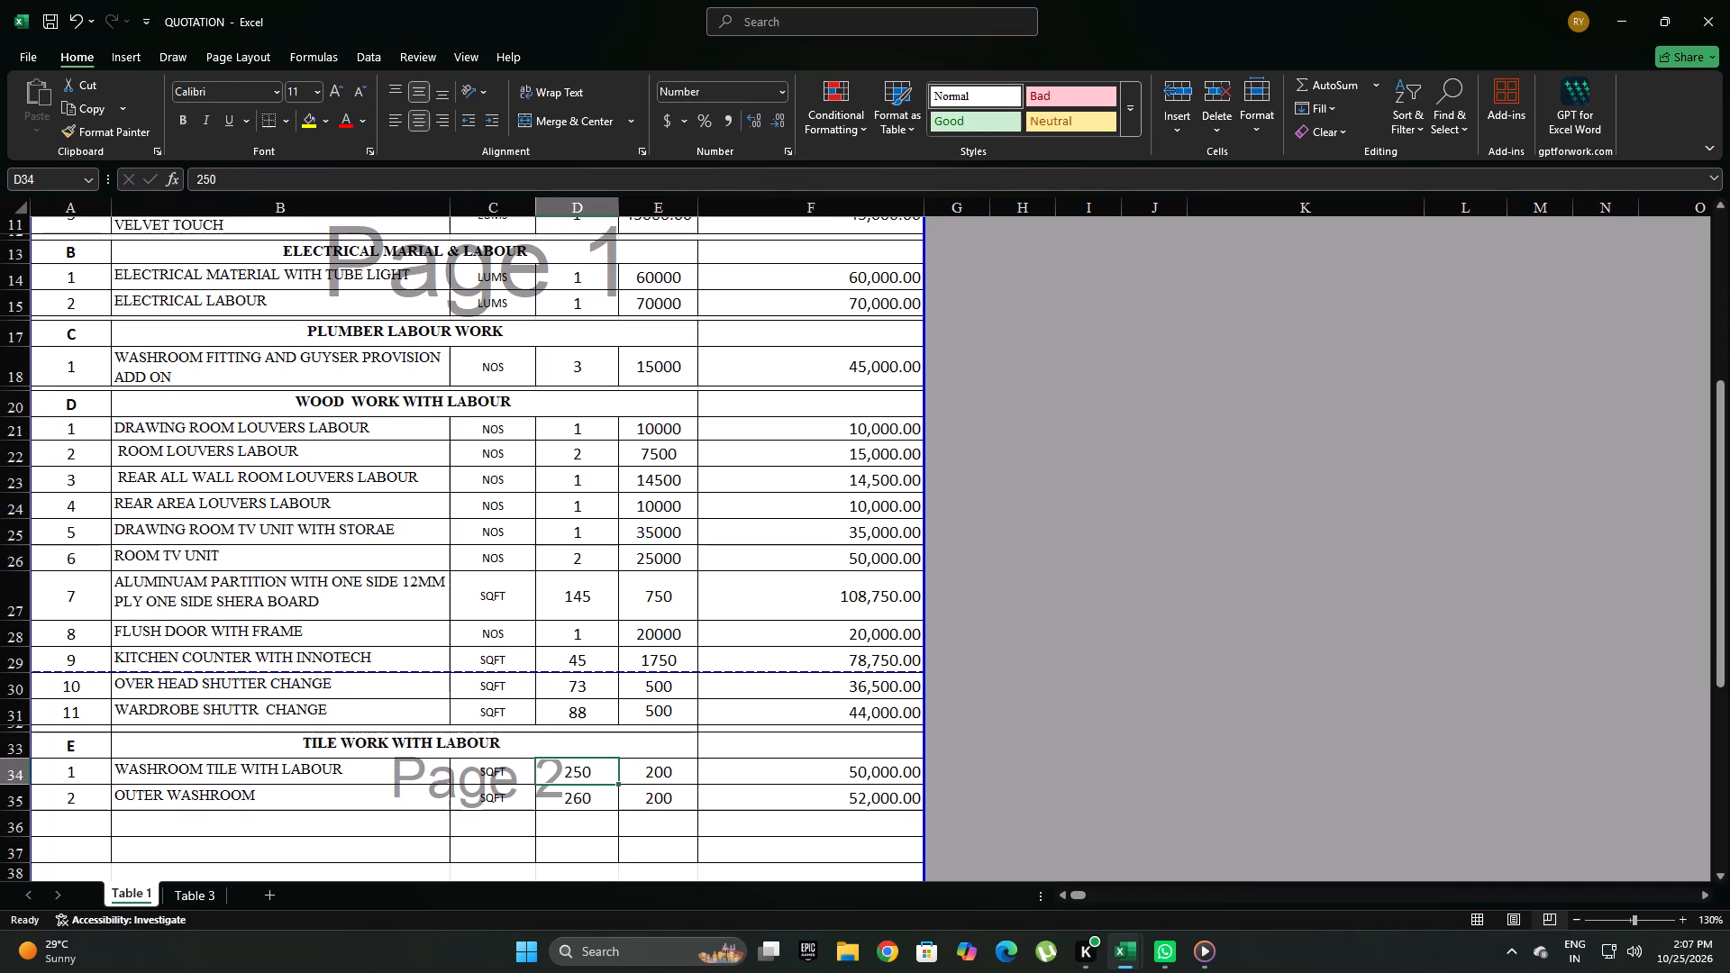
# Replace the ampersand in the section B electrical heading with WITH, so it reads ELECTRICAL MARIAL WITH LABOUR.
pyautogui.moveTo(1717, 604); pyautogui.dragTo(1714, 595)
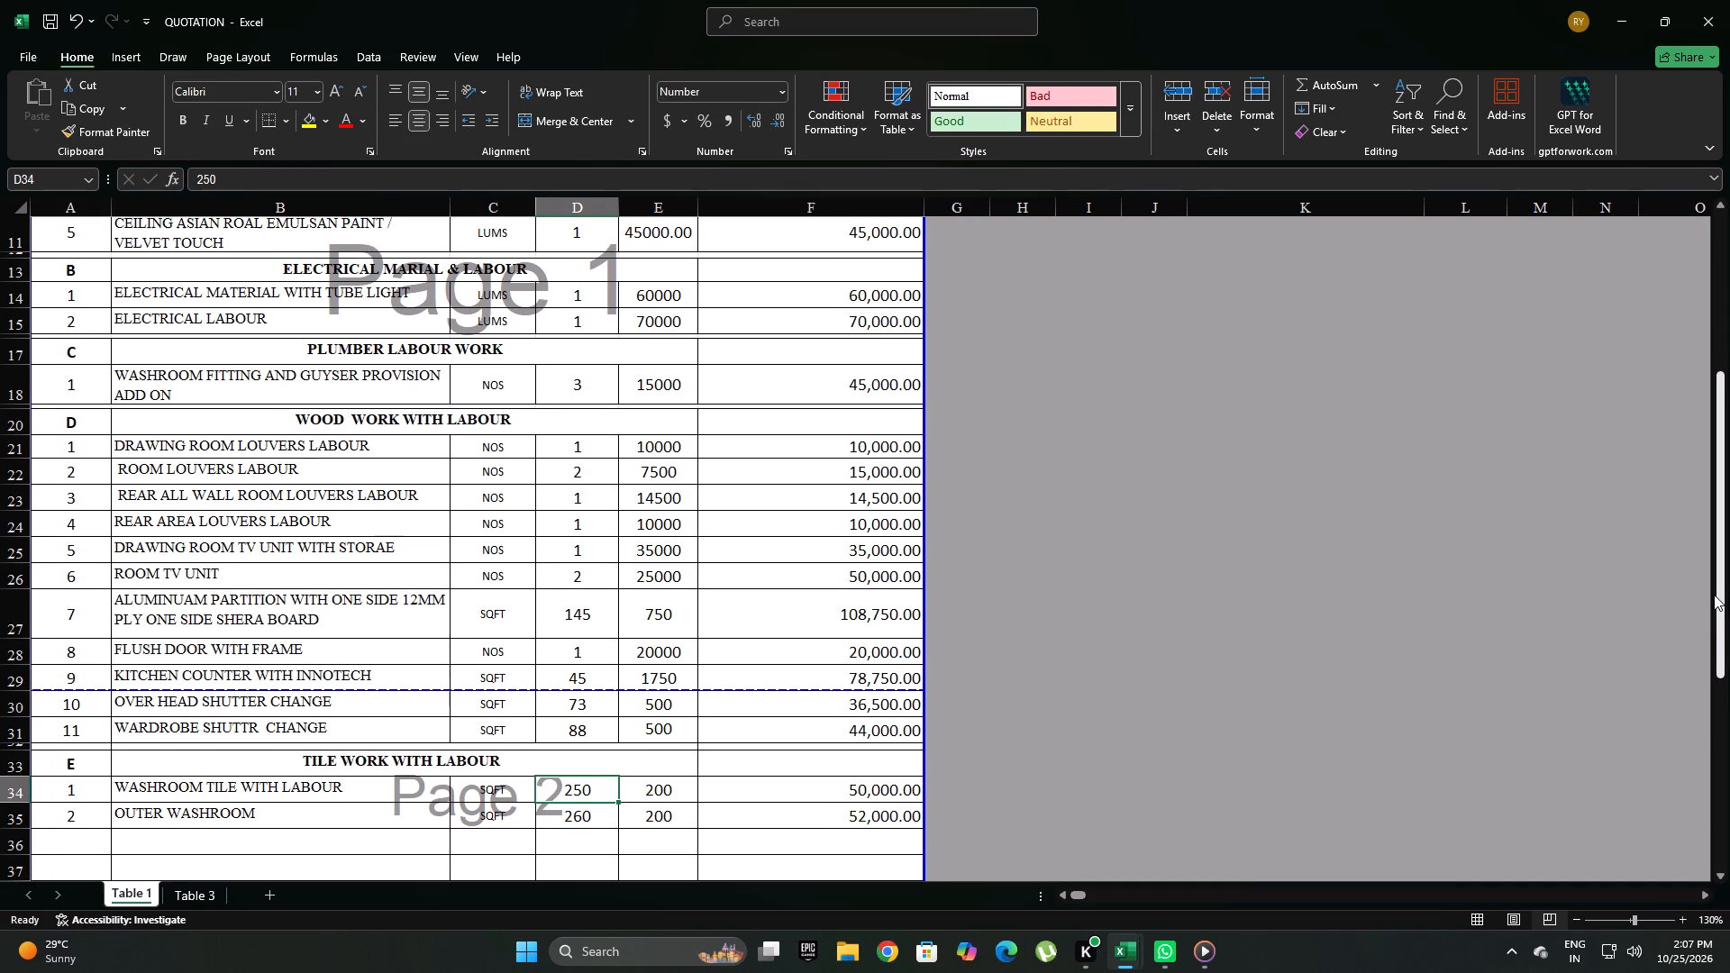
pyautogui.moveTo(1714, 595); pyautogui.dragTo(1703, 547)
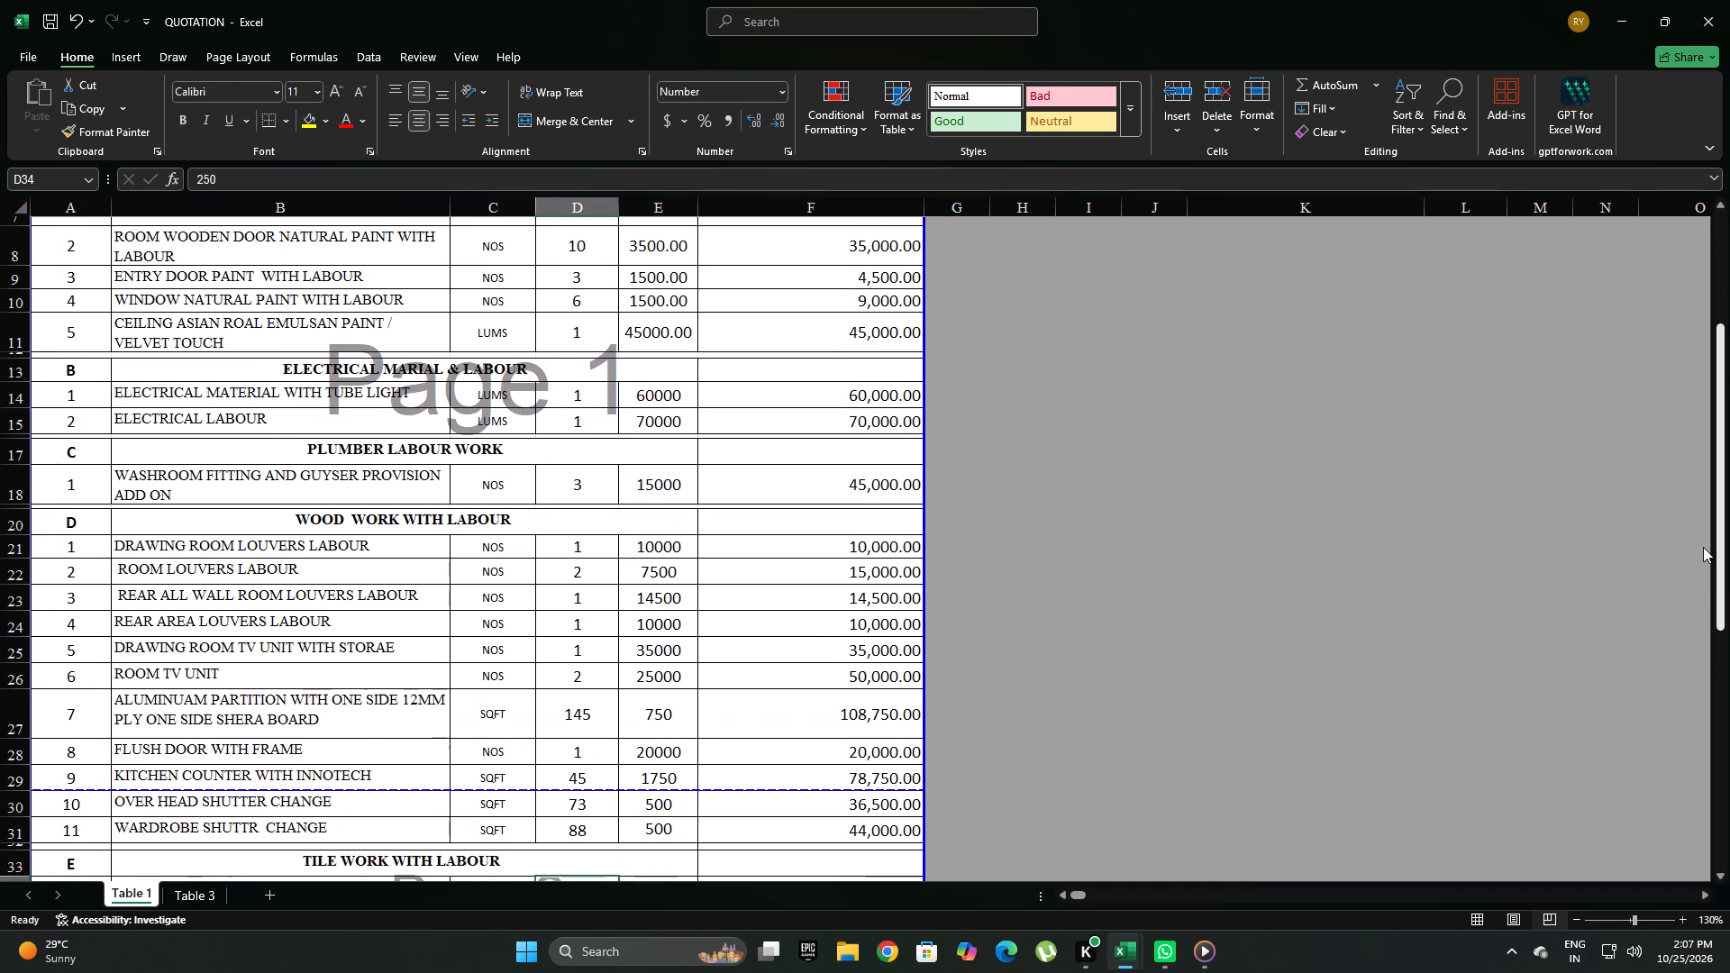
pyautogui.moveTo(1703, 547); pyautogui.dragTo(1694, 516)
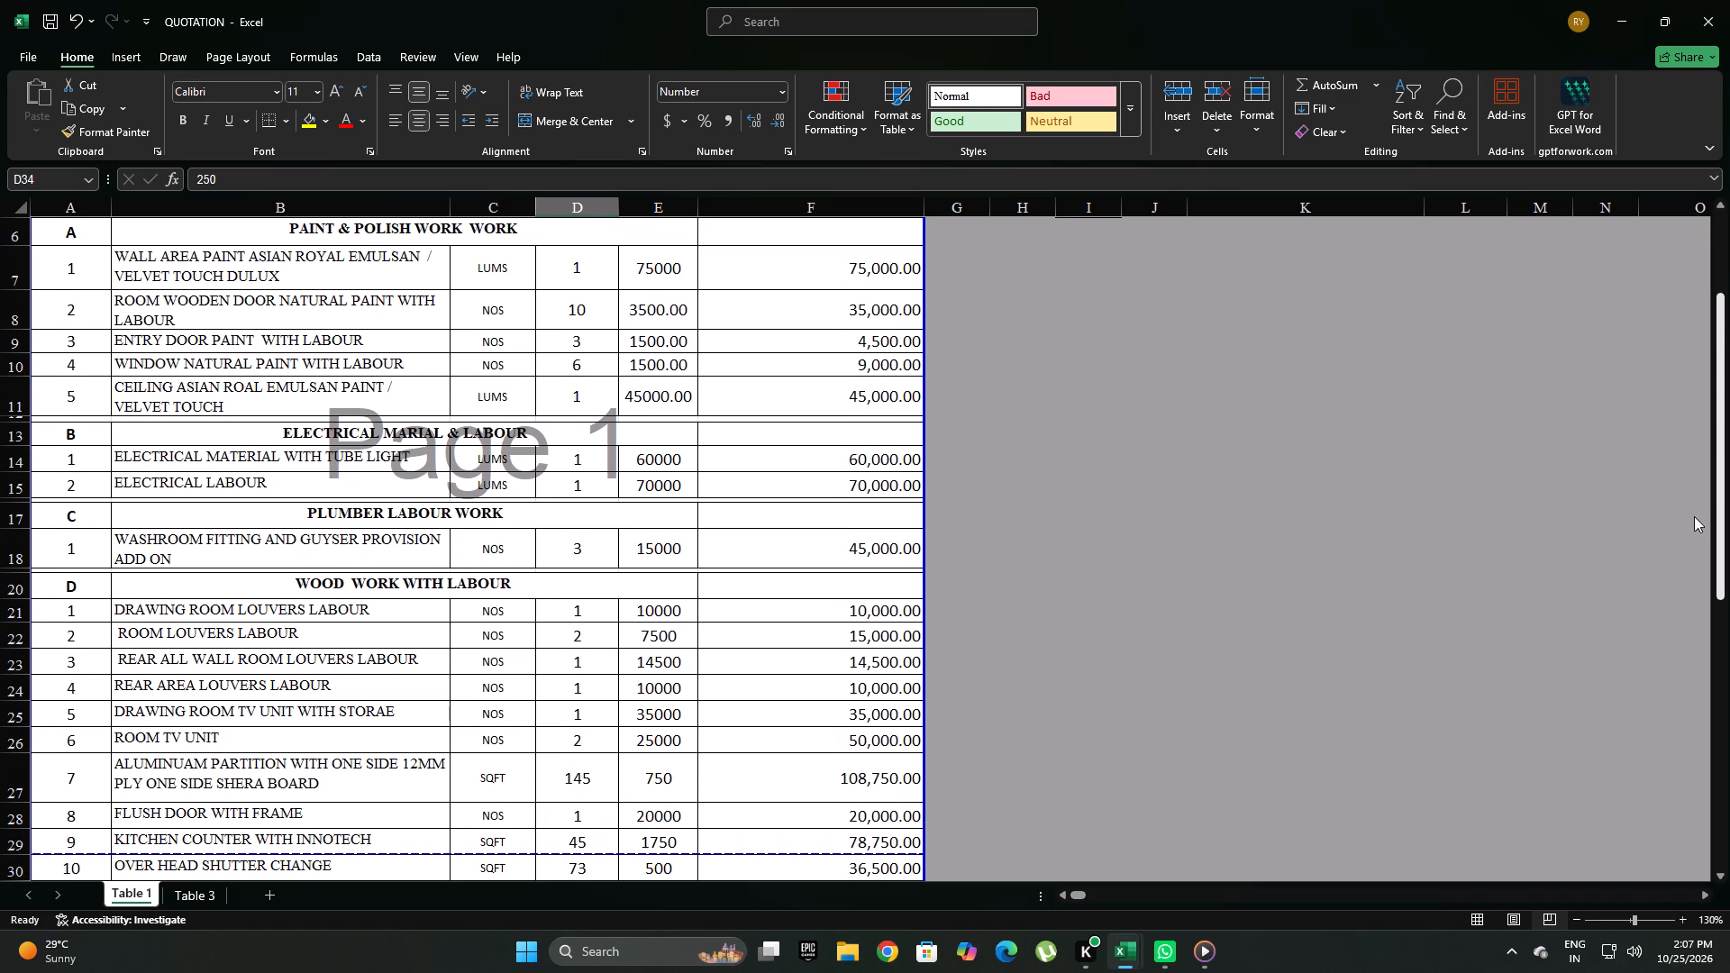
pyautogui.moveTo(1694, 516); pyautogui.dragTo(1691, 562)
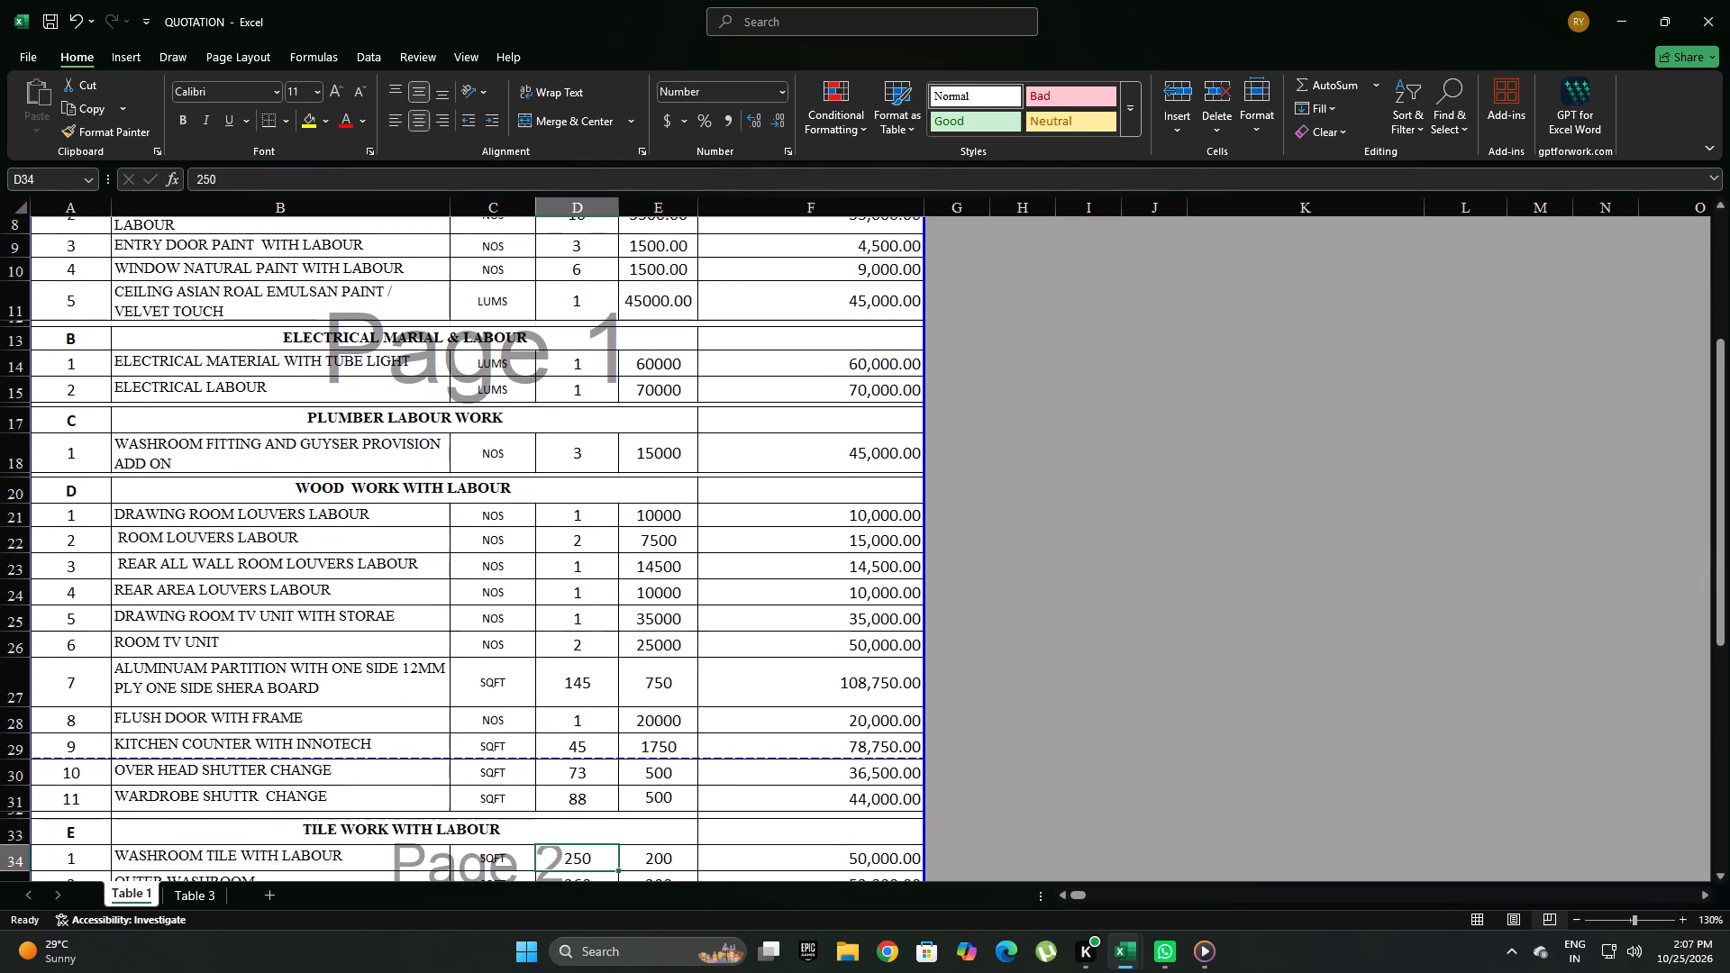
pyautogui.doubleClick(459, 340)
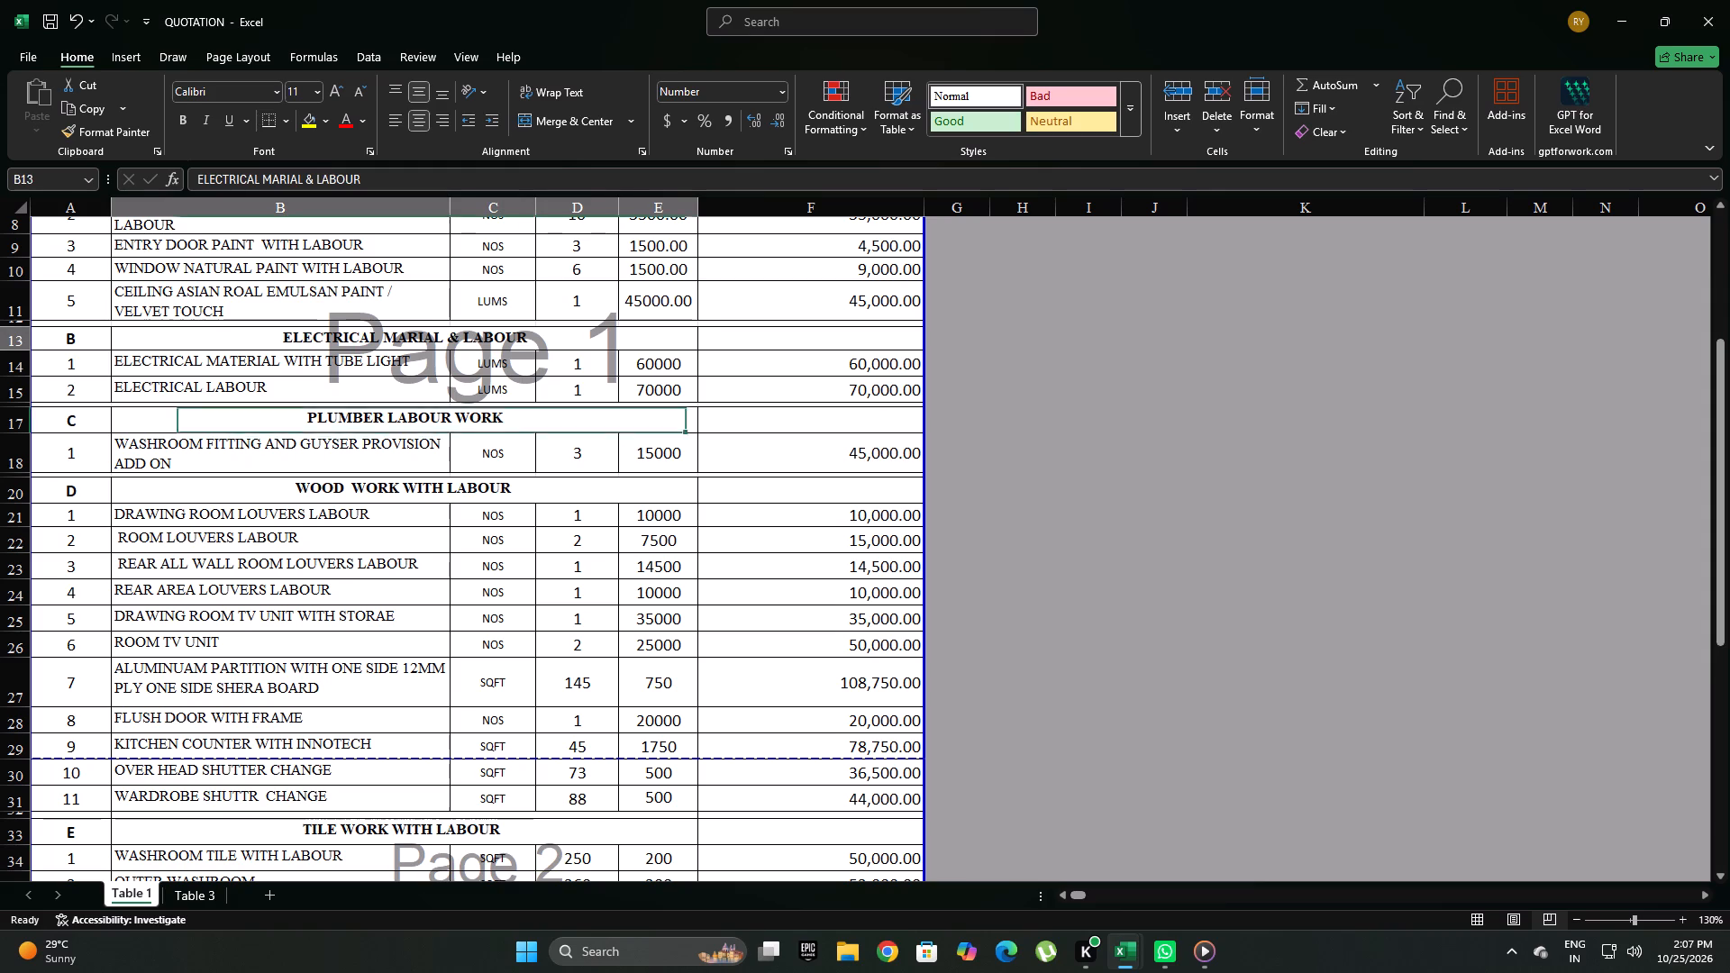
pyautogui.press('BackSpace')
pyautogui.write('WITH')
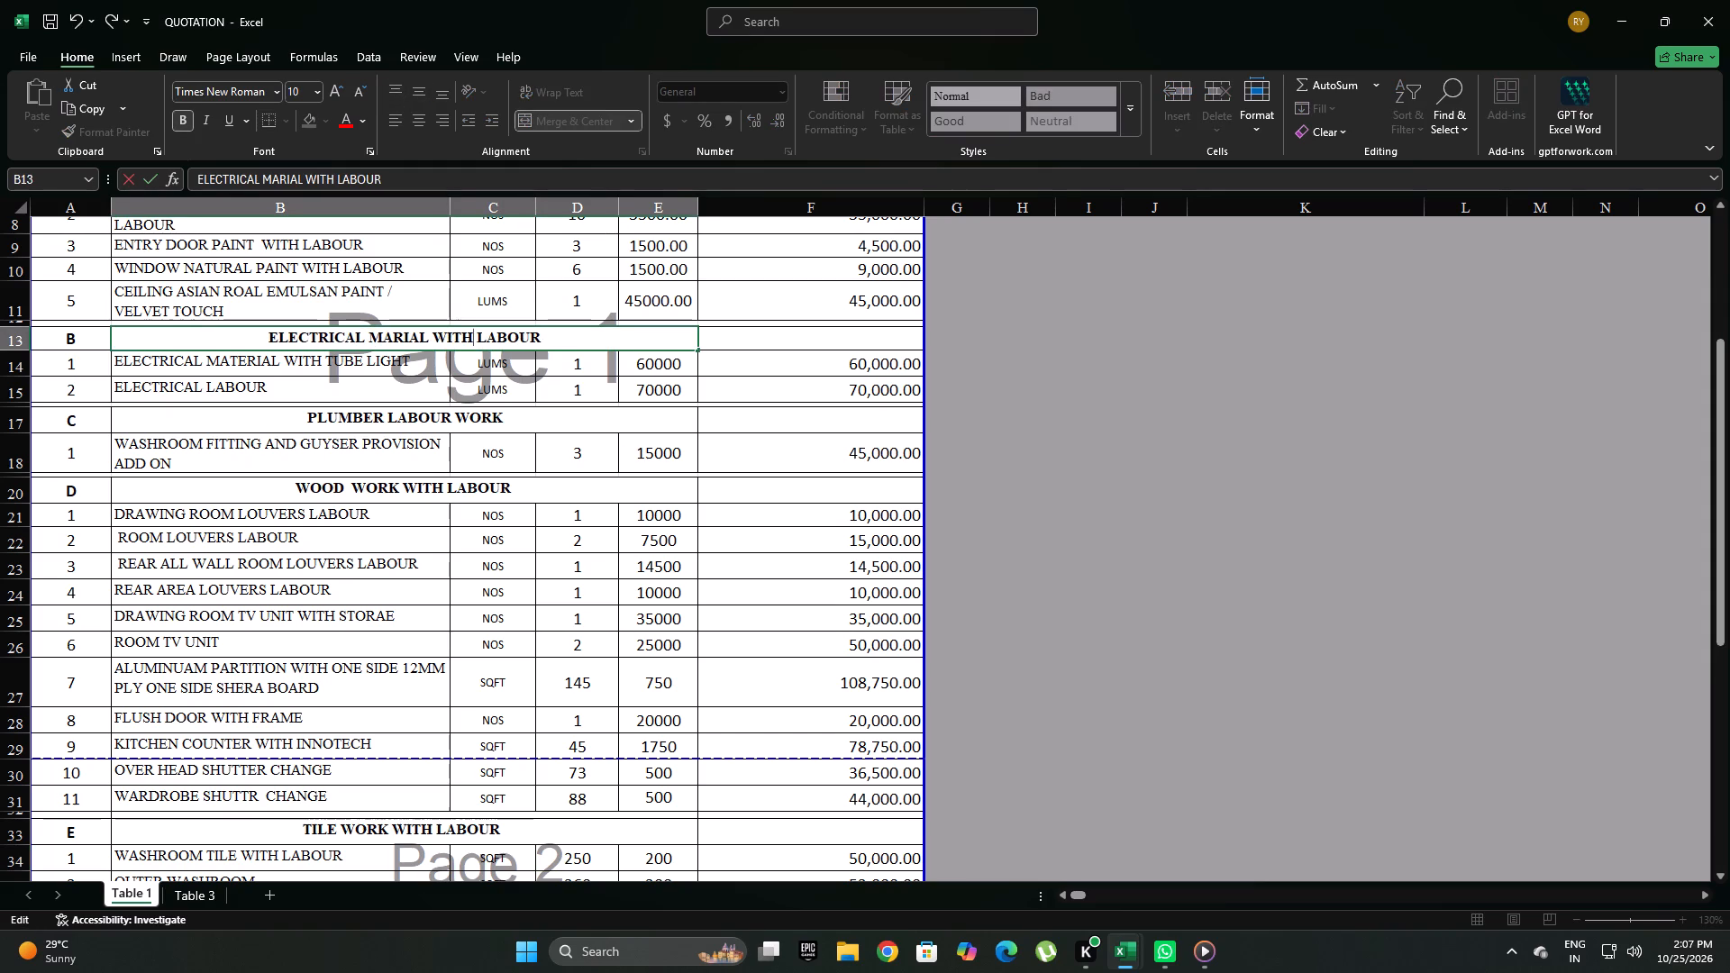
pyautogui.click(569, 388)
# Replace the repeated word WORK in the section A heading so it reads PAINT & POLISH WORK WITH LABOUR.
pyautogui.moveTo(1715, 498); pyautogui.dragTo(1713, 390)
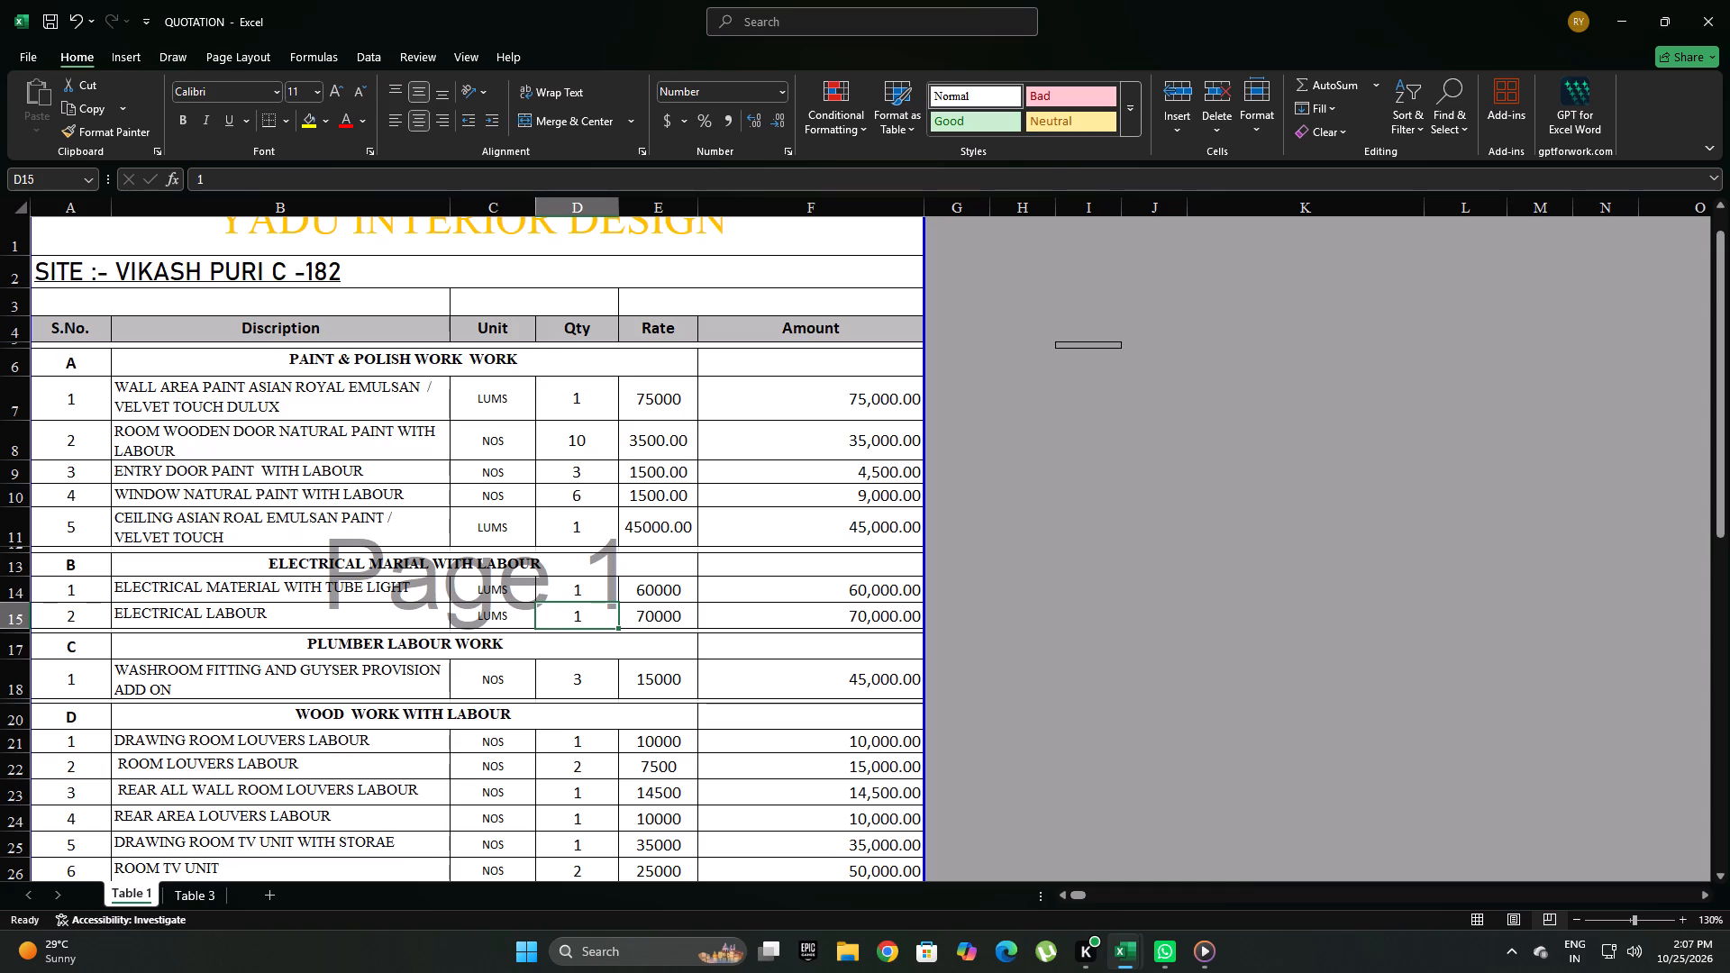
pyautogui.doubleClick(460, 364)
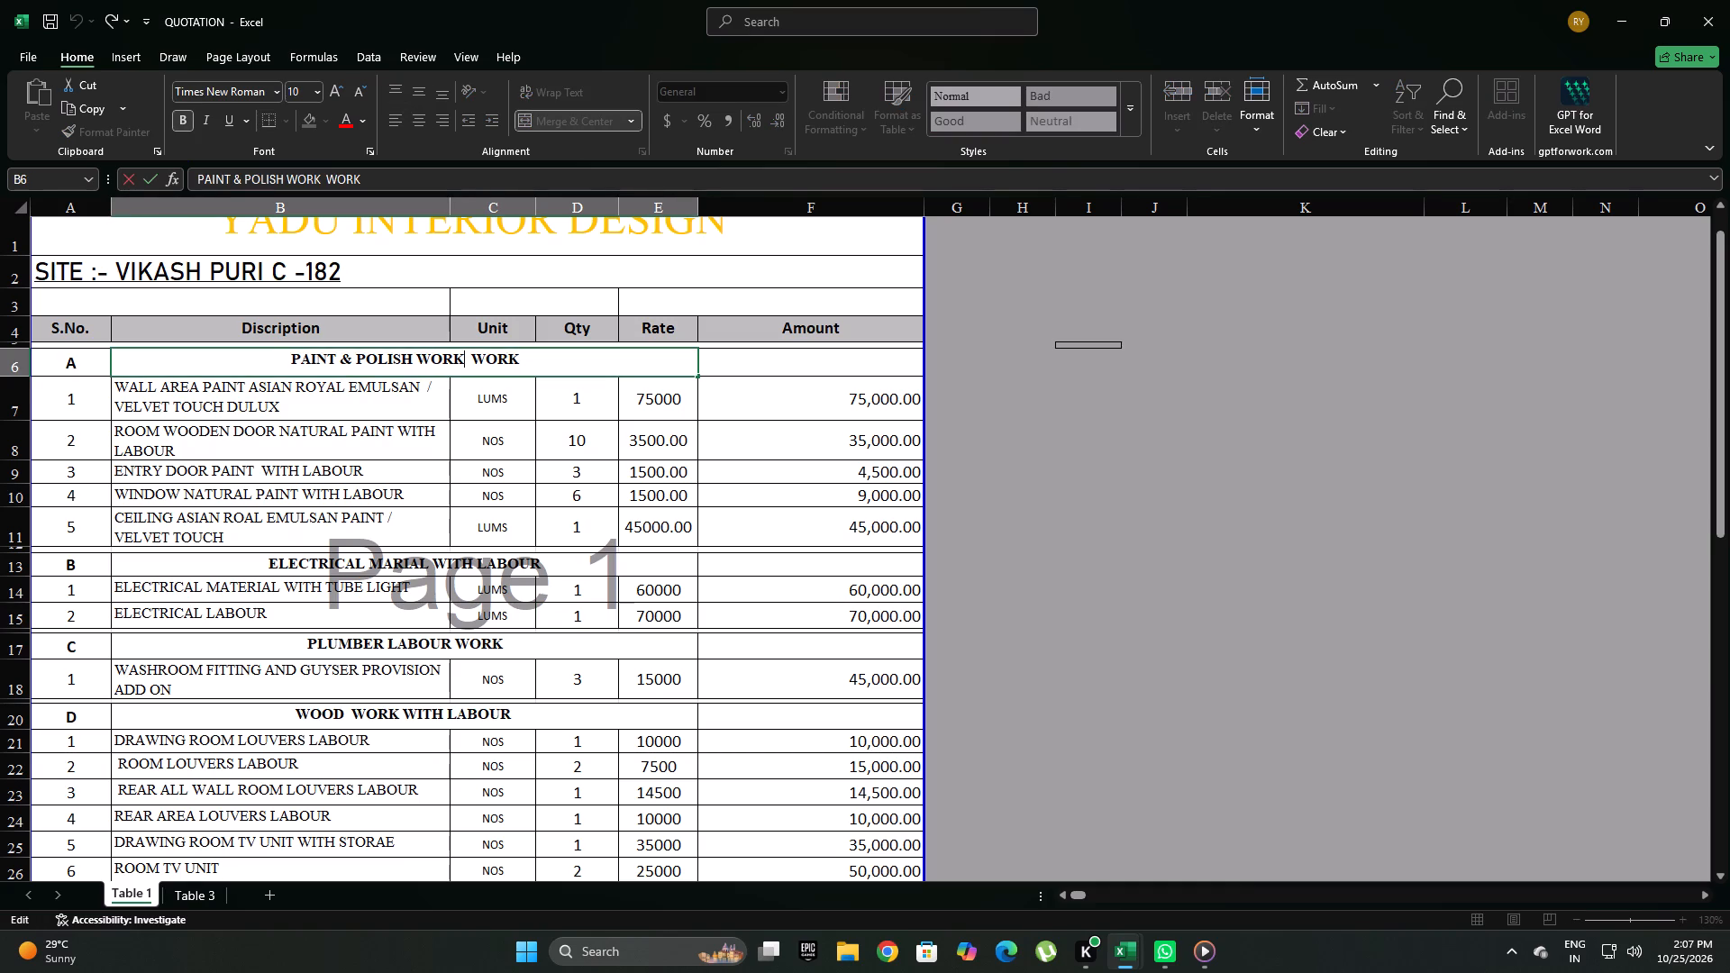
pyautogui.moveTo(539, 365); pyautogui.dragTo(477, 373)
pyautogui.write('WITH LAOUR')
pyautogui.press('space')
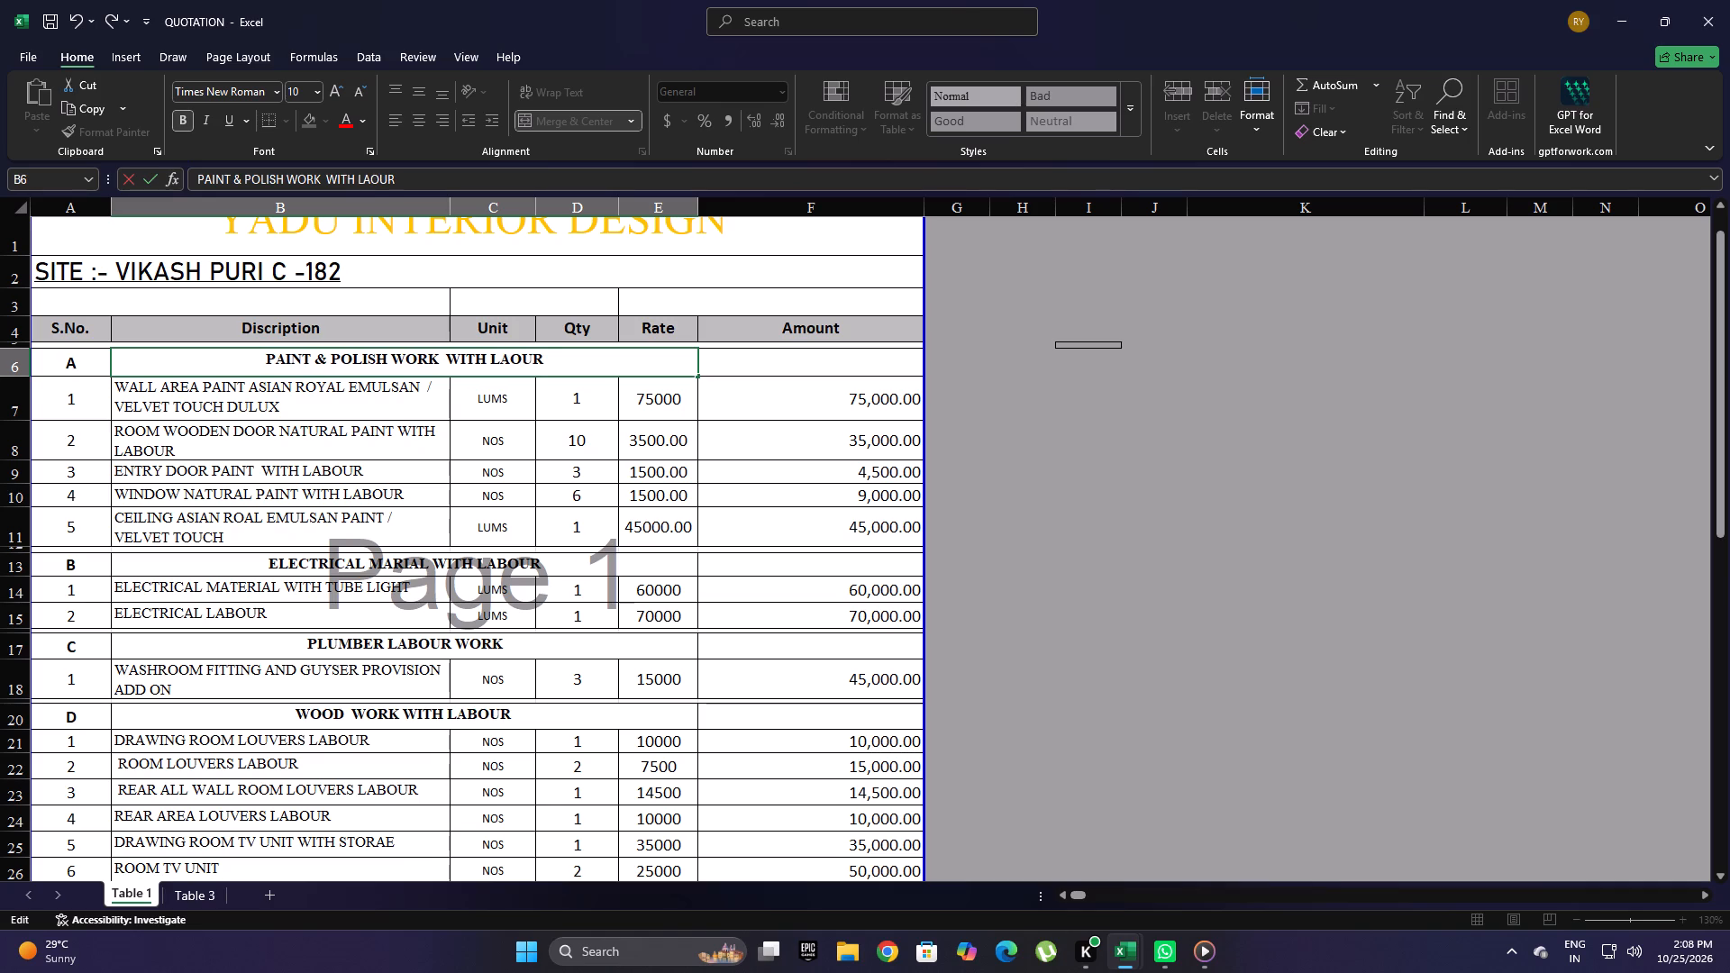
pyautogui.click(510, 362)
pyautogui.press('b')
pyautogui.click(657, 446)
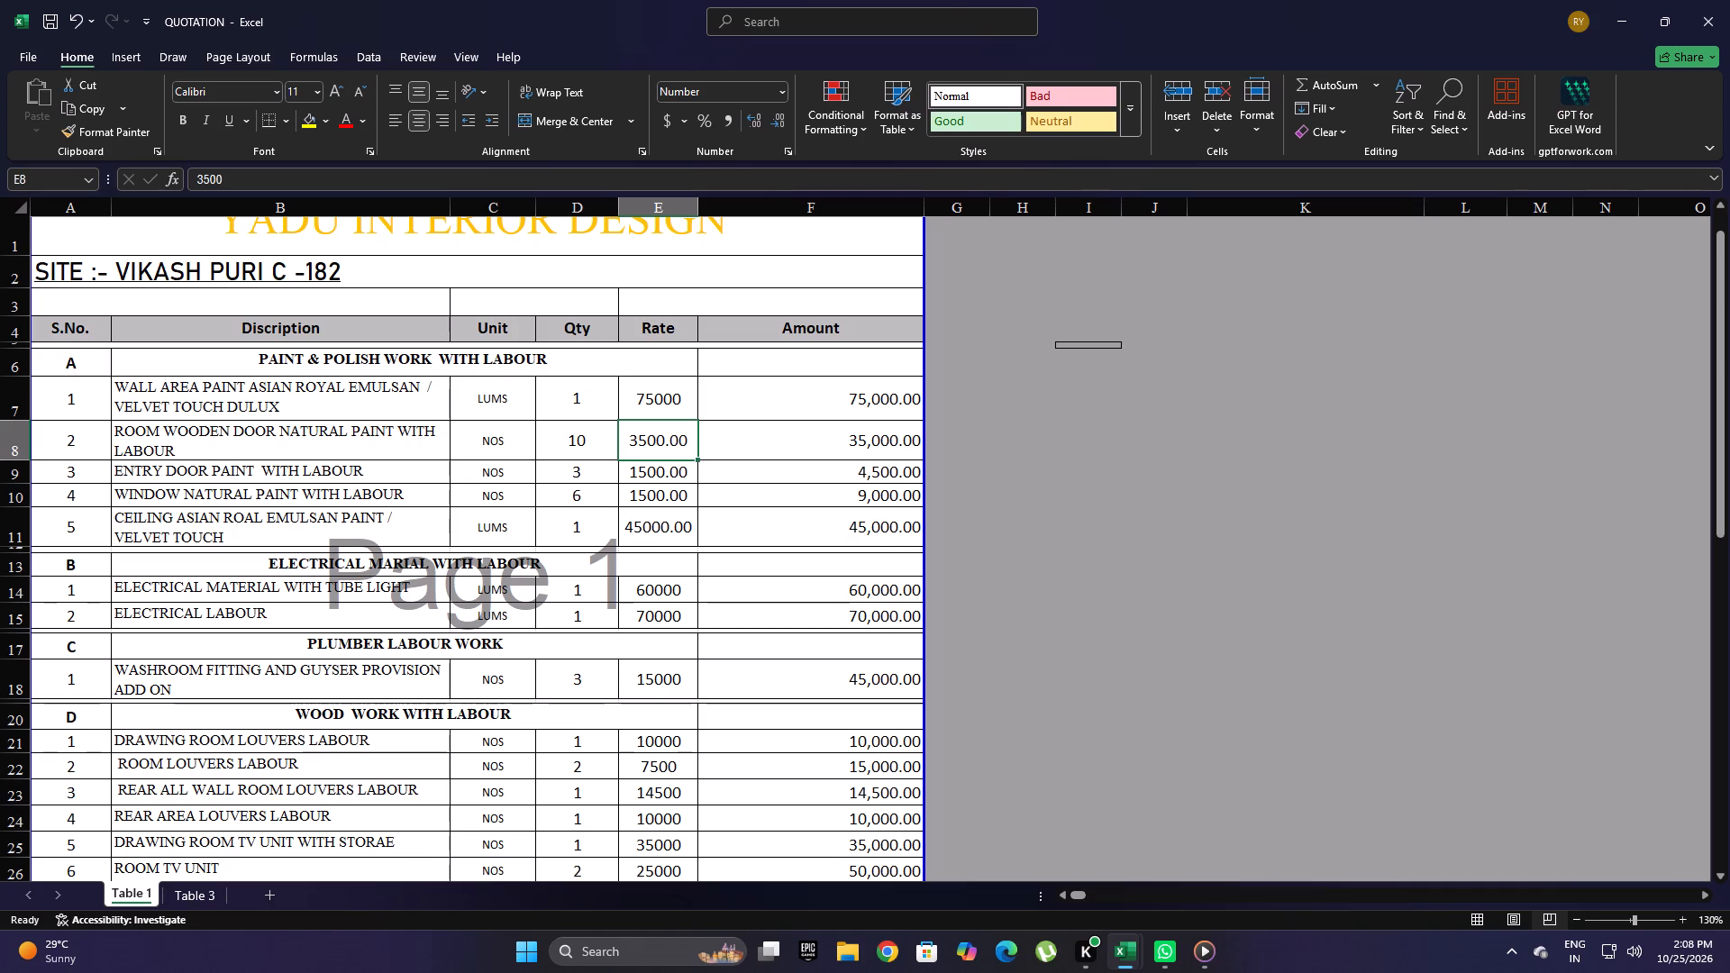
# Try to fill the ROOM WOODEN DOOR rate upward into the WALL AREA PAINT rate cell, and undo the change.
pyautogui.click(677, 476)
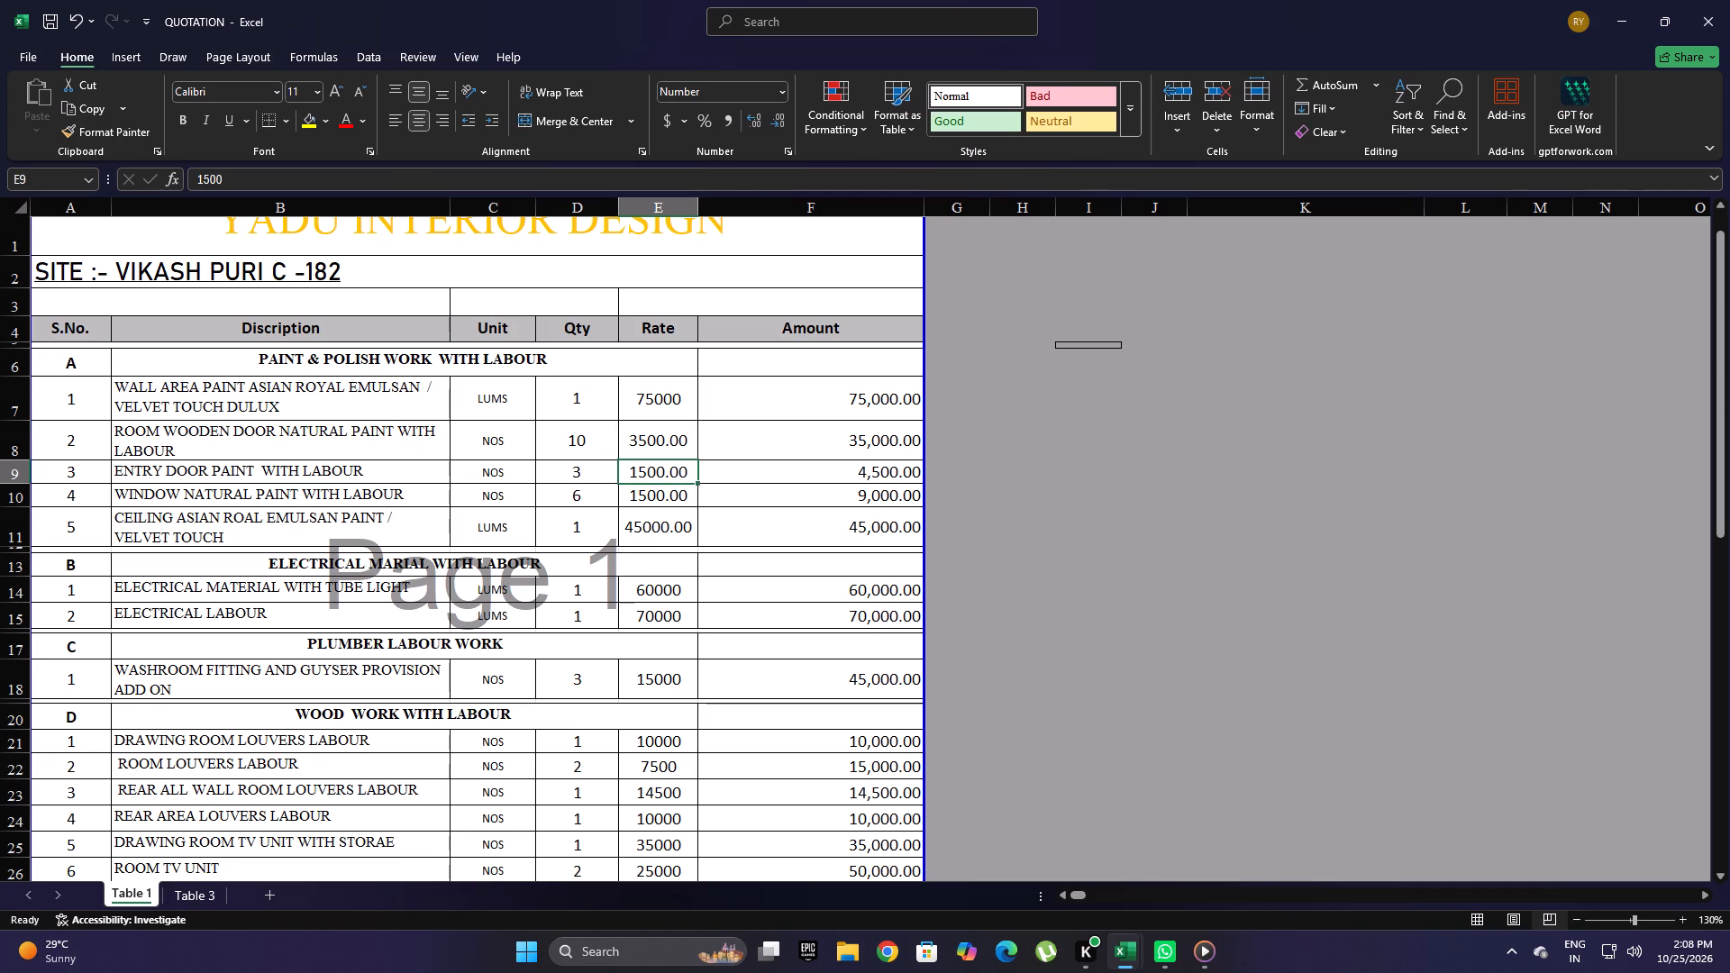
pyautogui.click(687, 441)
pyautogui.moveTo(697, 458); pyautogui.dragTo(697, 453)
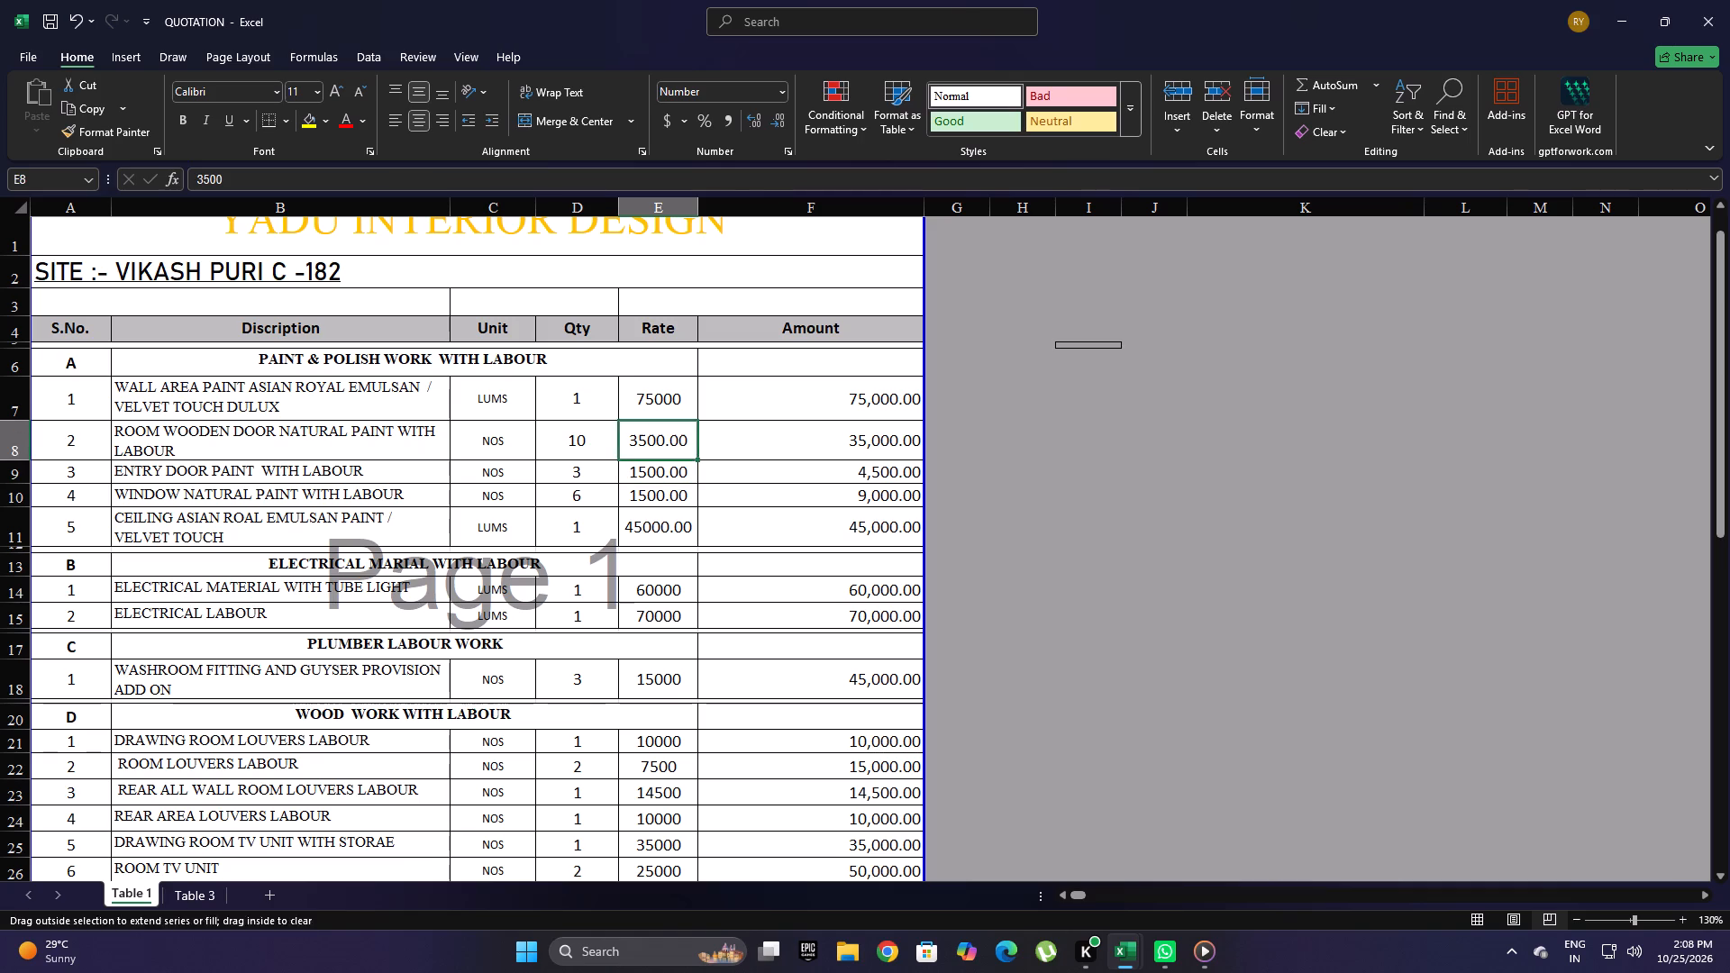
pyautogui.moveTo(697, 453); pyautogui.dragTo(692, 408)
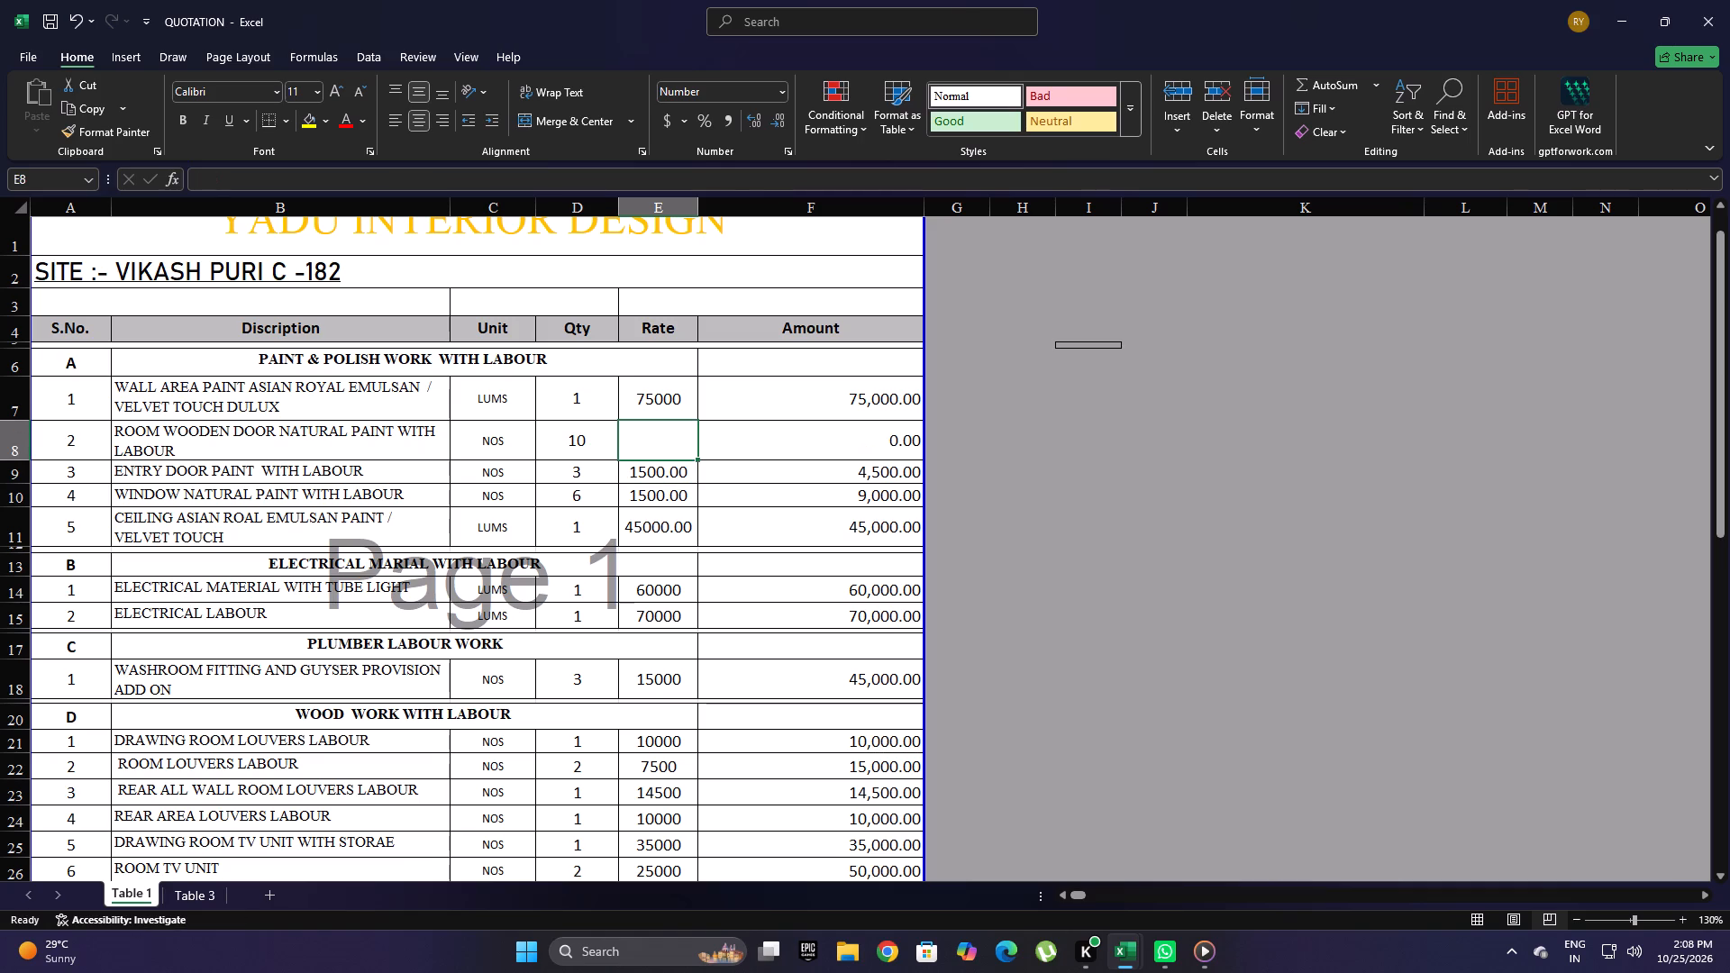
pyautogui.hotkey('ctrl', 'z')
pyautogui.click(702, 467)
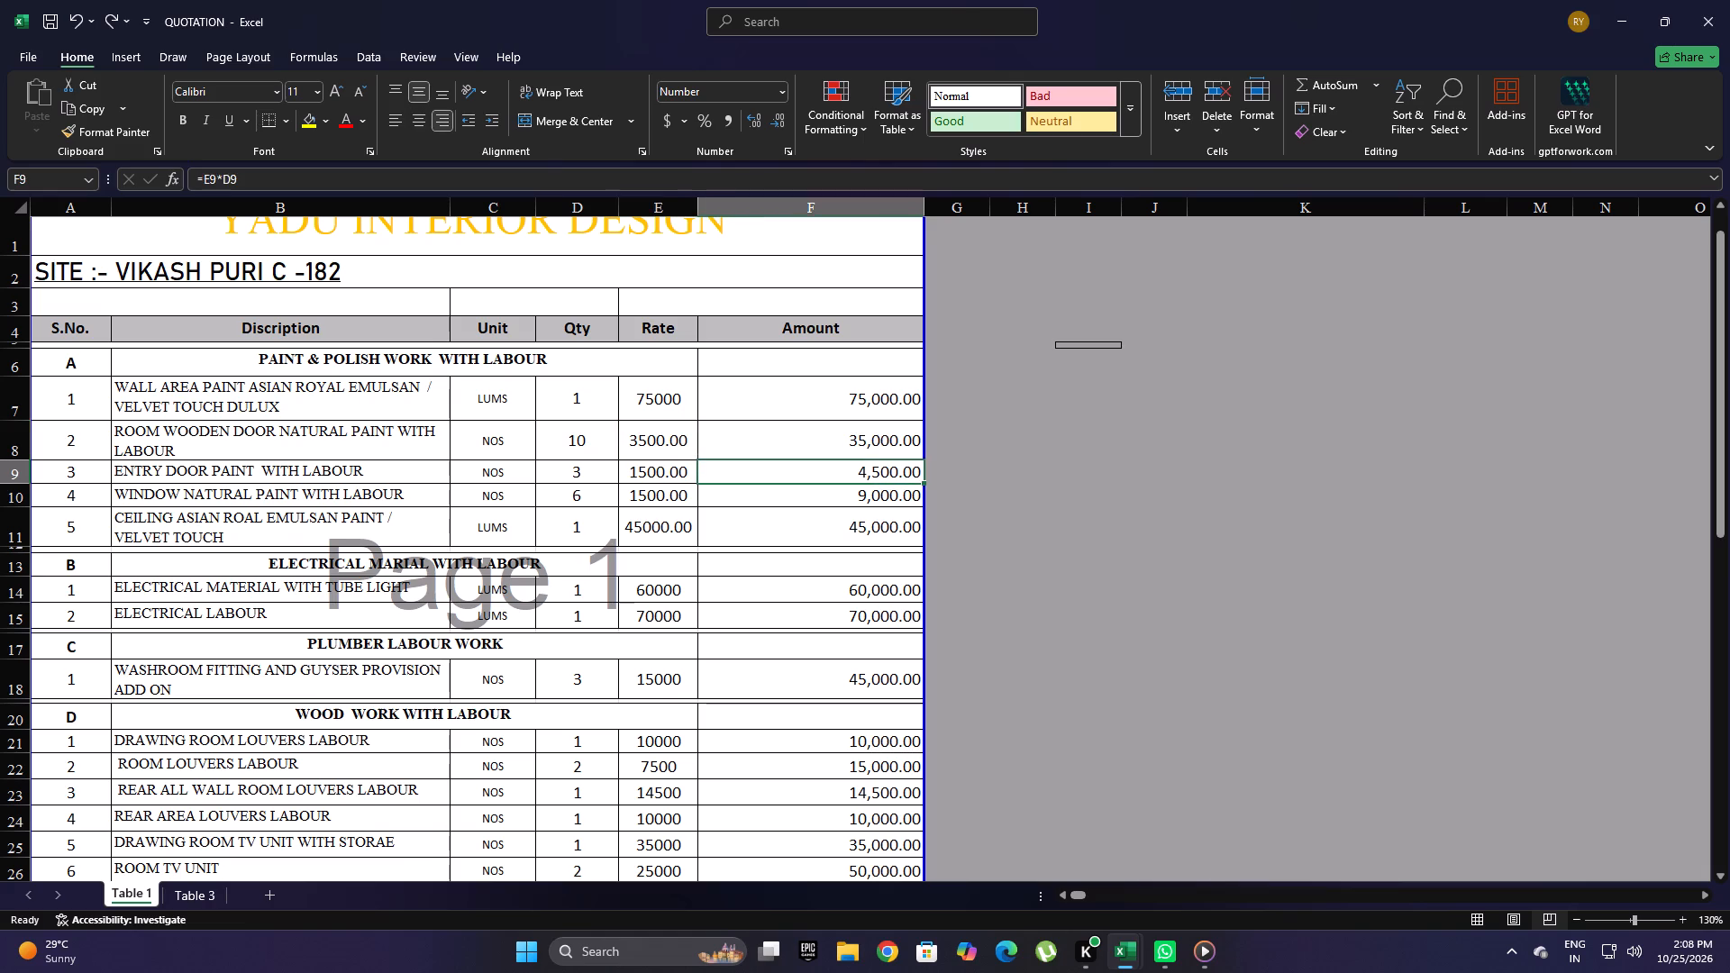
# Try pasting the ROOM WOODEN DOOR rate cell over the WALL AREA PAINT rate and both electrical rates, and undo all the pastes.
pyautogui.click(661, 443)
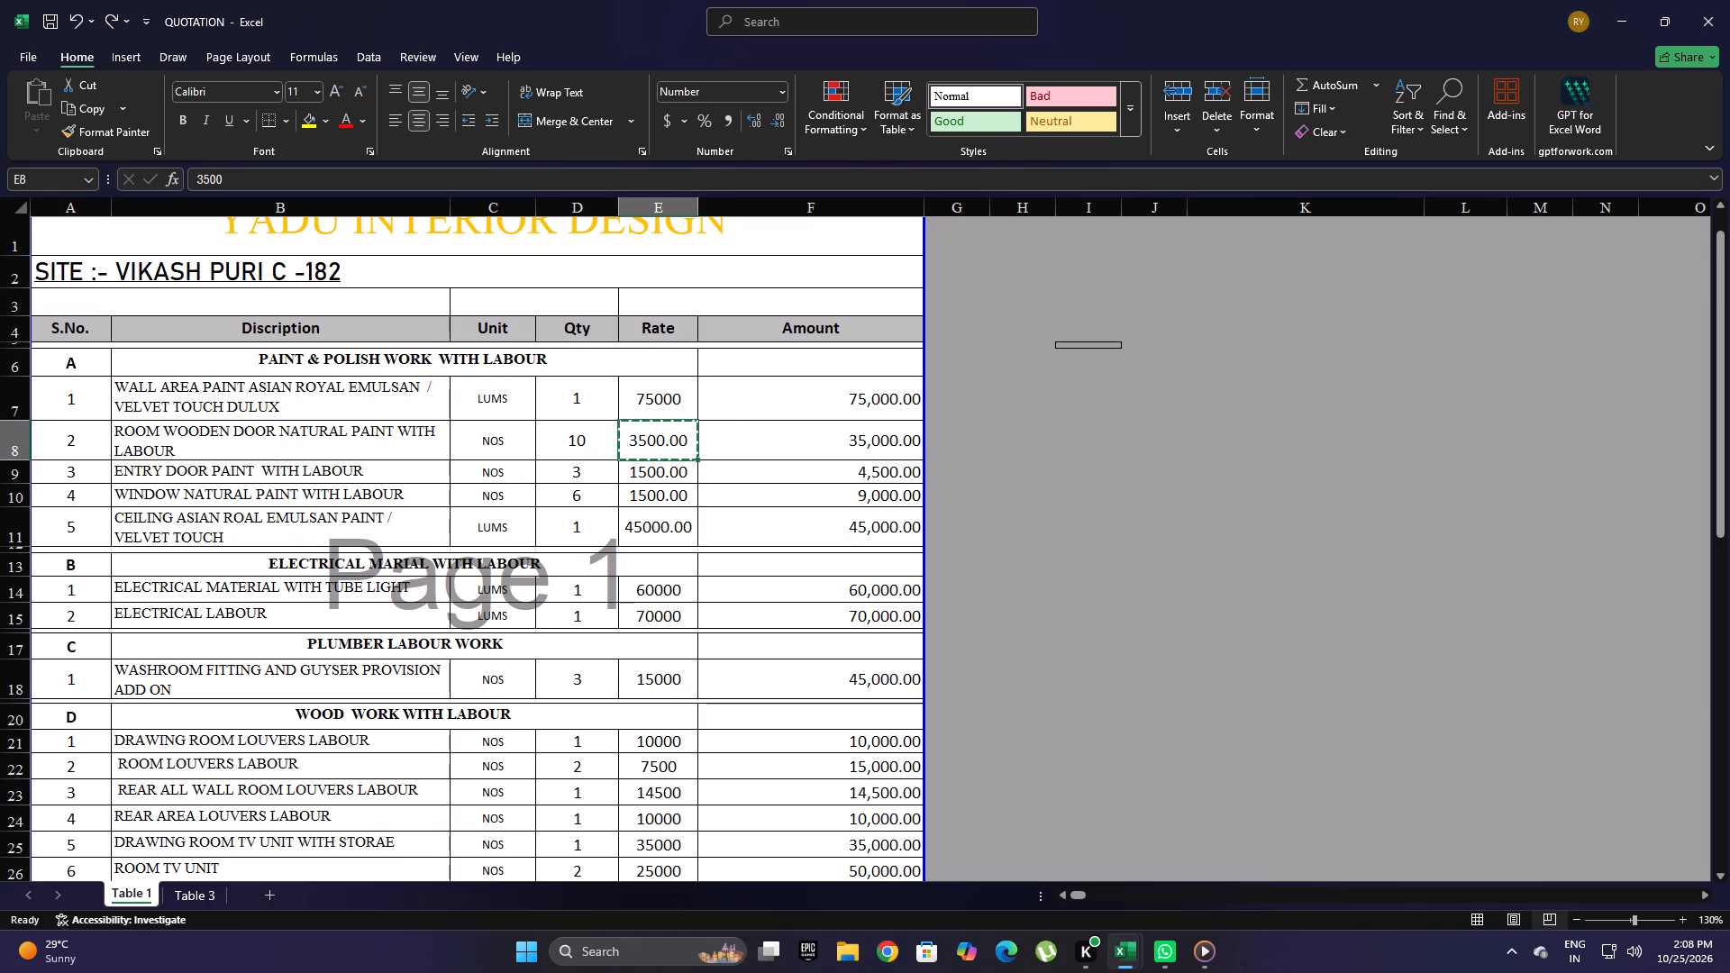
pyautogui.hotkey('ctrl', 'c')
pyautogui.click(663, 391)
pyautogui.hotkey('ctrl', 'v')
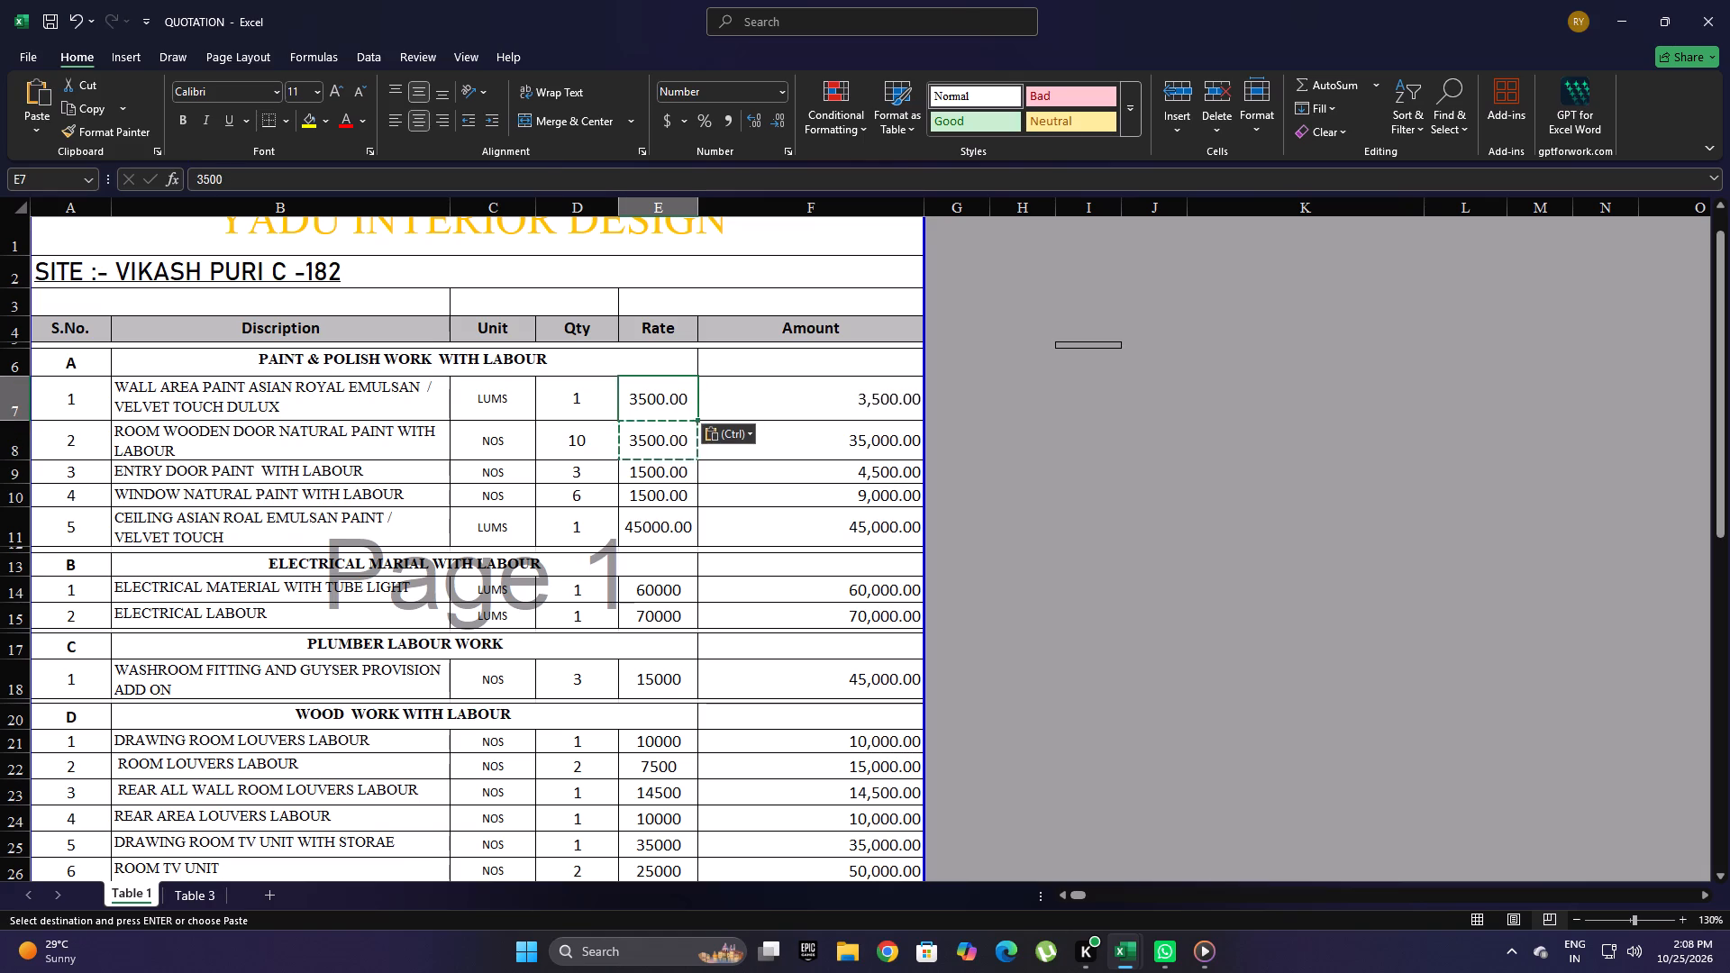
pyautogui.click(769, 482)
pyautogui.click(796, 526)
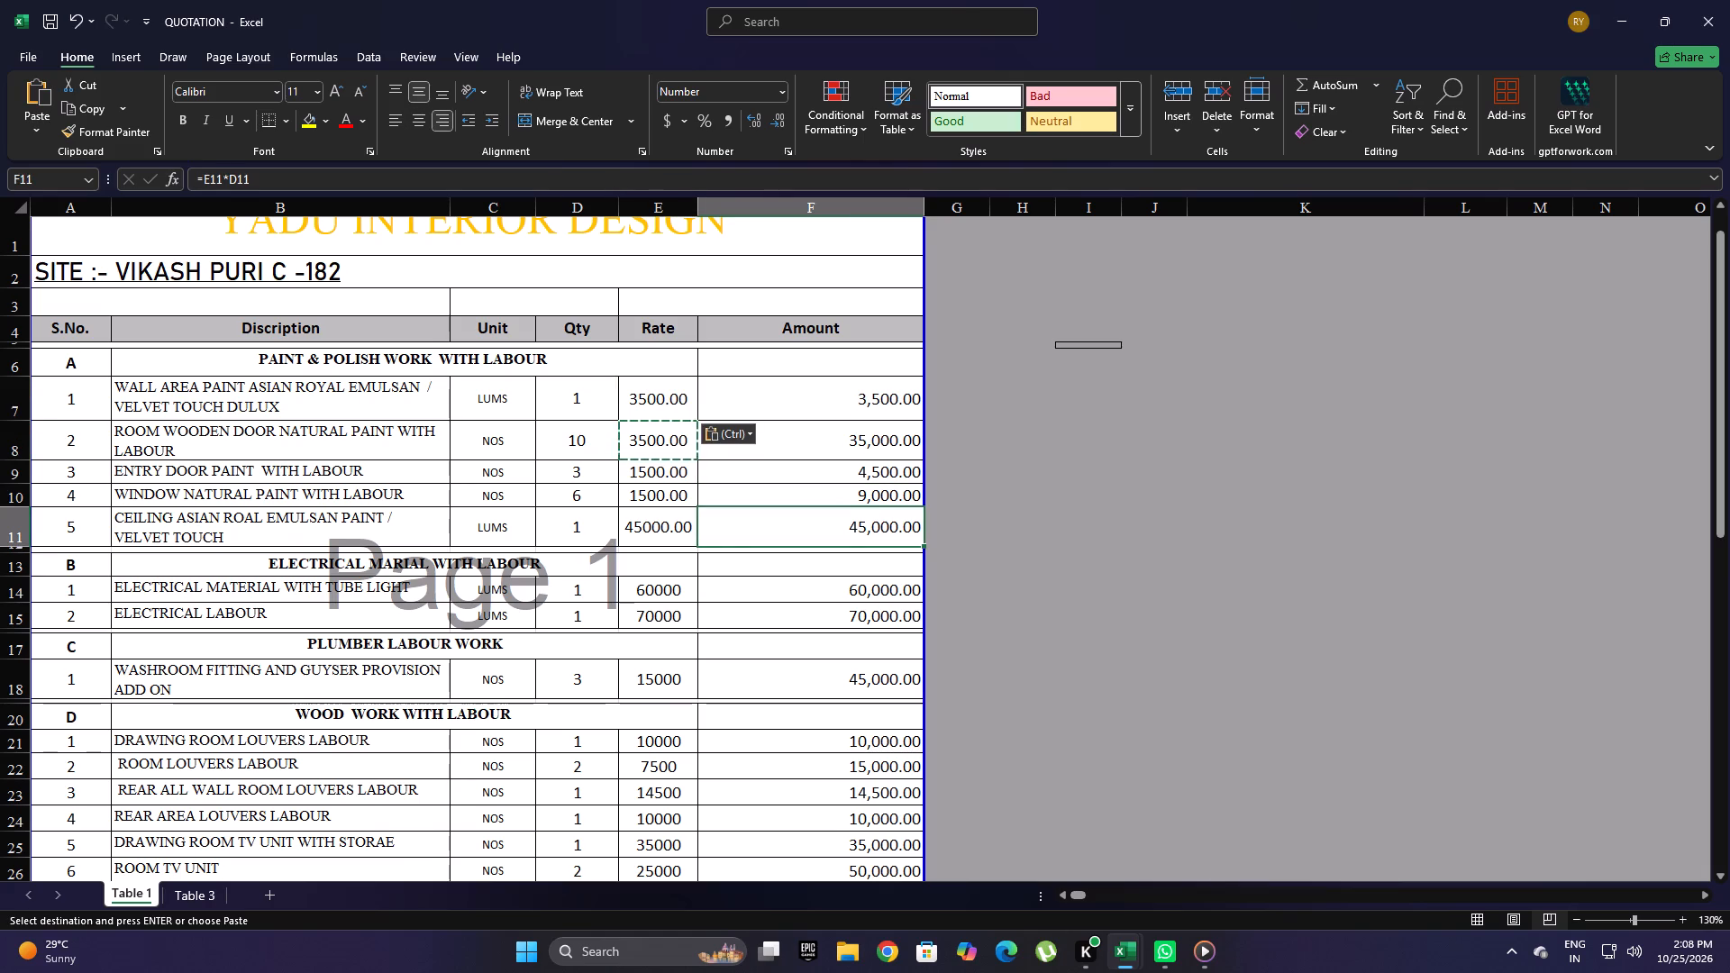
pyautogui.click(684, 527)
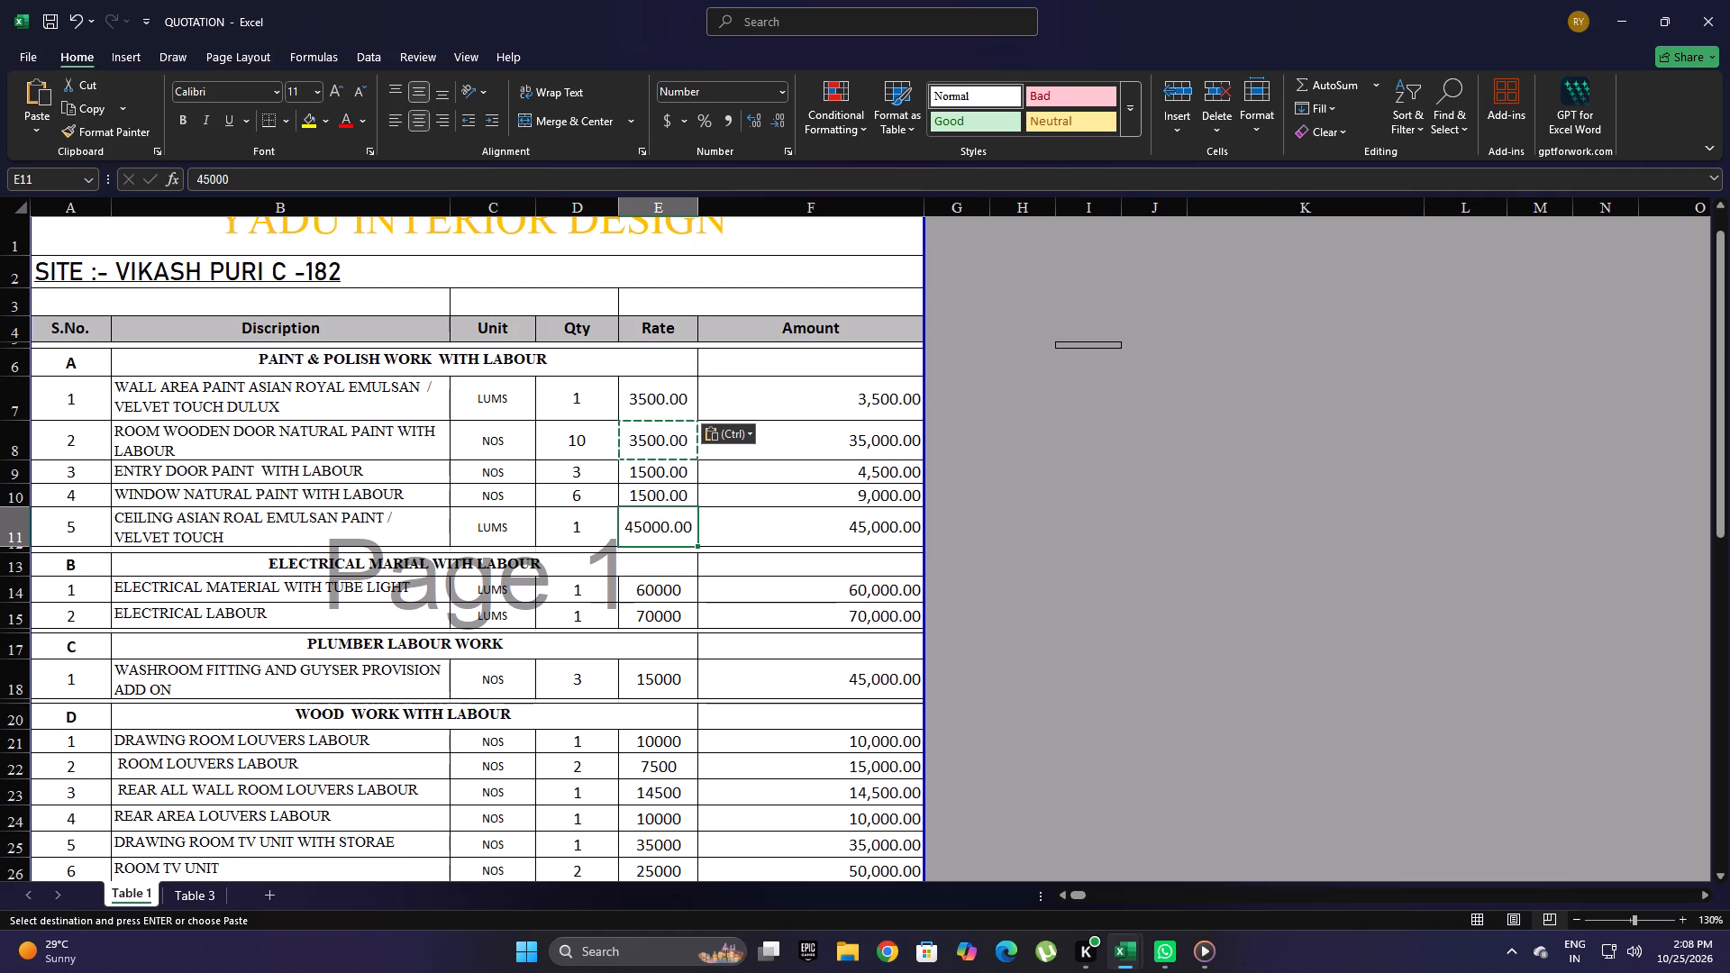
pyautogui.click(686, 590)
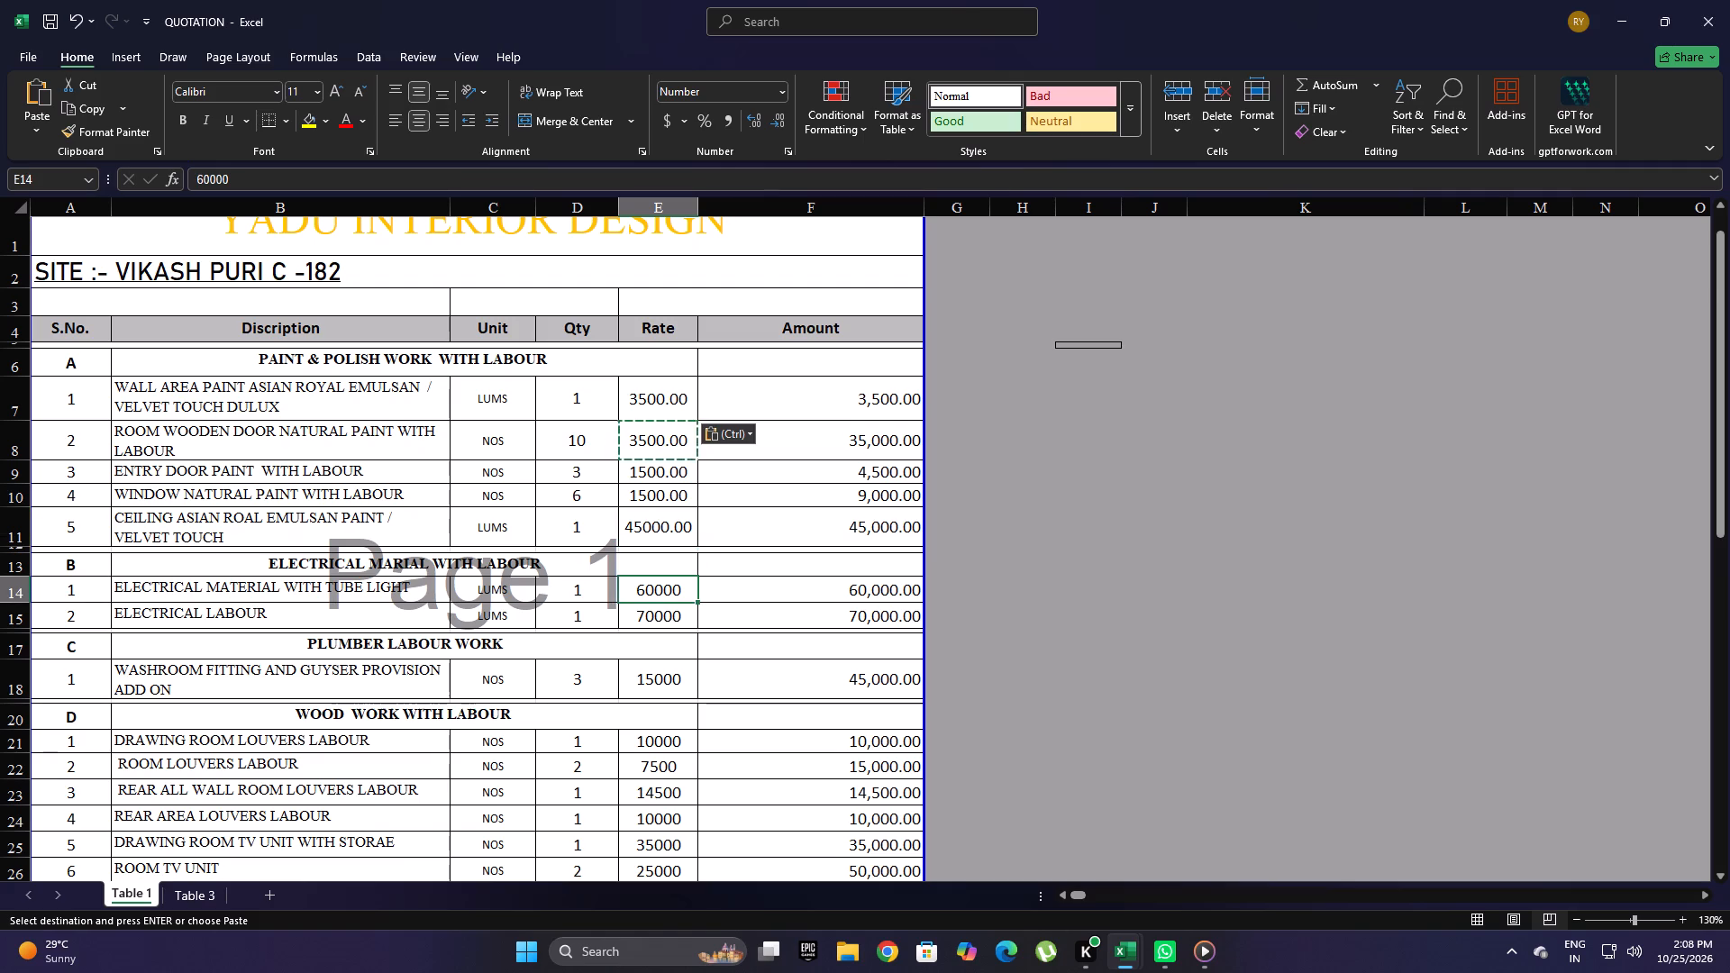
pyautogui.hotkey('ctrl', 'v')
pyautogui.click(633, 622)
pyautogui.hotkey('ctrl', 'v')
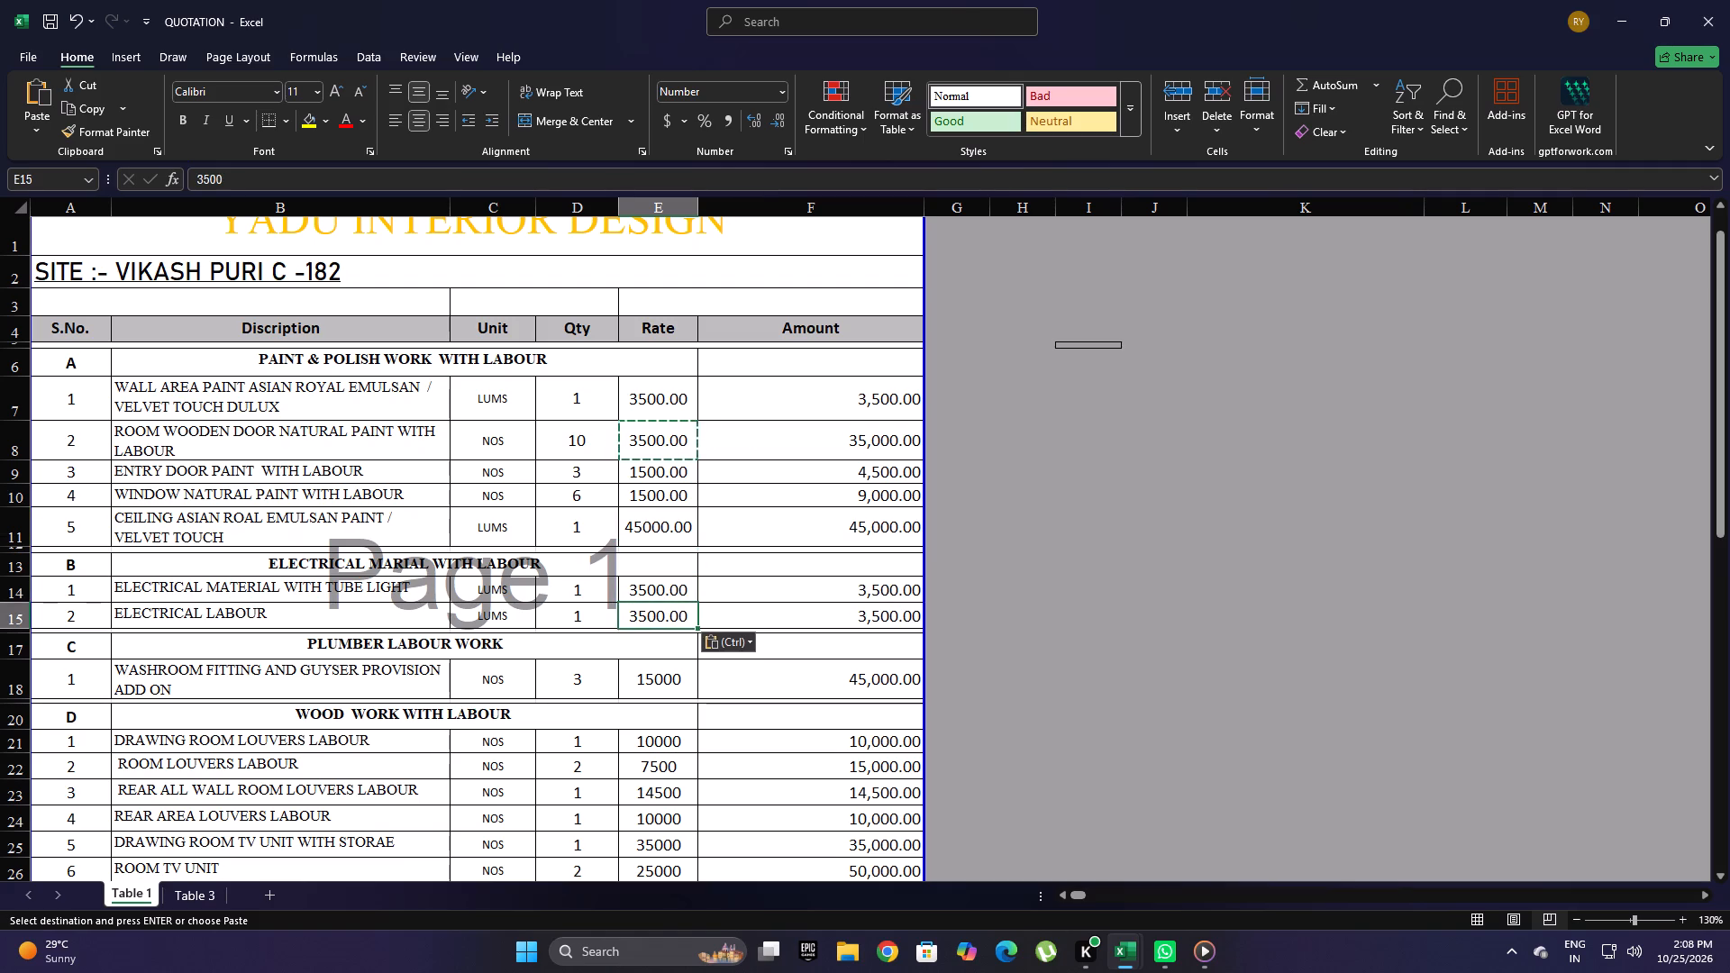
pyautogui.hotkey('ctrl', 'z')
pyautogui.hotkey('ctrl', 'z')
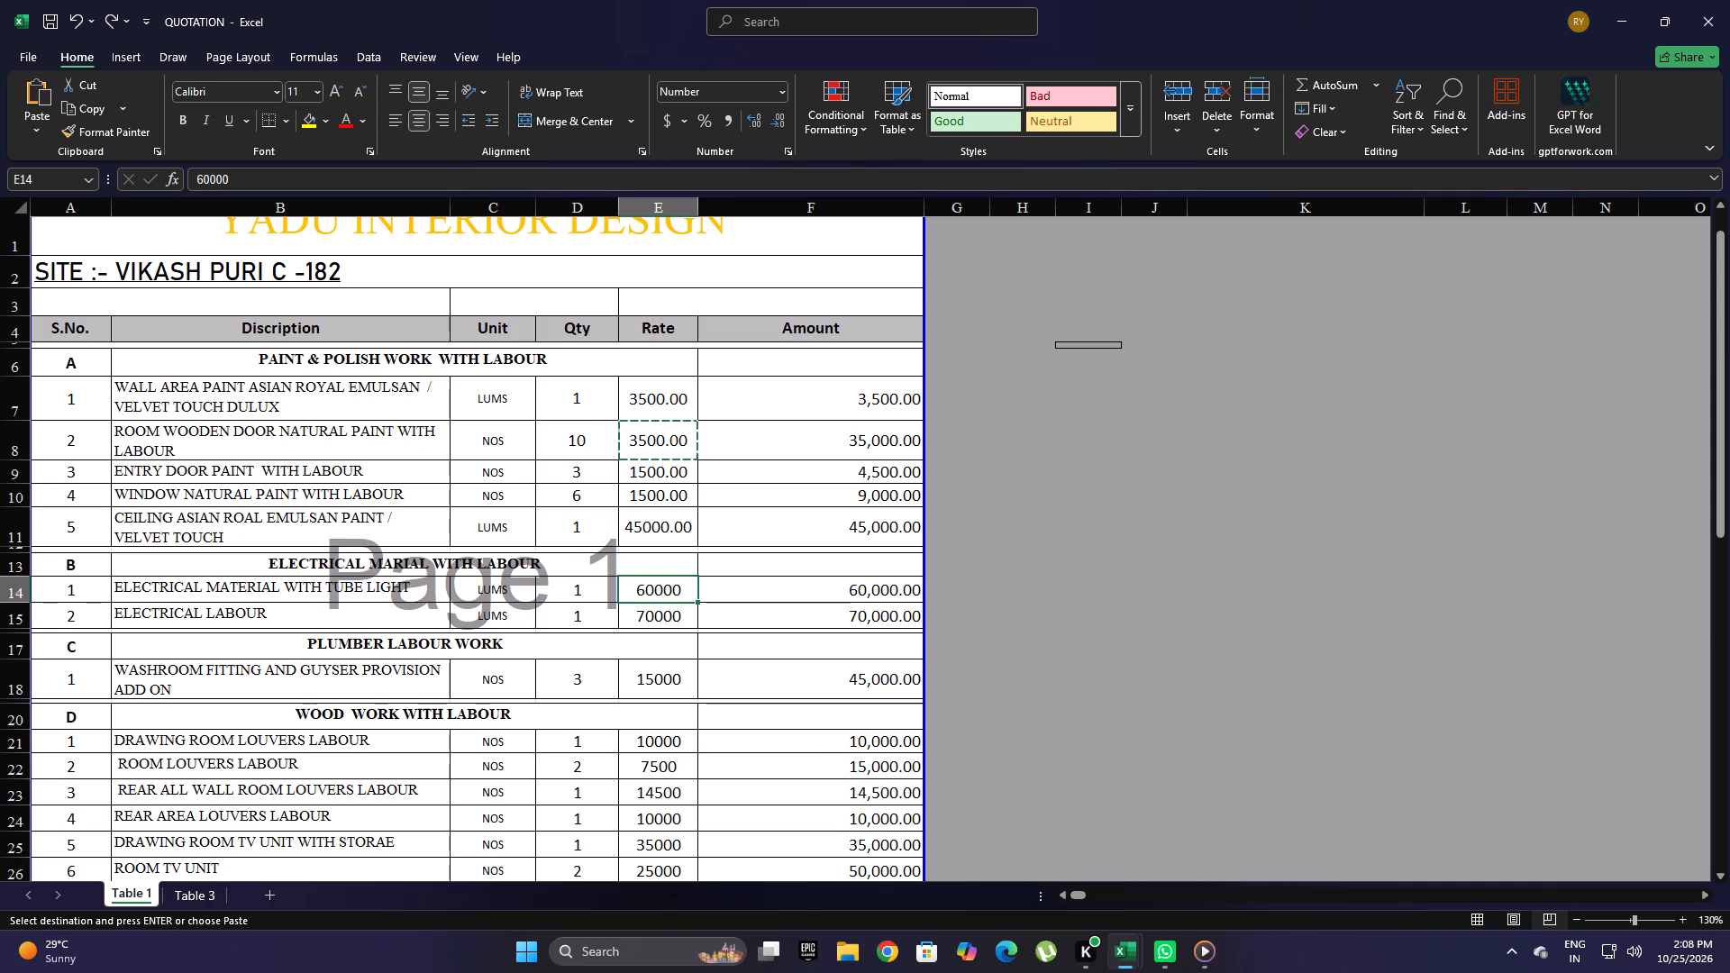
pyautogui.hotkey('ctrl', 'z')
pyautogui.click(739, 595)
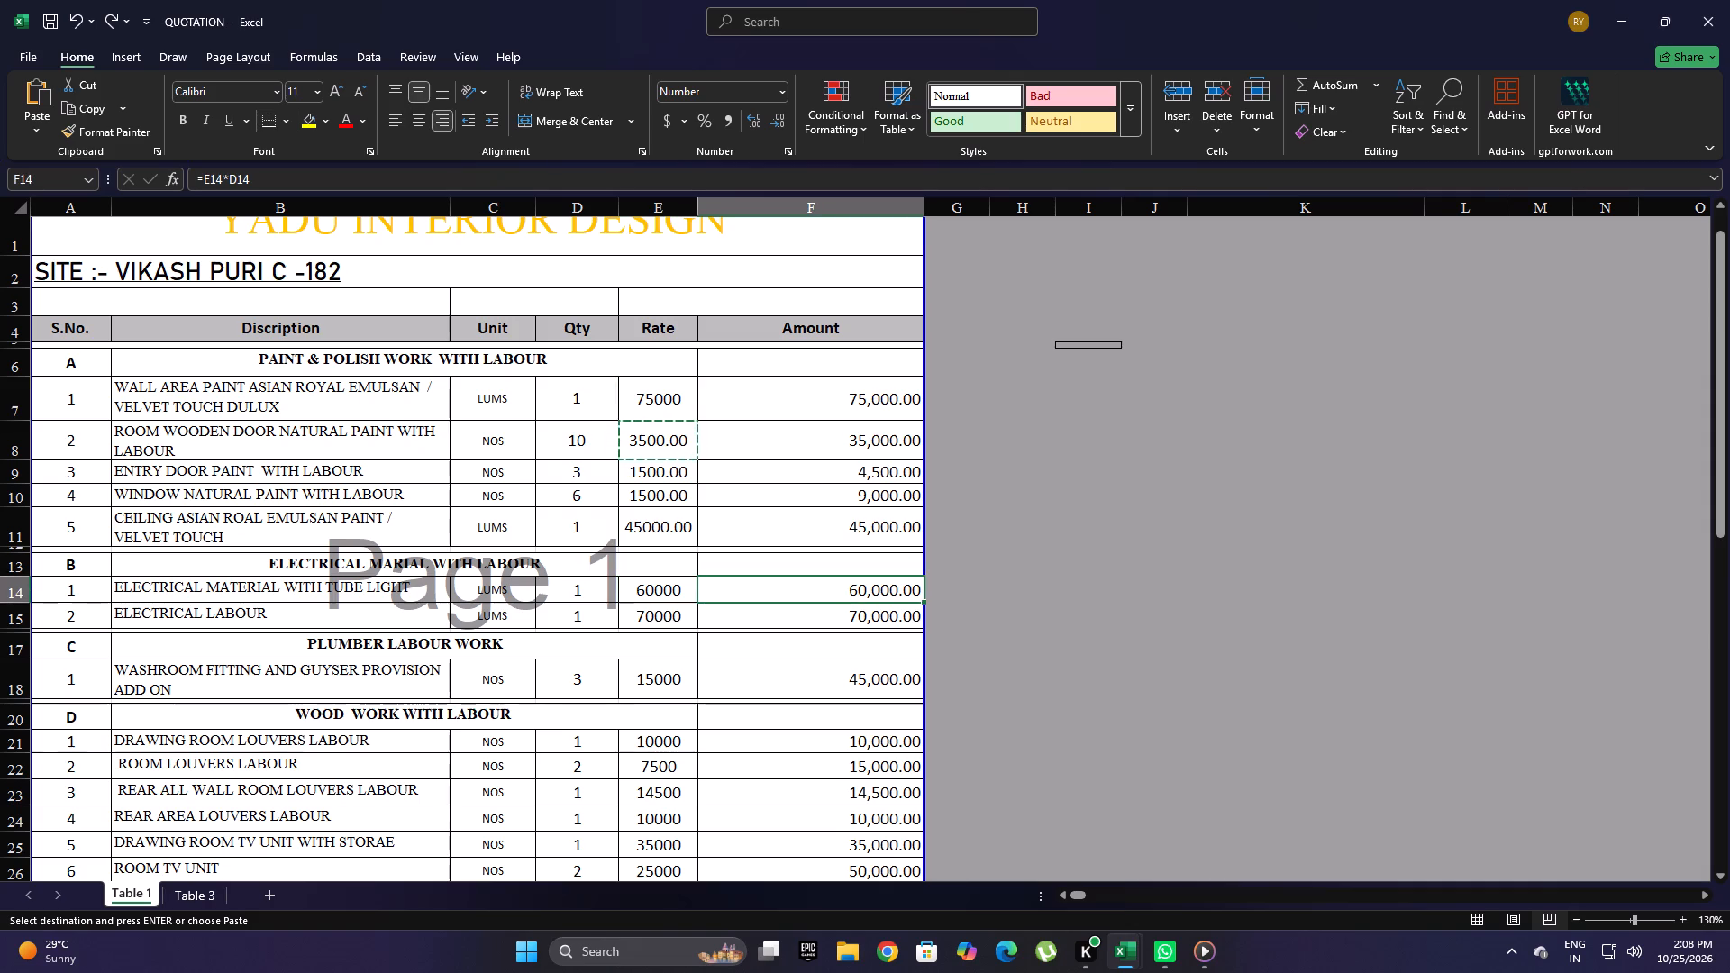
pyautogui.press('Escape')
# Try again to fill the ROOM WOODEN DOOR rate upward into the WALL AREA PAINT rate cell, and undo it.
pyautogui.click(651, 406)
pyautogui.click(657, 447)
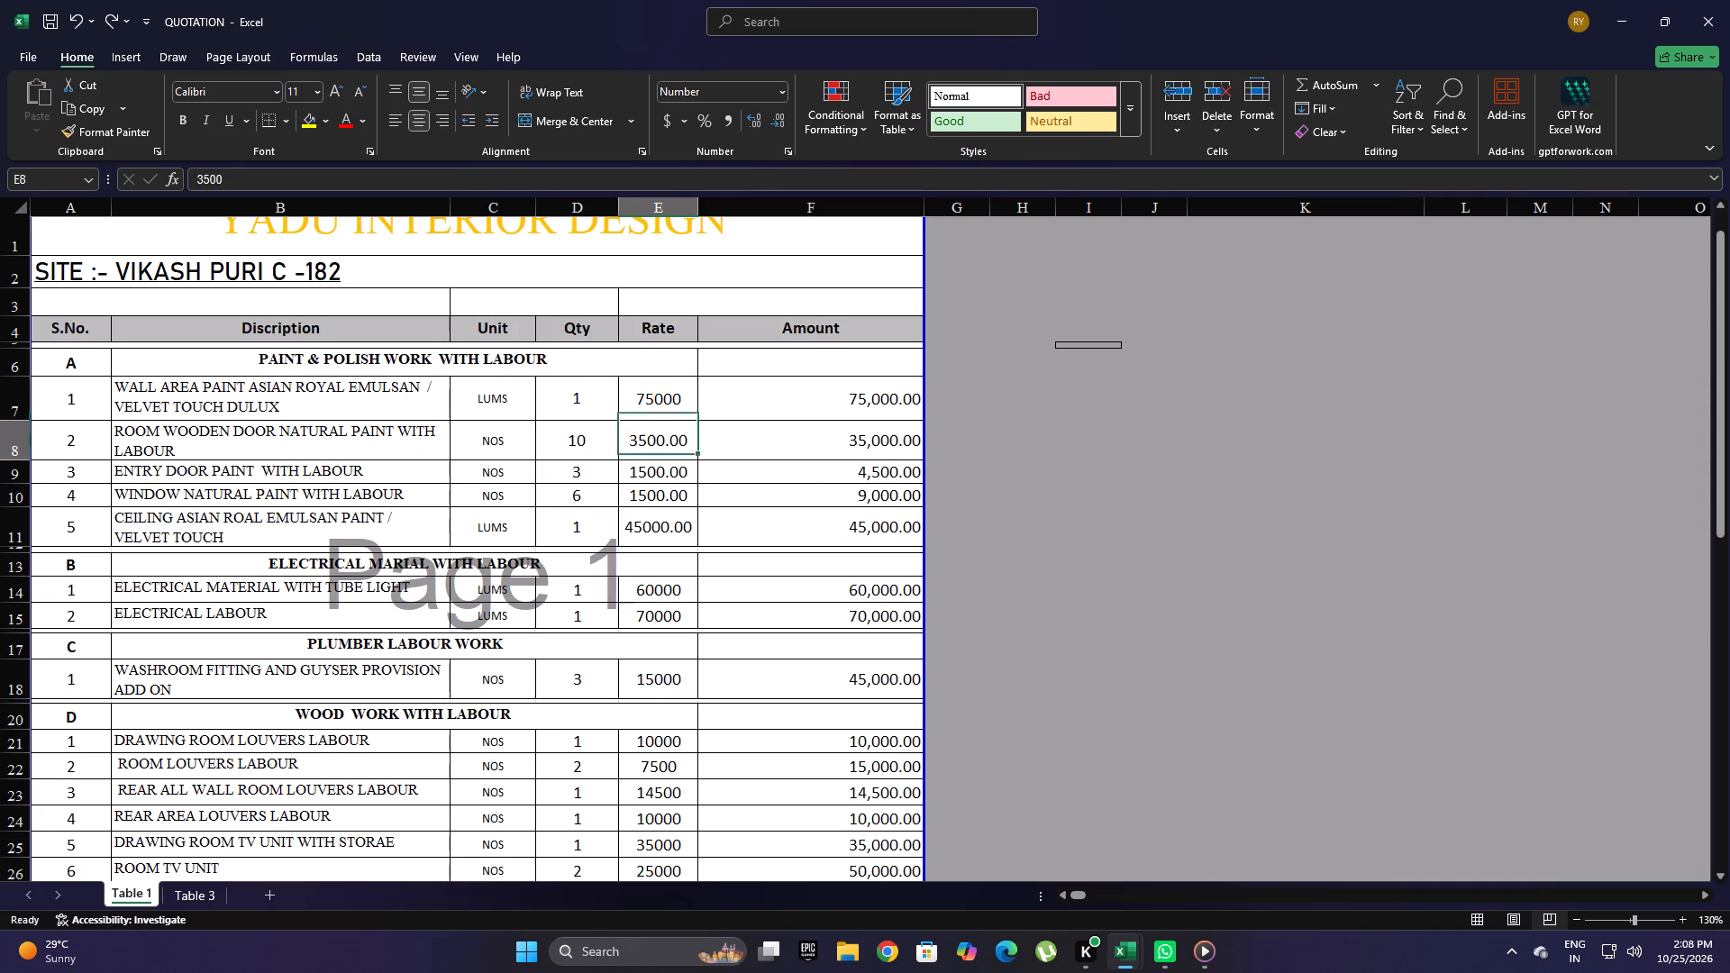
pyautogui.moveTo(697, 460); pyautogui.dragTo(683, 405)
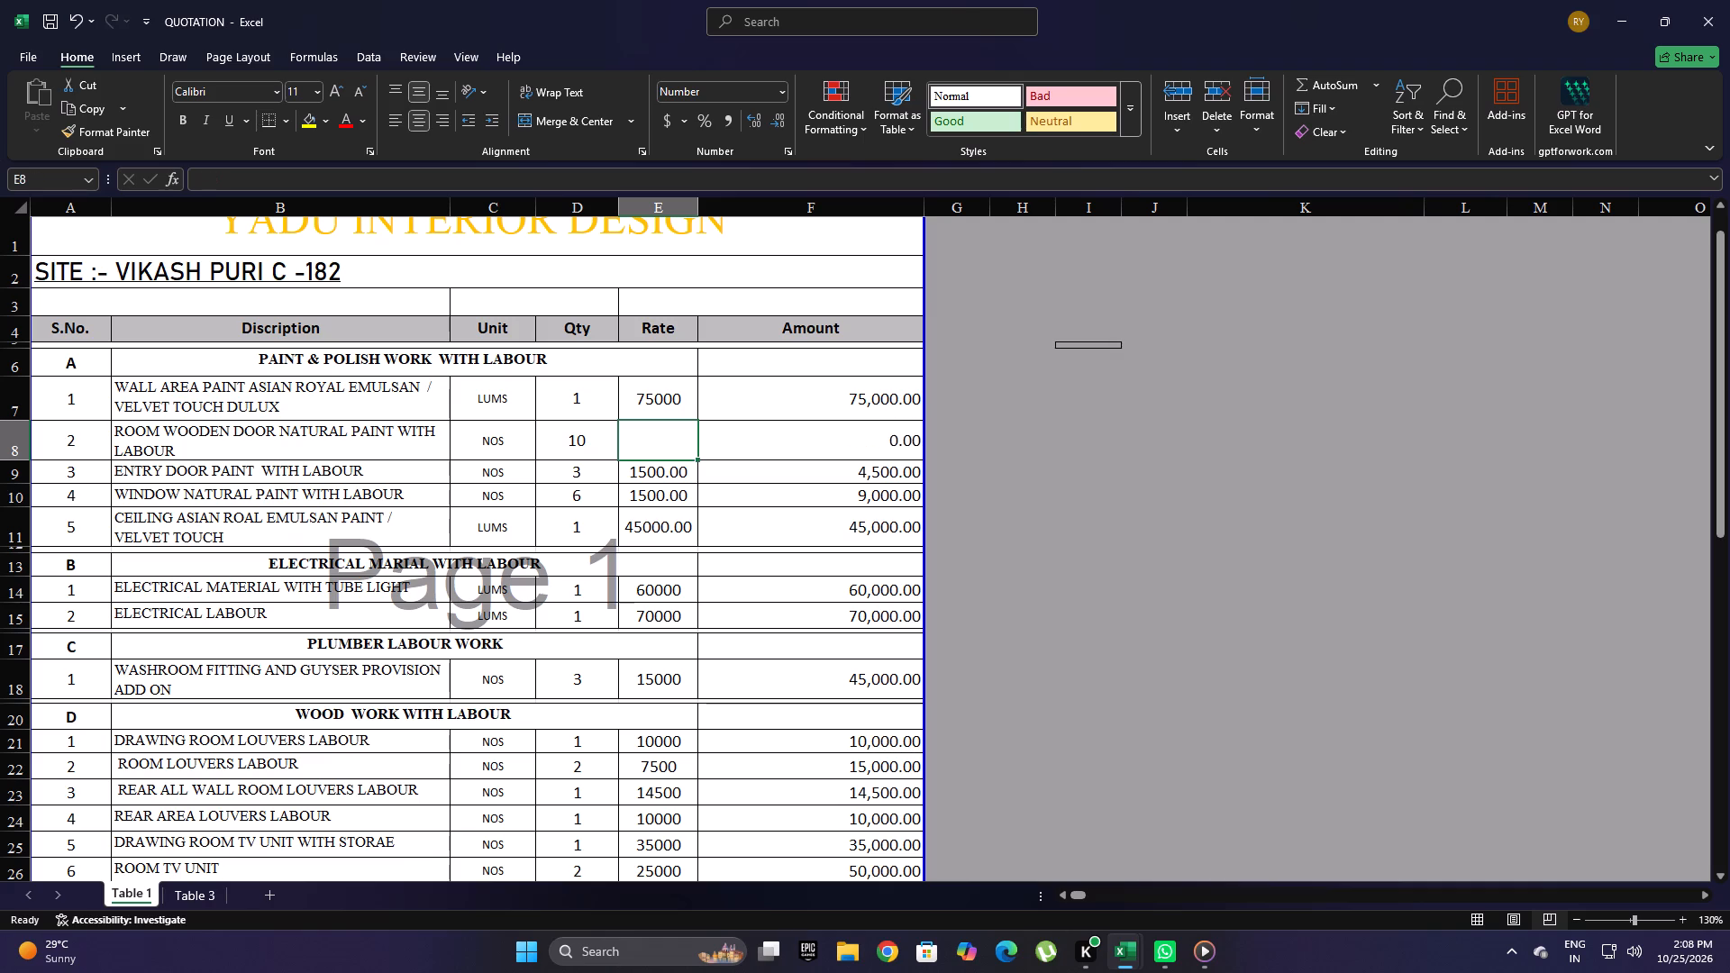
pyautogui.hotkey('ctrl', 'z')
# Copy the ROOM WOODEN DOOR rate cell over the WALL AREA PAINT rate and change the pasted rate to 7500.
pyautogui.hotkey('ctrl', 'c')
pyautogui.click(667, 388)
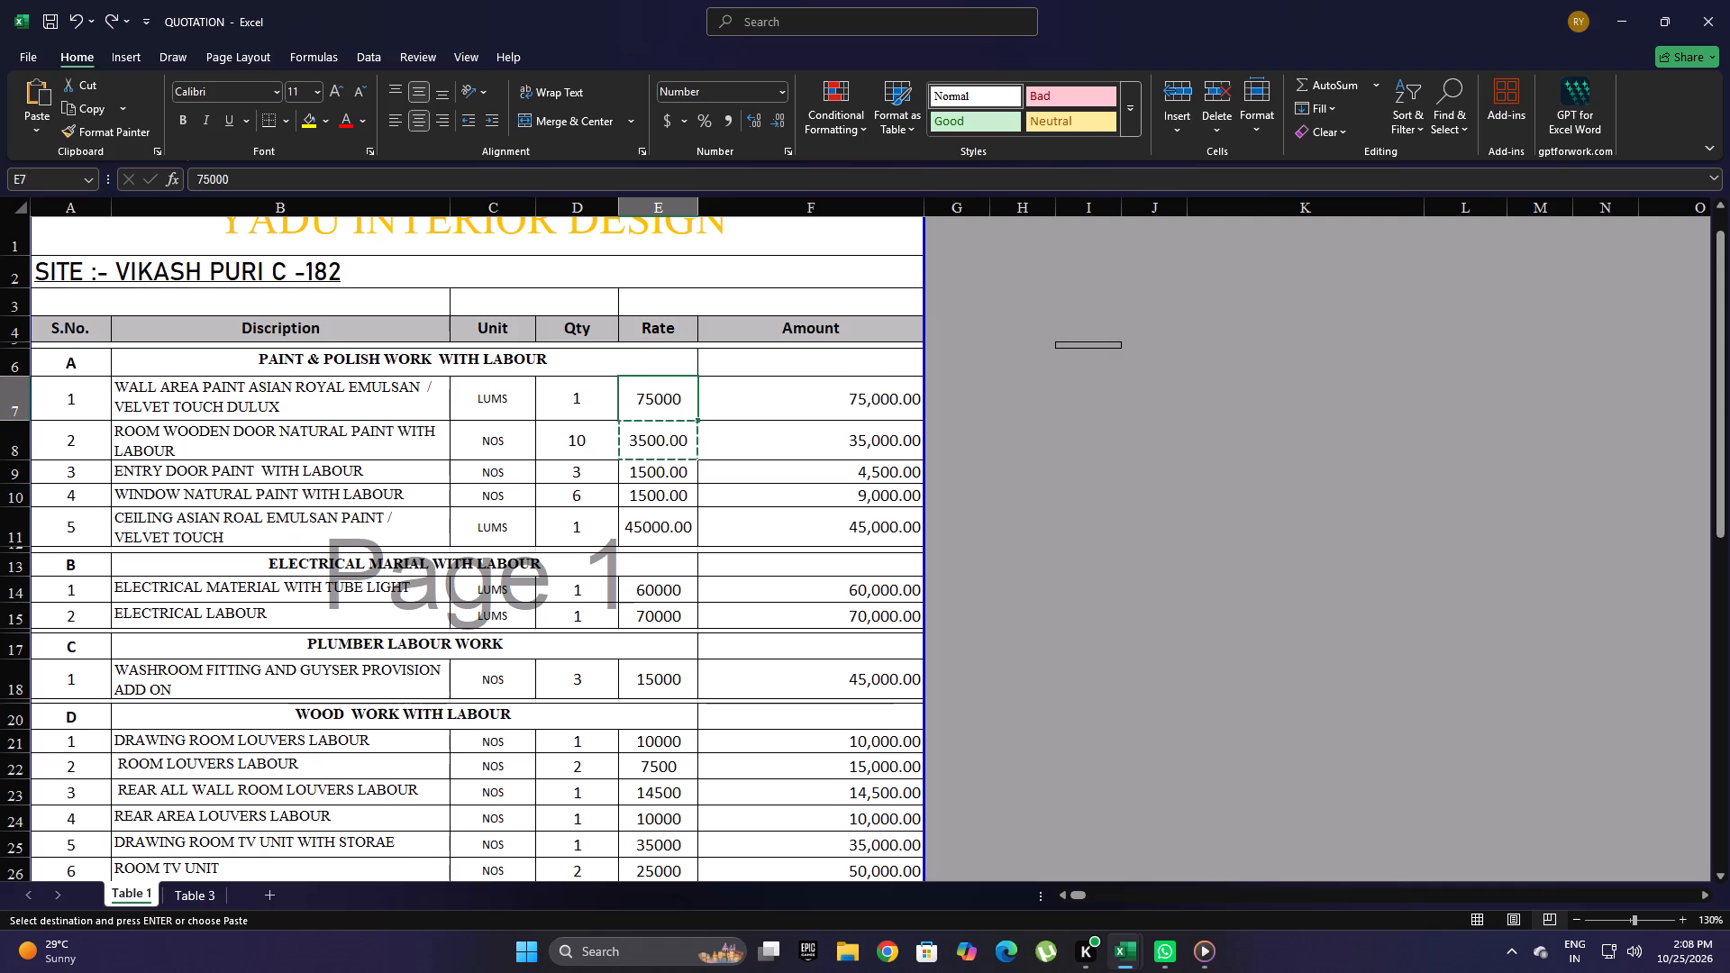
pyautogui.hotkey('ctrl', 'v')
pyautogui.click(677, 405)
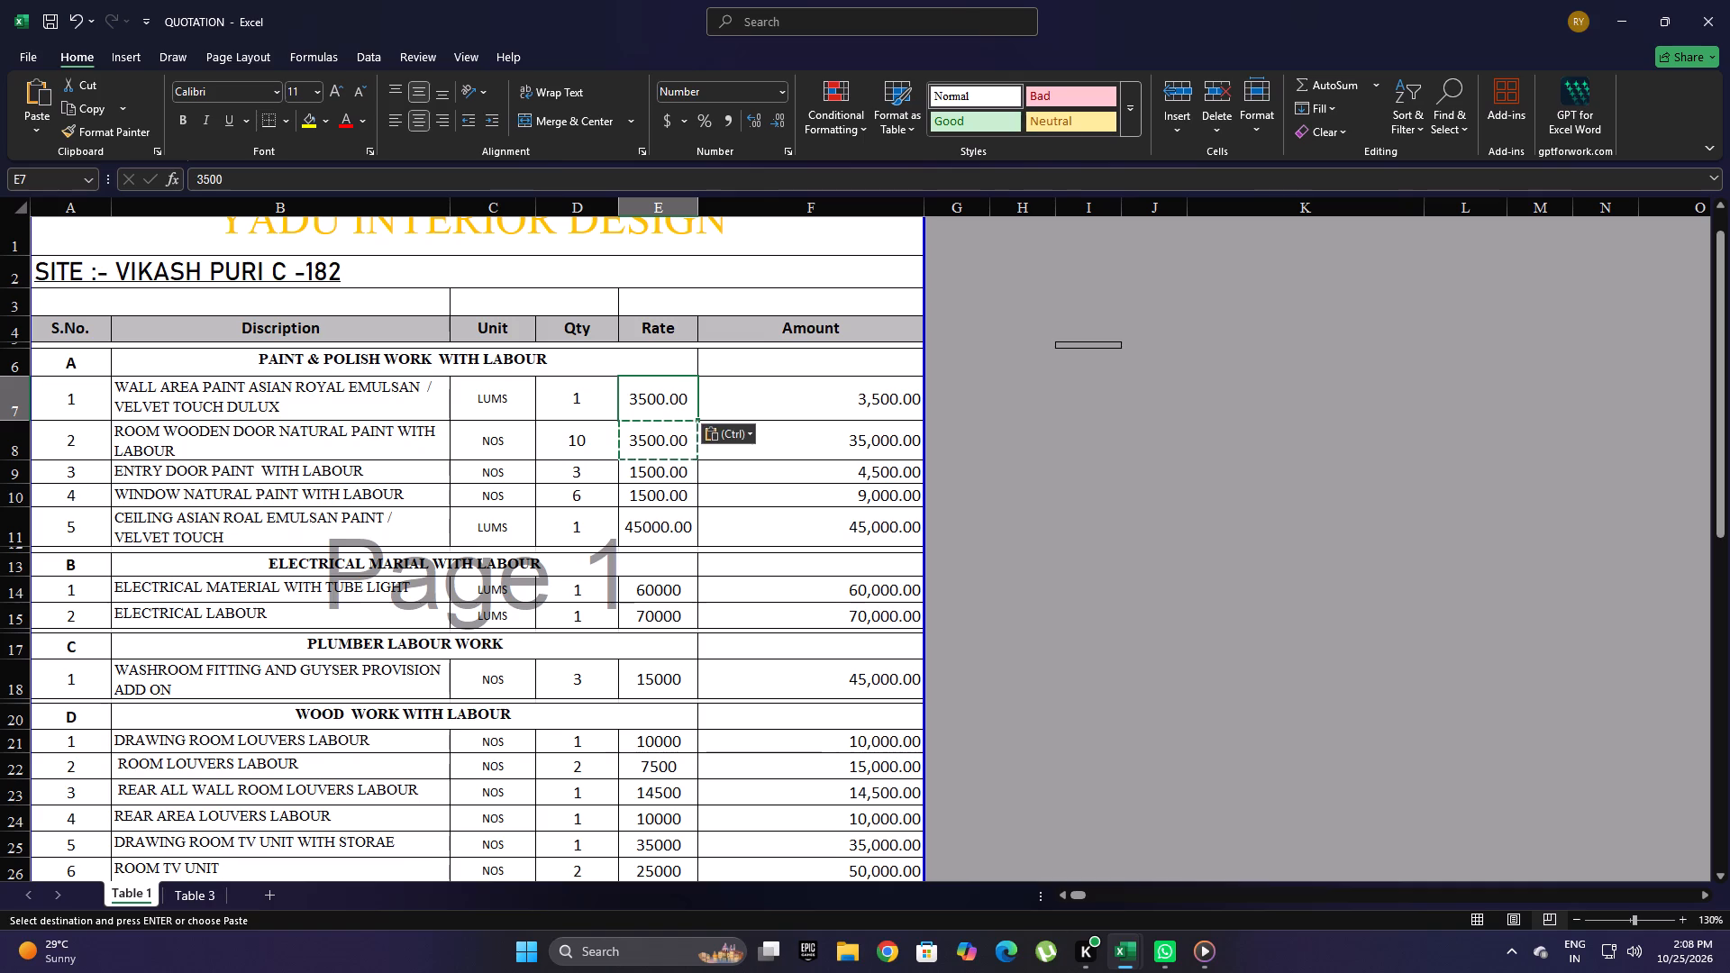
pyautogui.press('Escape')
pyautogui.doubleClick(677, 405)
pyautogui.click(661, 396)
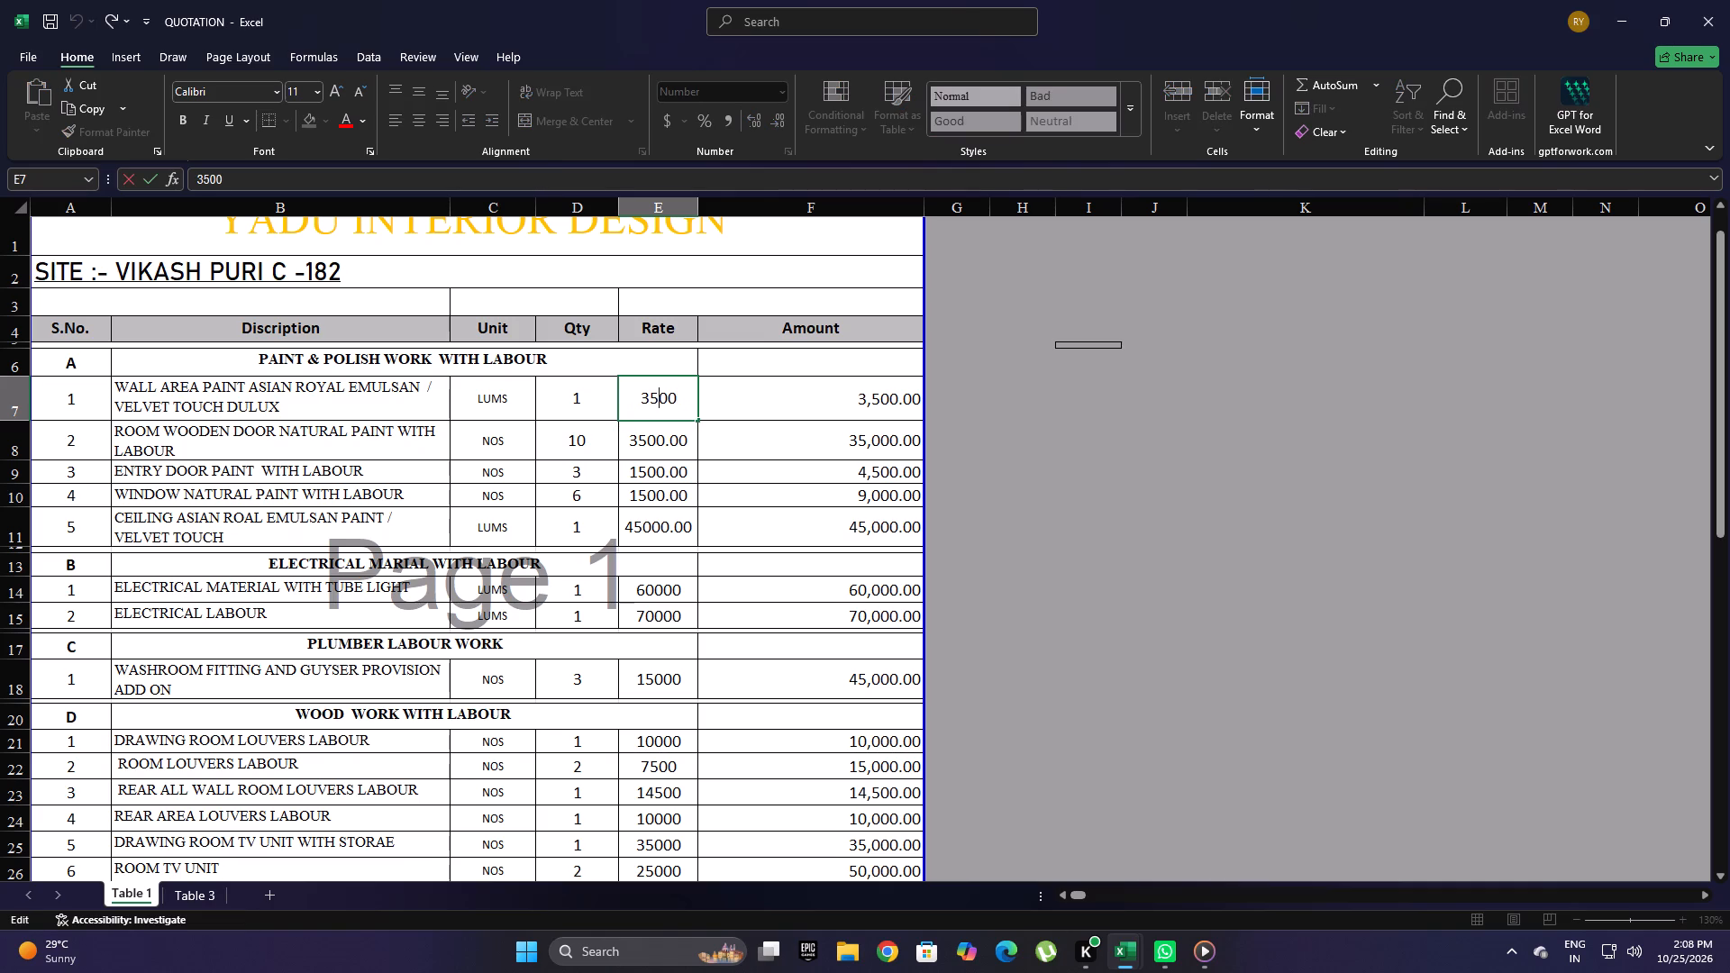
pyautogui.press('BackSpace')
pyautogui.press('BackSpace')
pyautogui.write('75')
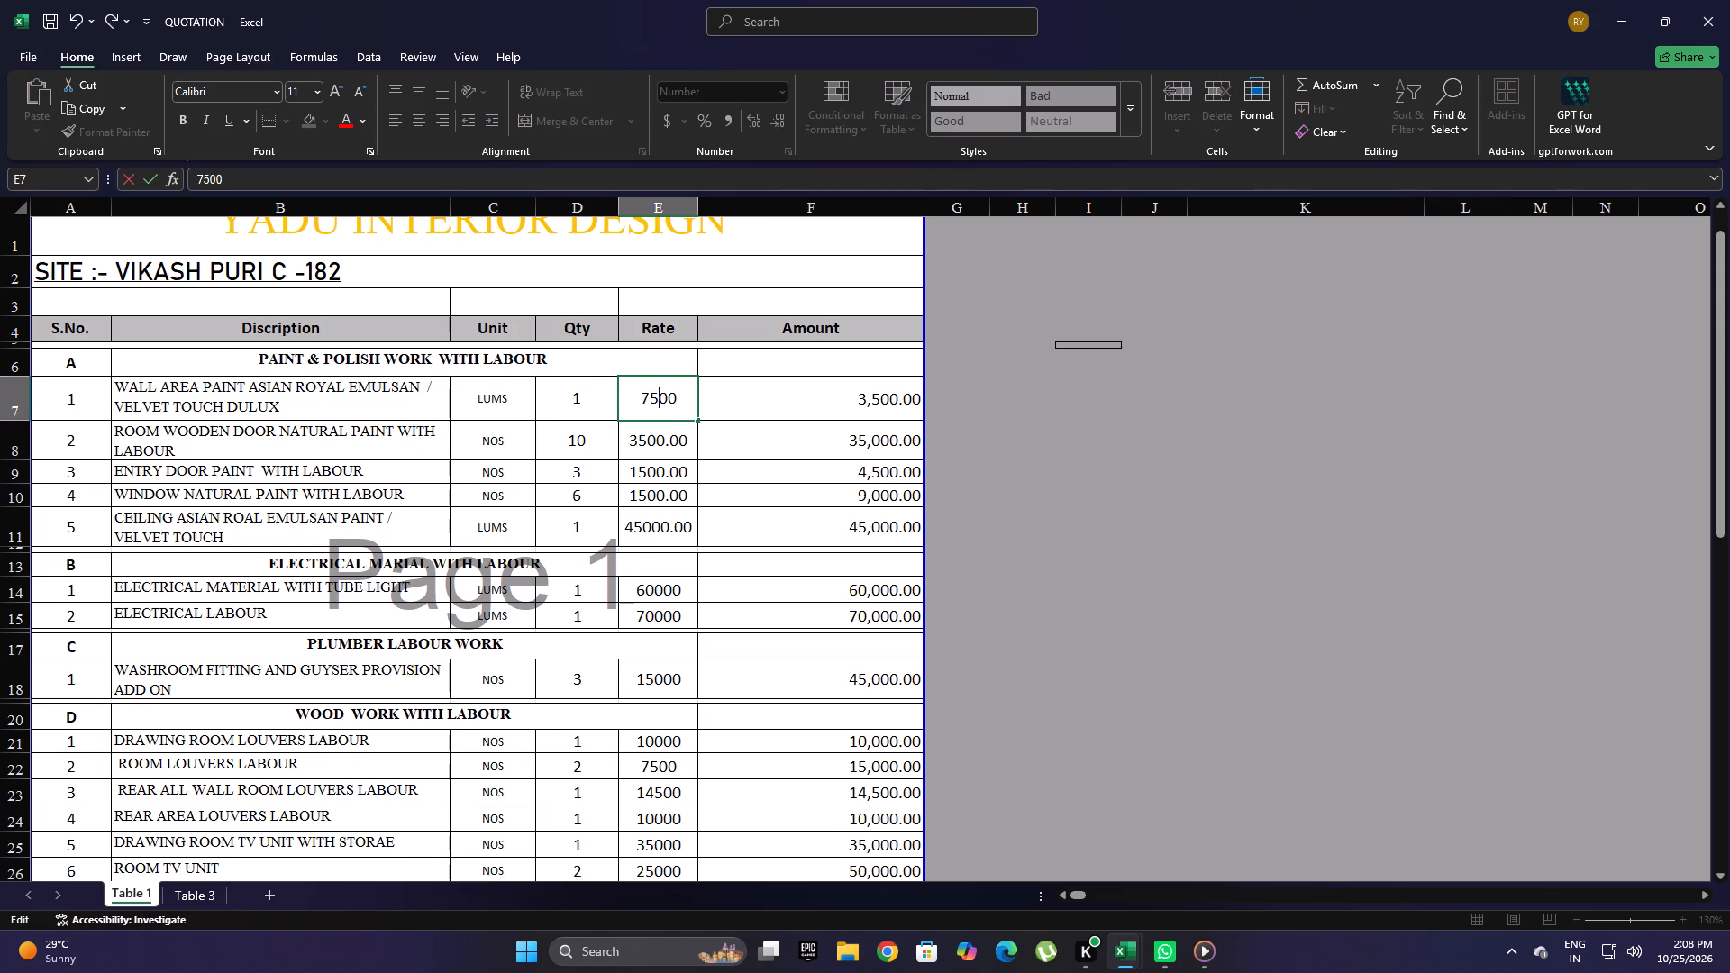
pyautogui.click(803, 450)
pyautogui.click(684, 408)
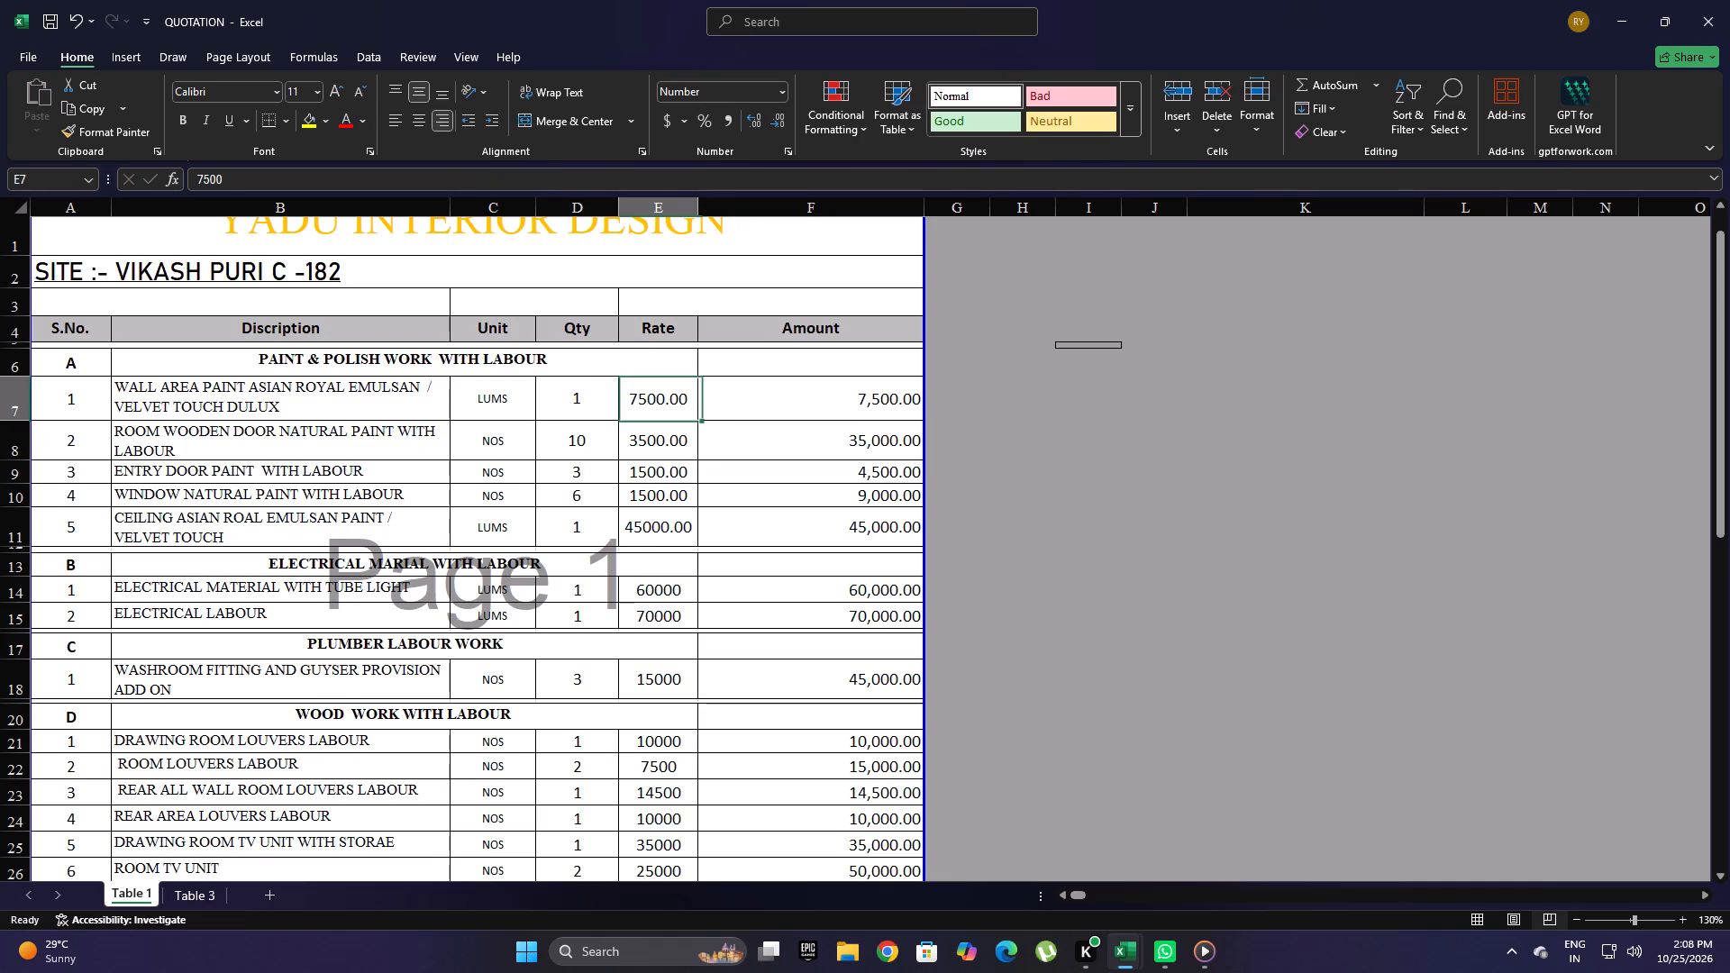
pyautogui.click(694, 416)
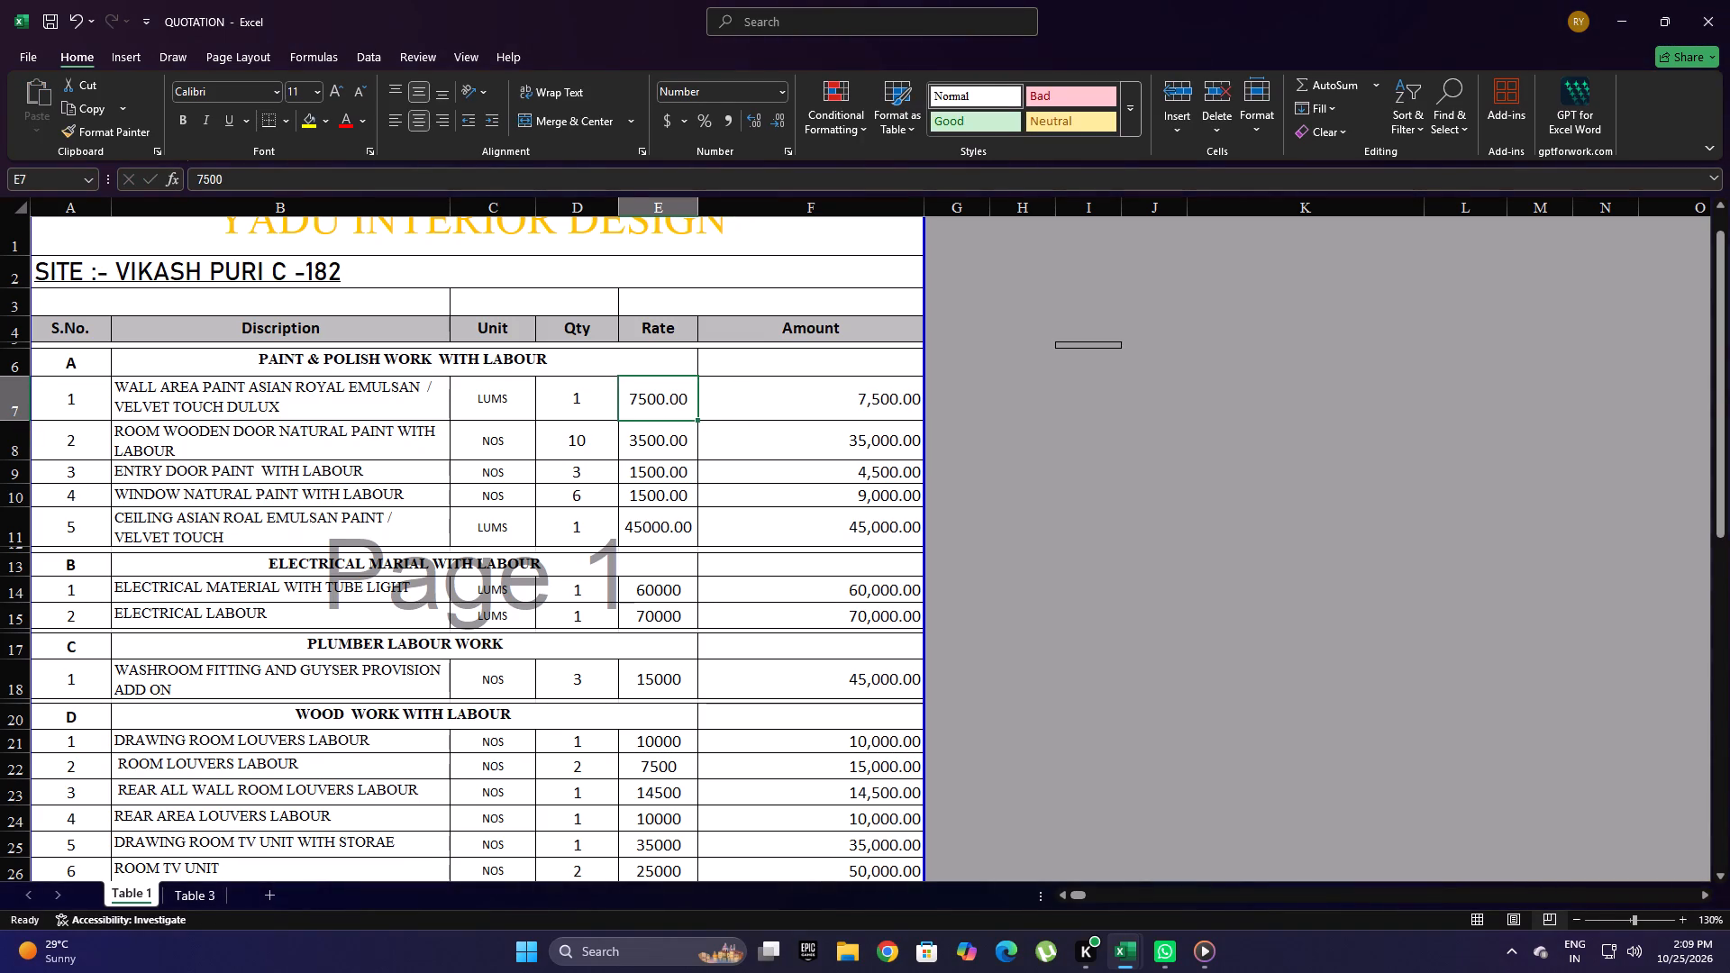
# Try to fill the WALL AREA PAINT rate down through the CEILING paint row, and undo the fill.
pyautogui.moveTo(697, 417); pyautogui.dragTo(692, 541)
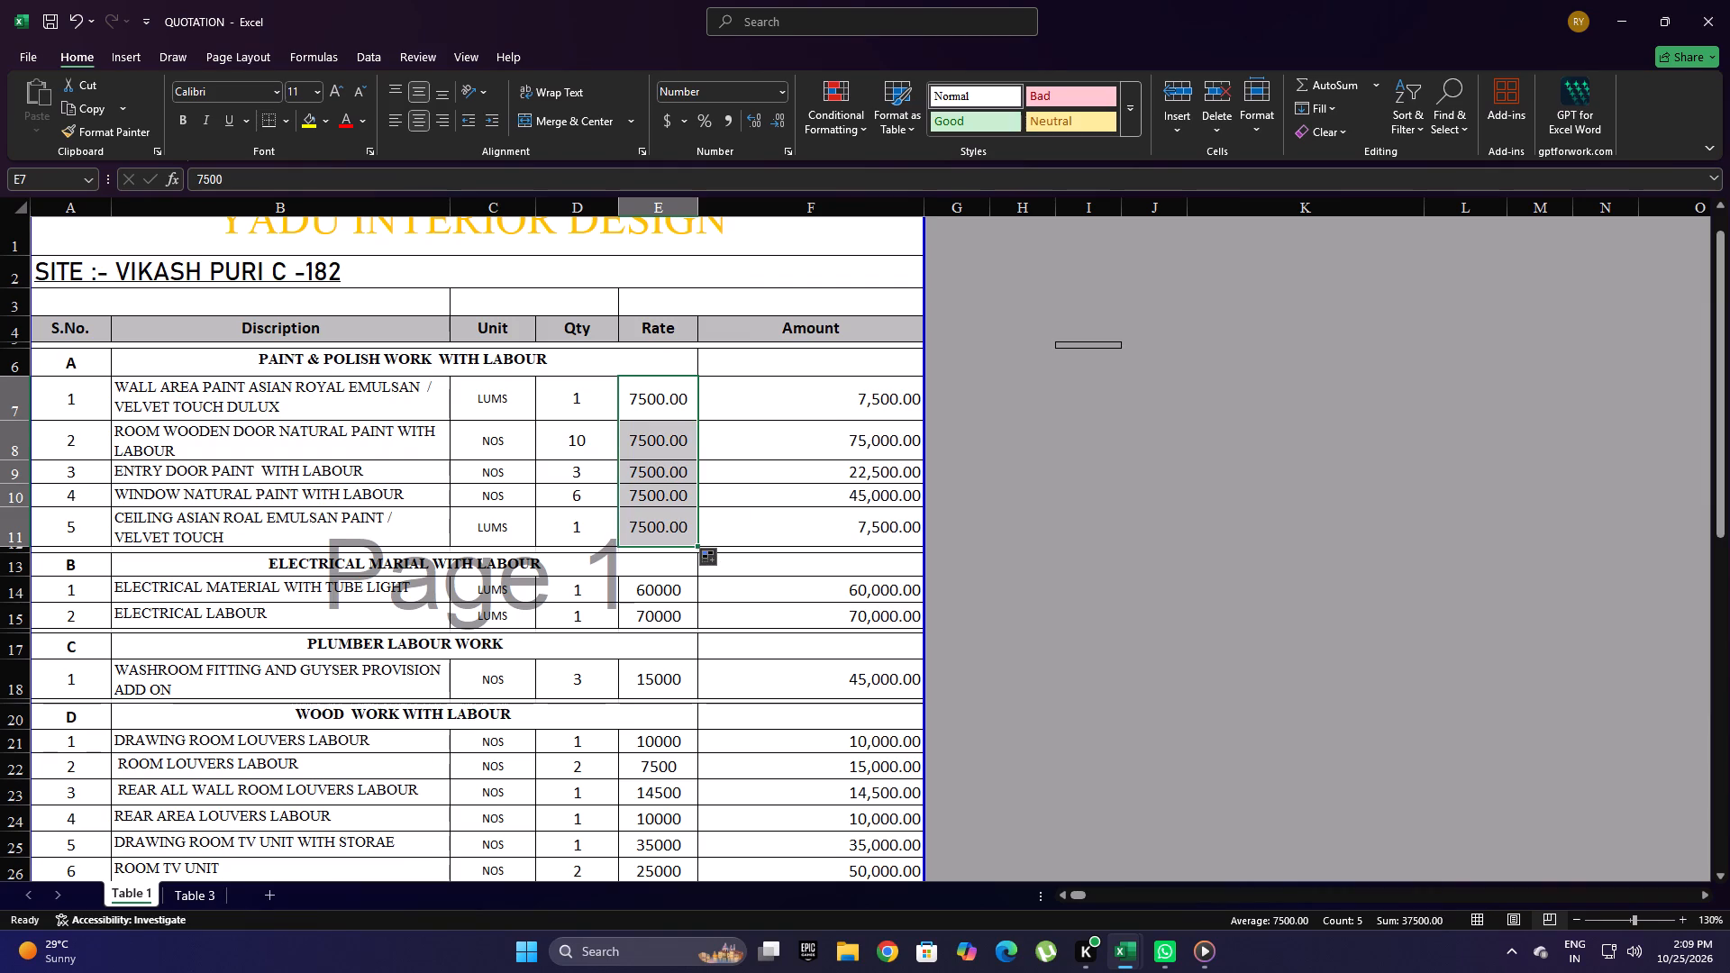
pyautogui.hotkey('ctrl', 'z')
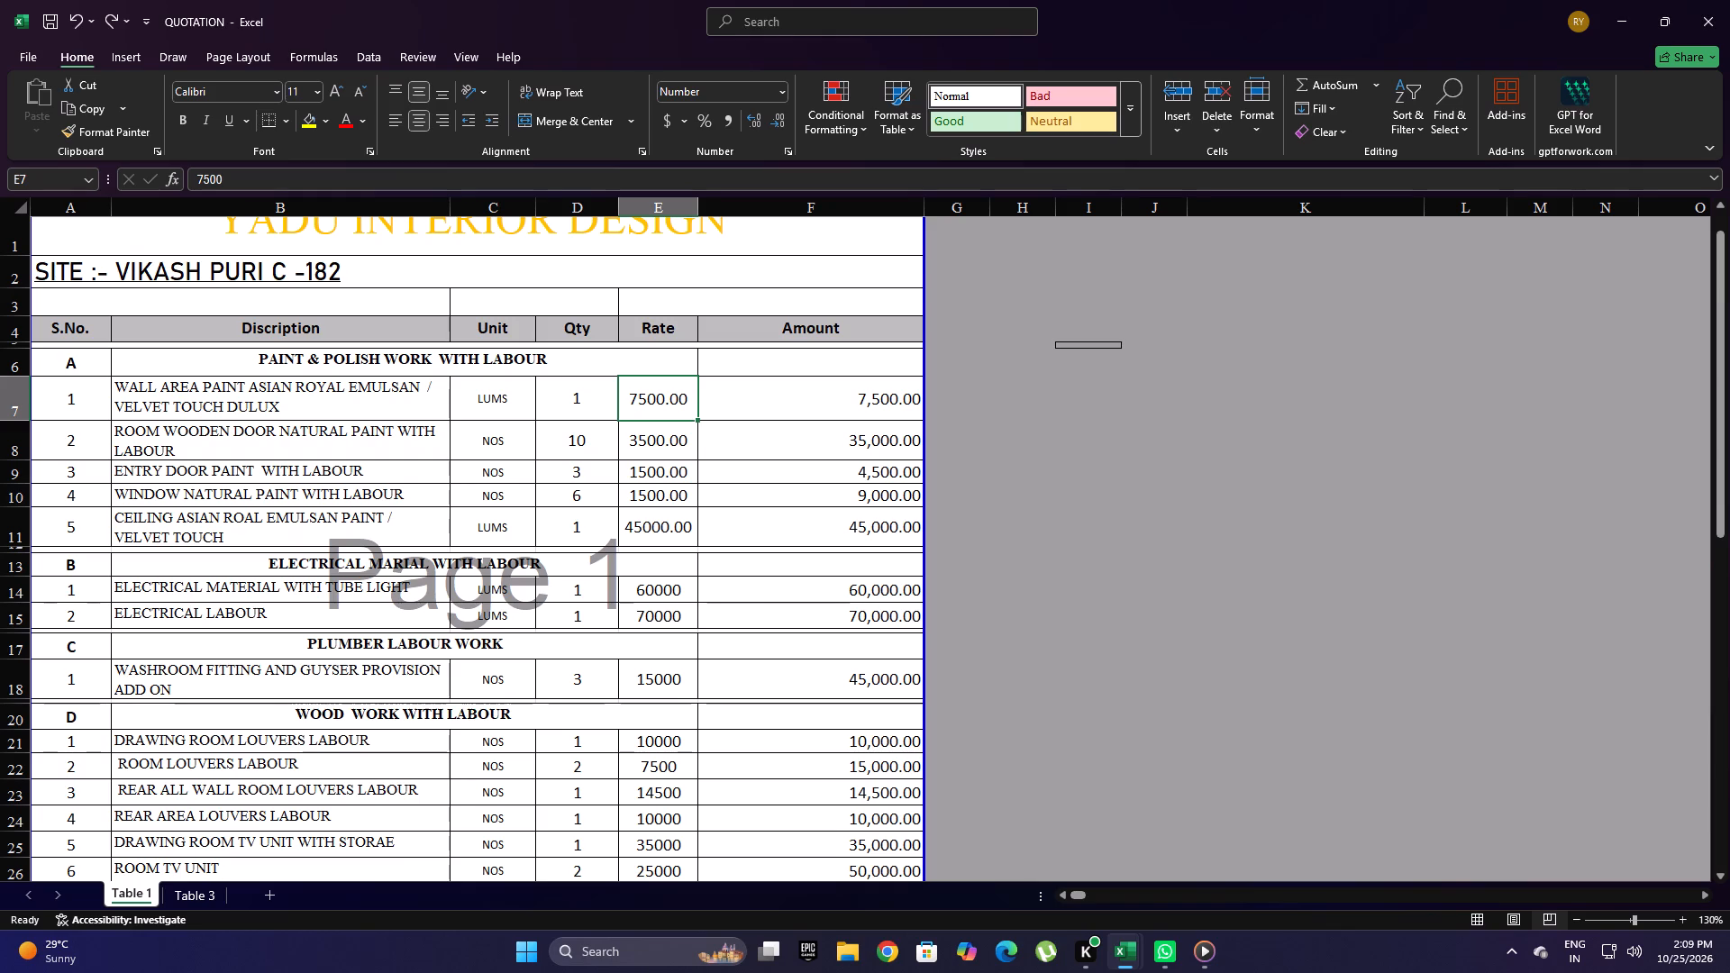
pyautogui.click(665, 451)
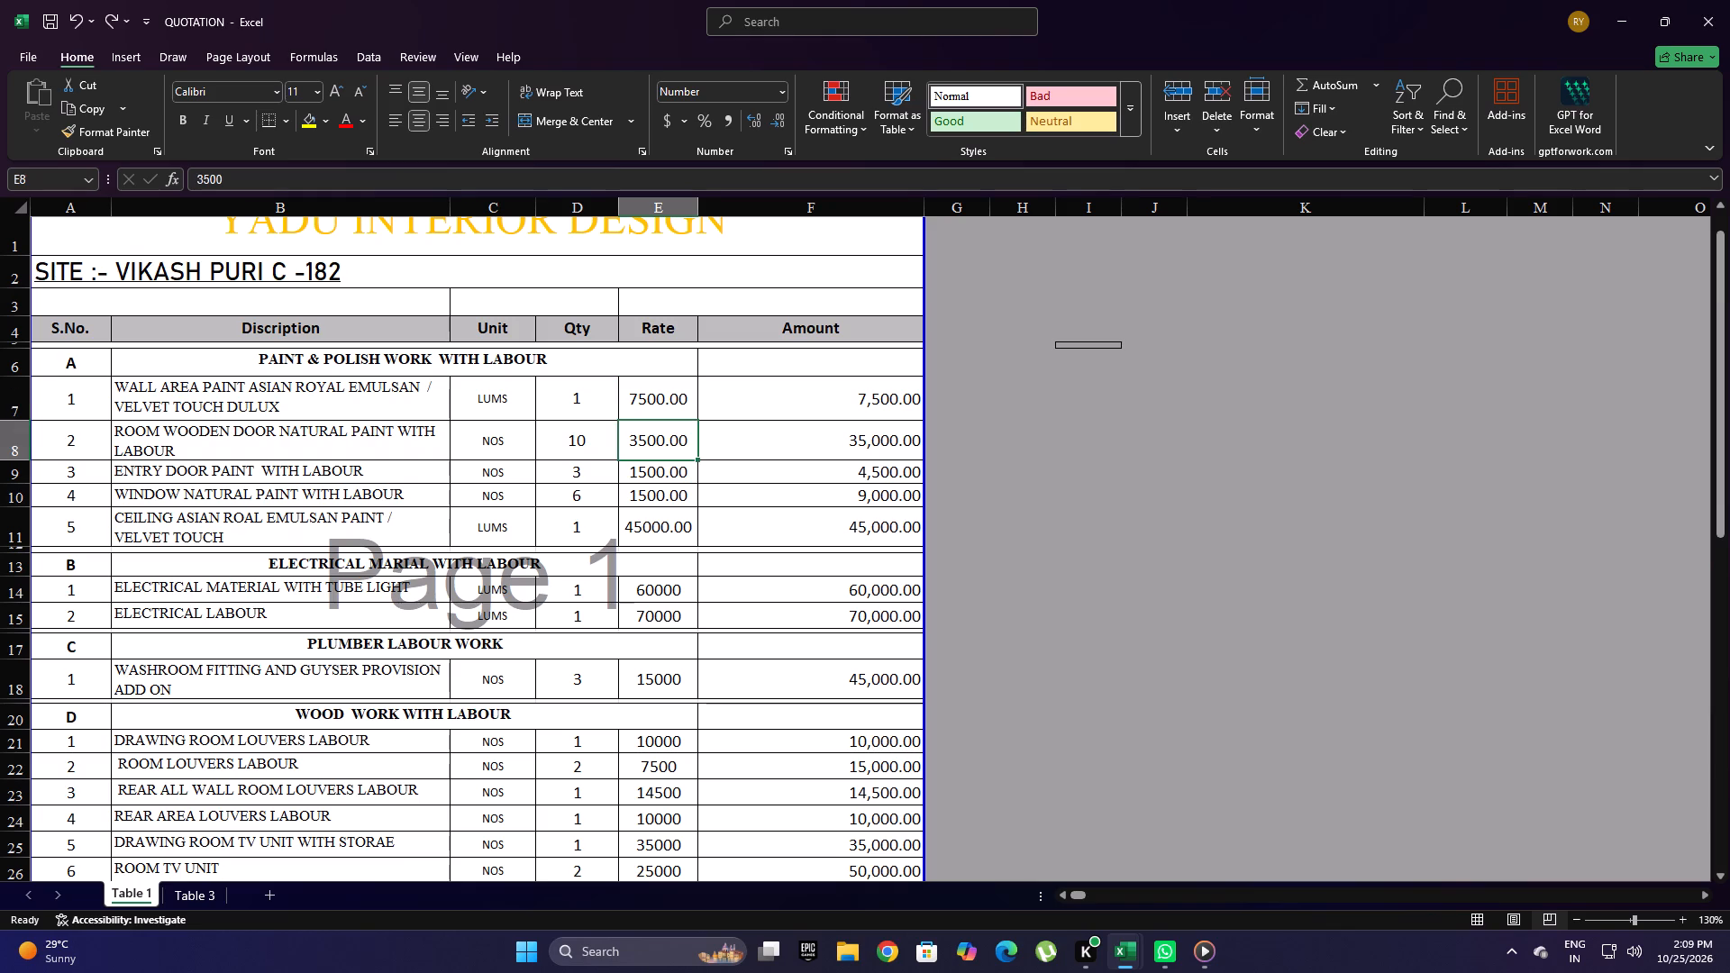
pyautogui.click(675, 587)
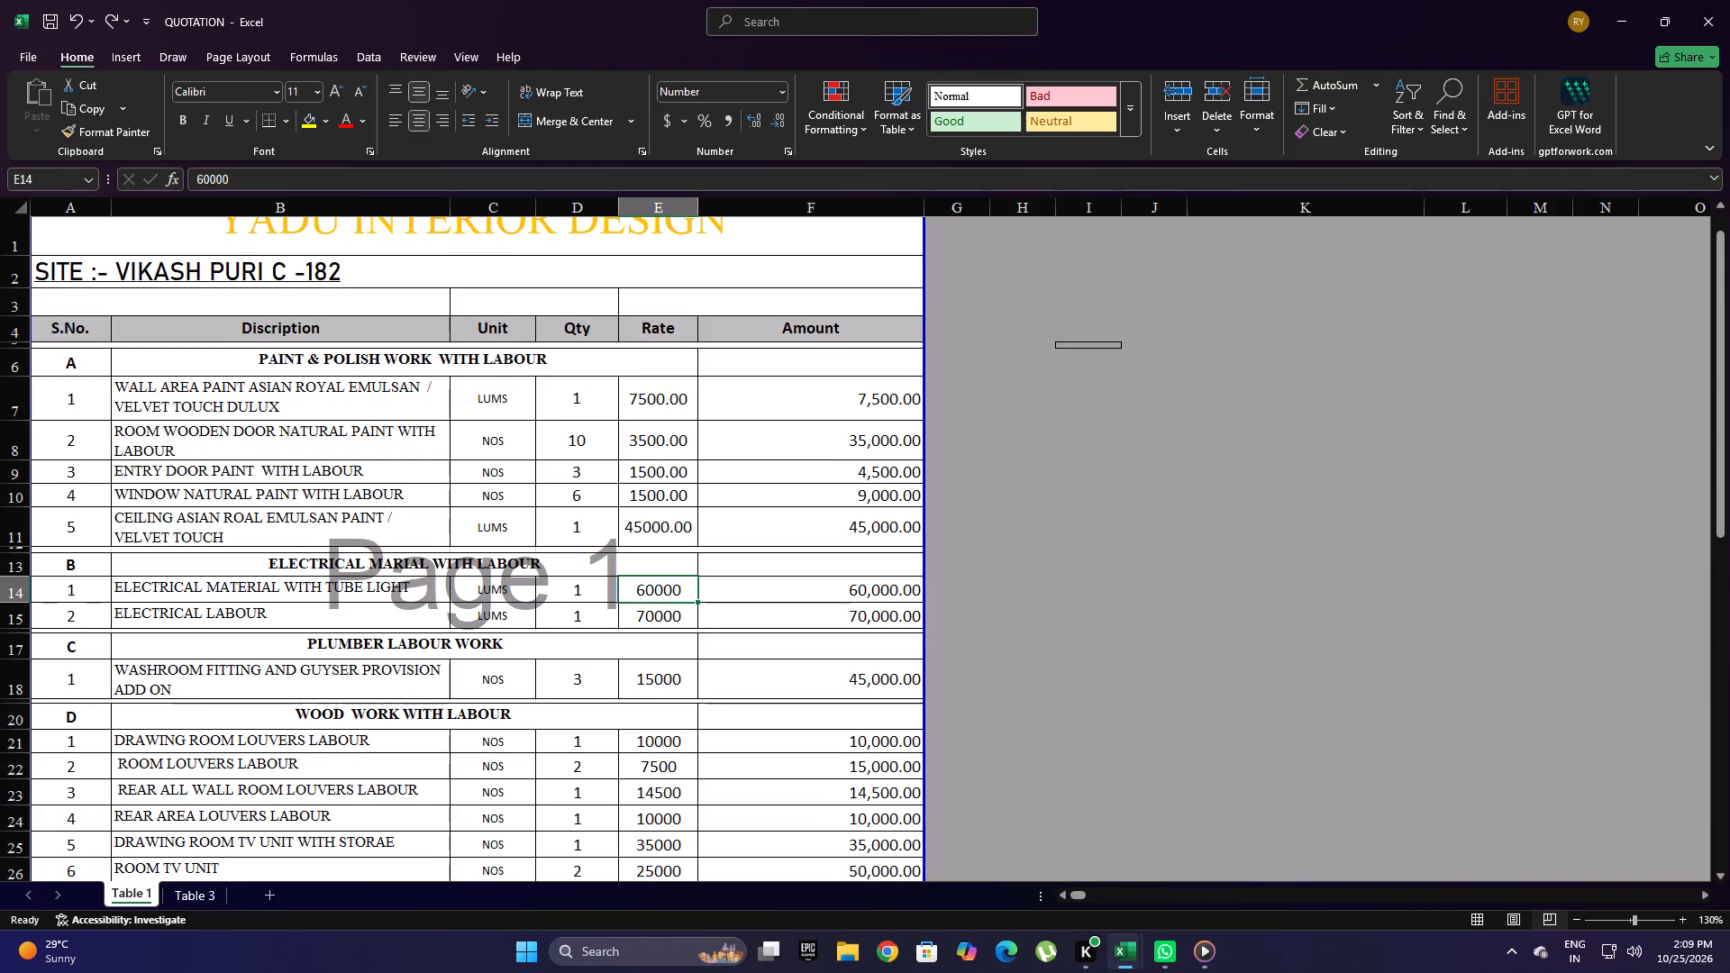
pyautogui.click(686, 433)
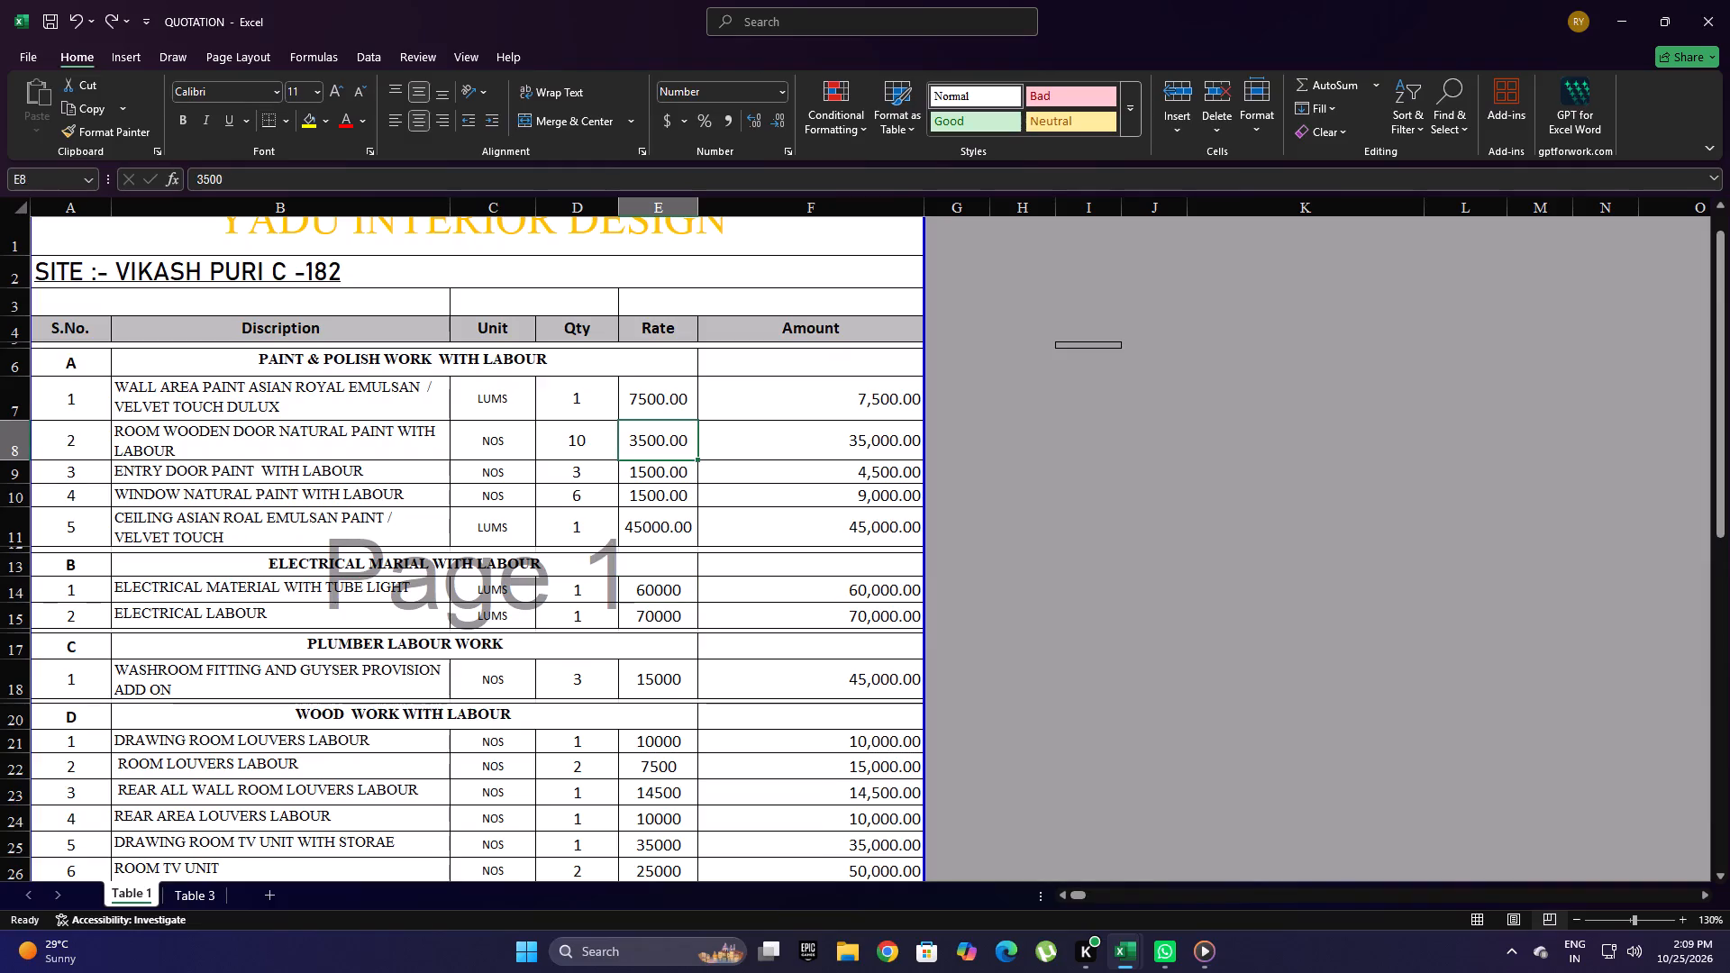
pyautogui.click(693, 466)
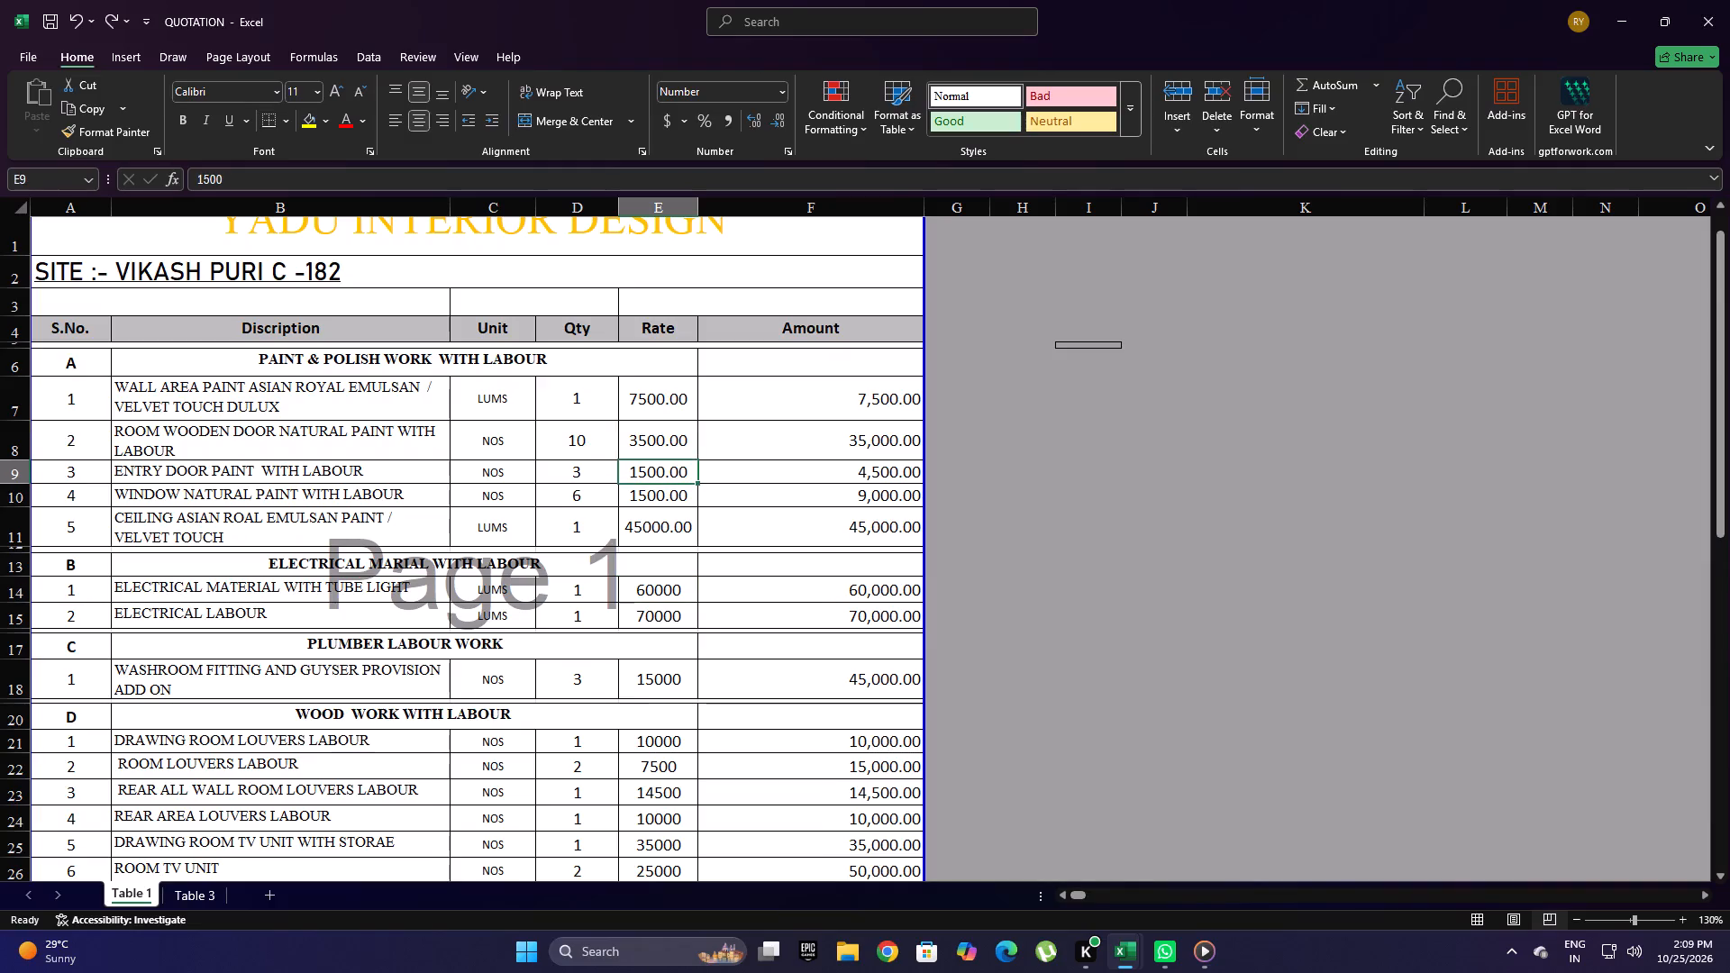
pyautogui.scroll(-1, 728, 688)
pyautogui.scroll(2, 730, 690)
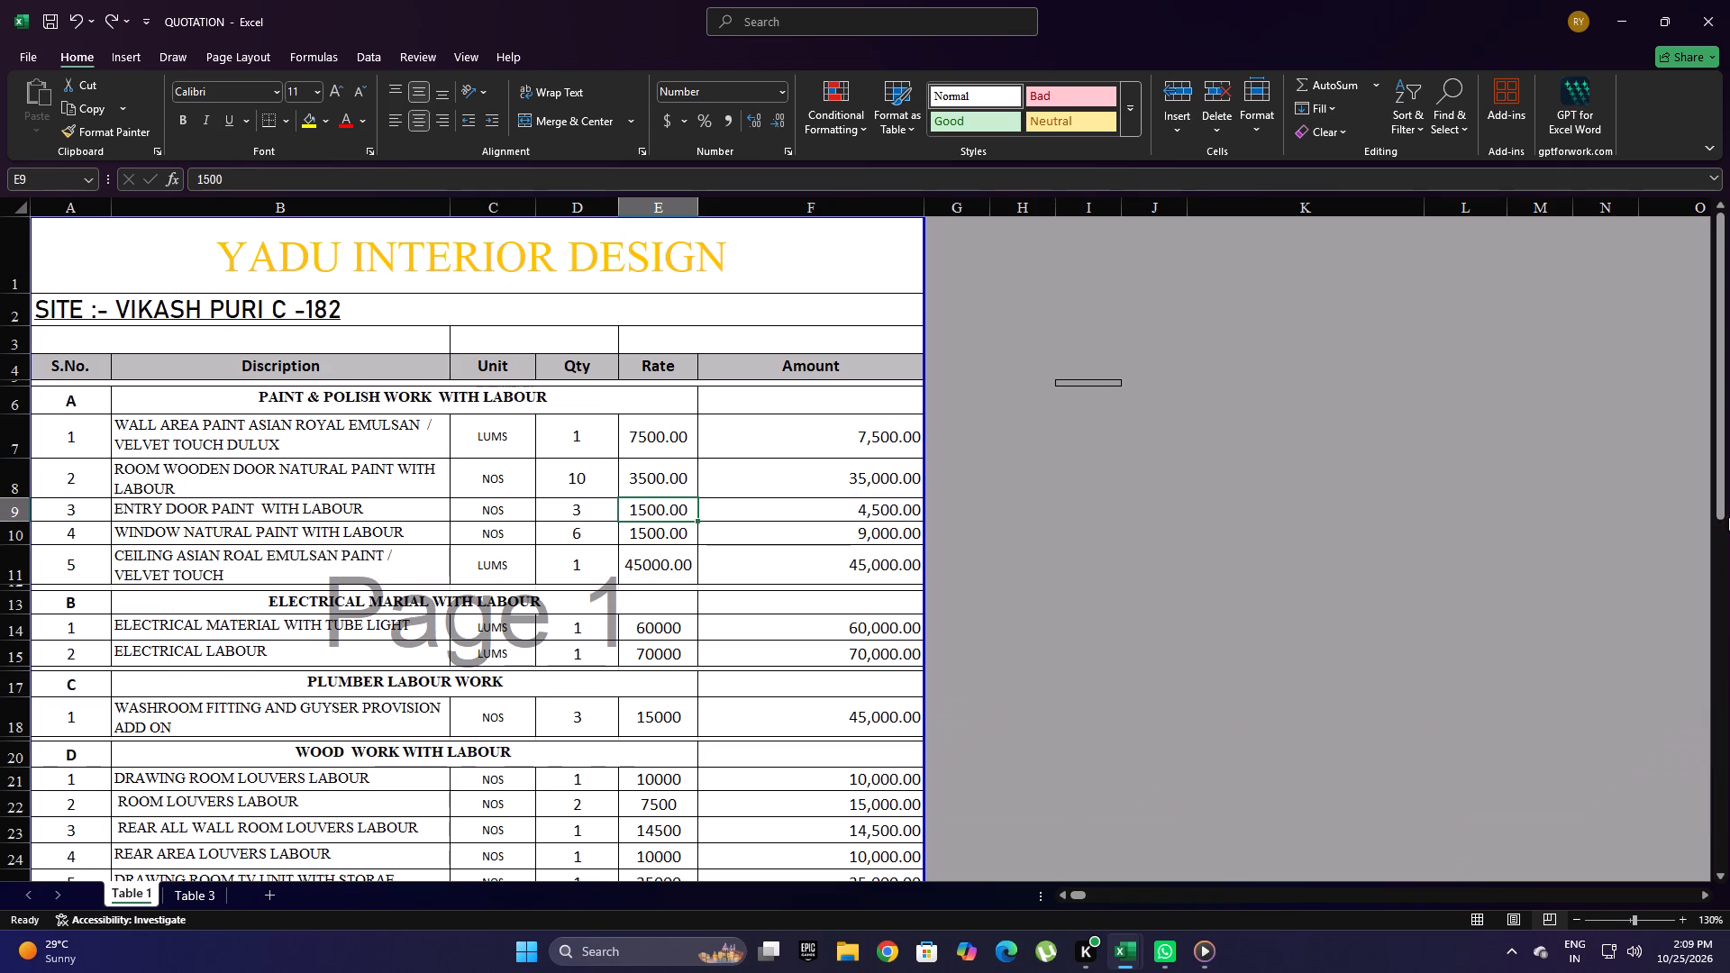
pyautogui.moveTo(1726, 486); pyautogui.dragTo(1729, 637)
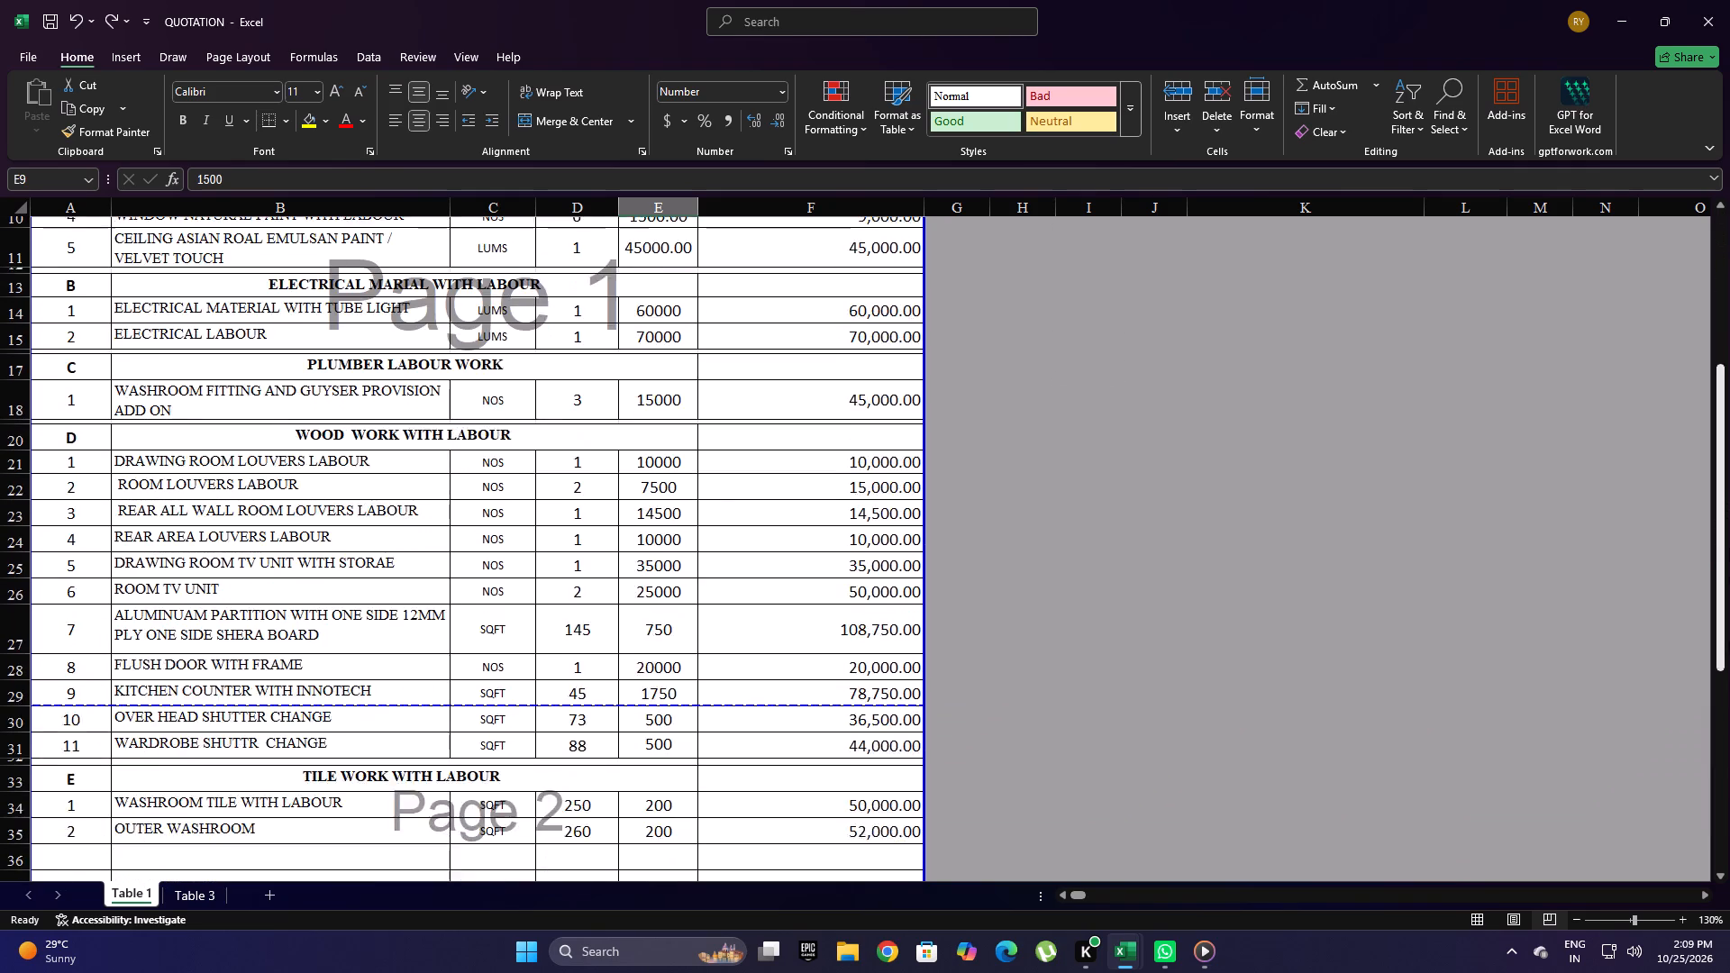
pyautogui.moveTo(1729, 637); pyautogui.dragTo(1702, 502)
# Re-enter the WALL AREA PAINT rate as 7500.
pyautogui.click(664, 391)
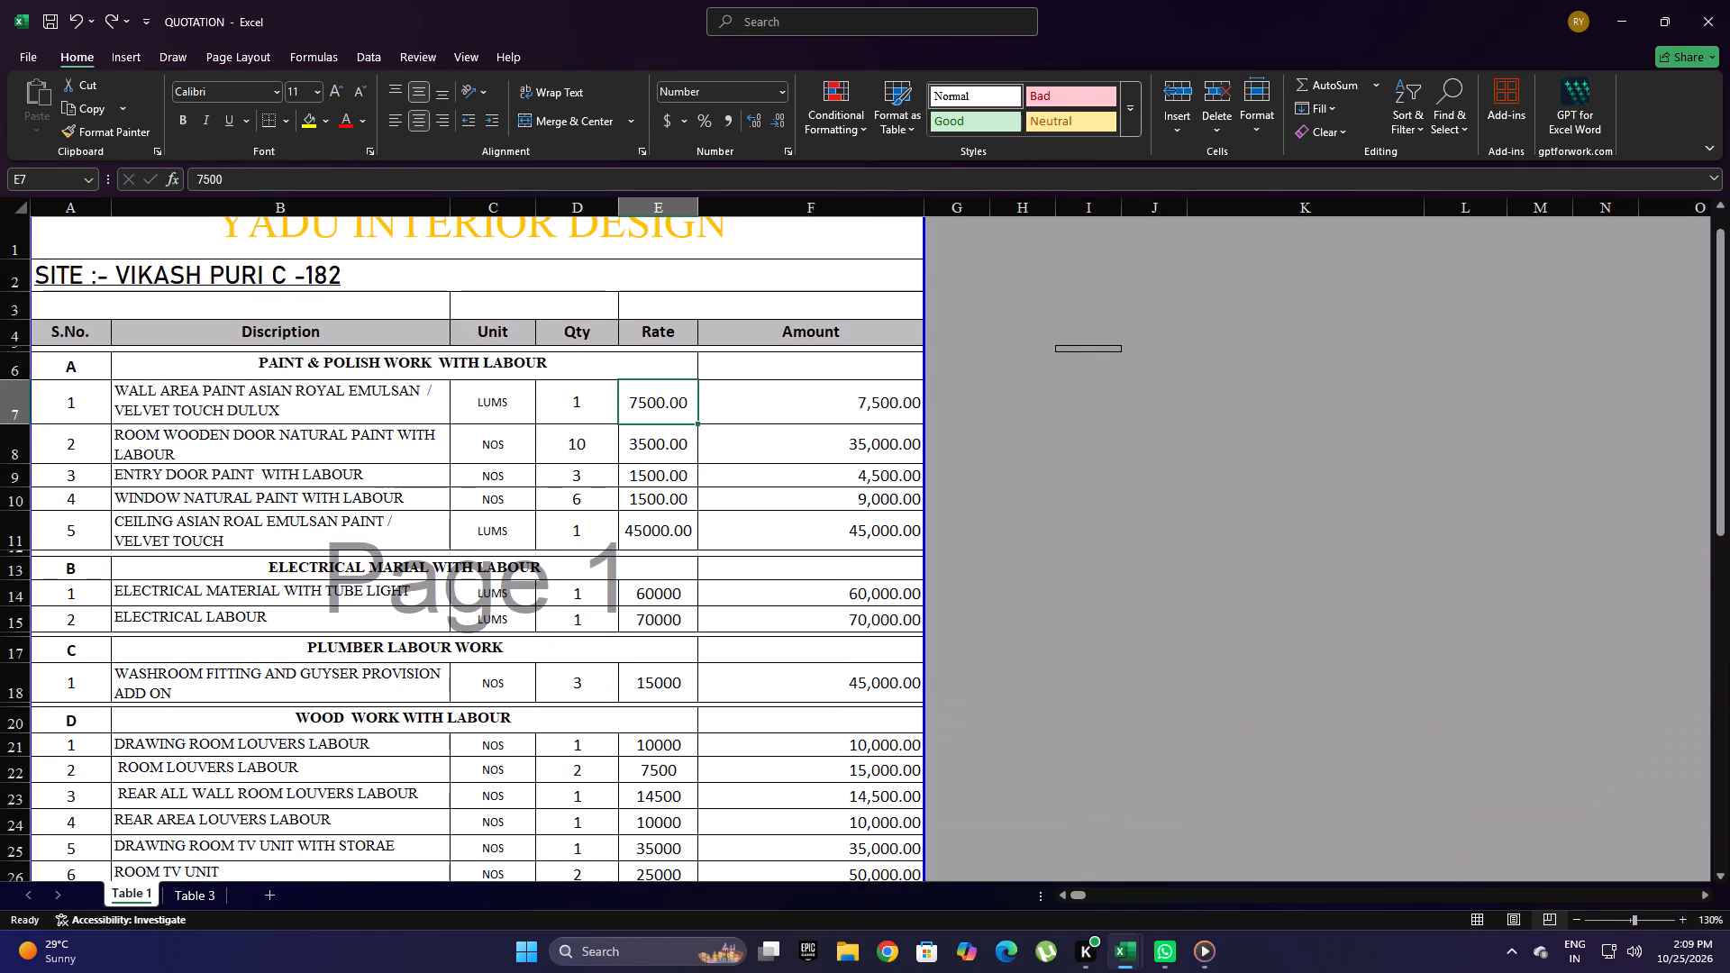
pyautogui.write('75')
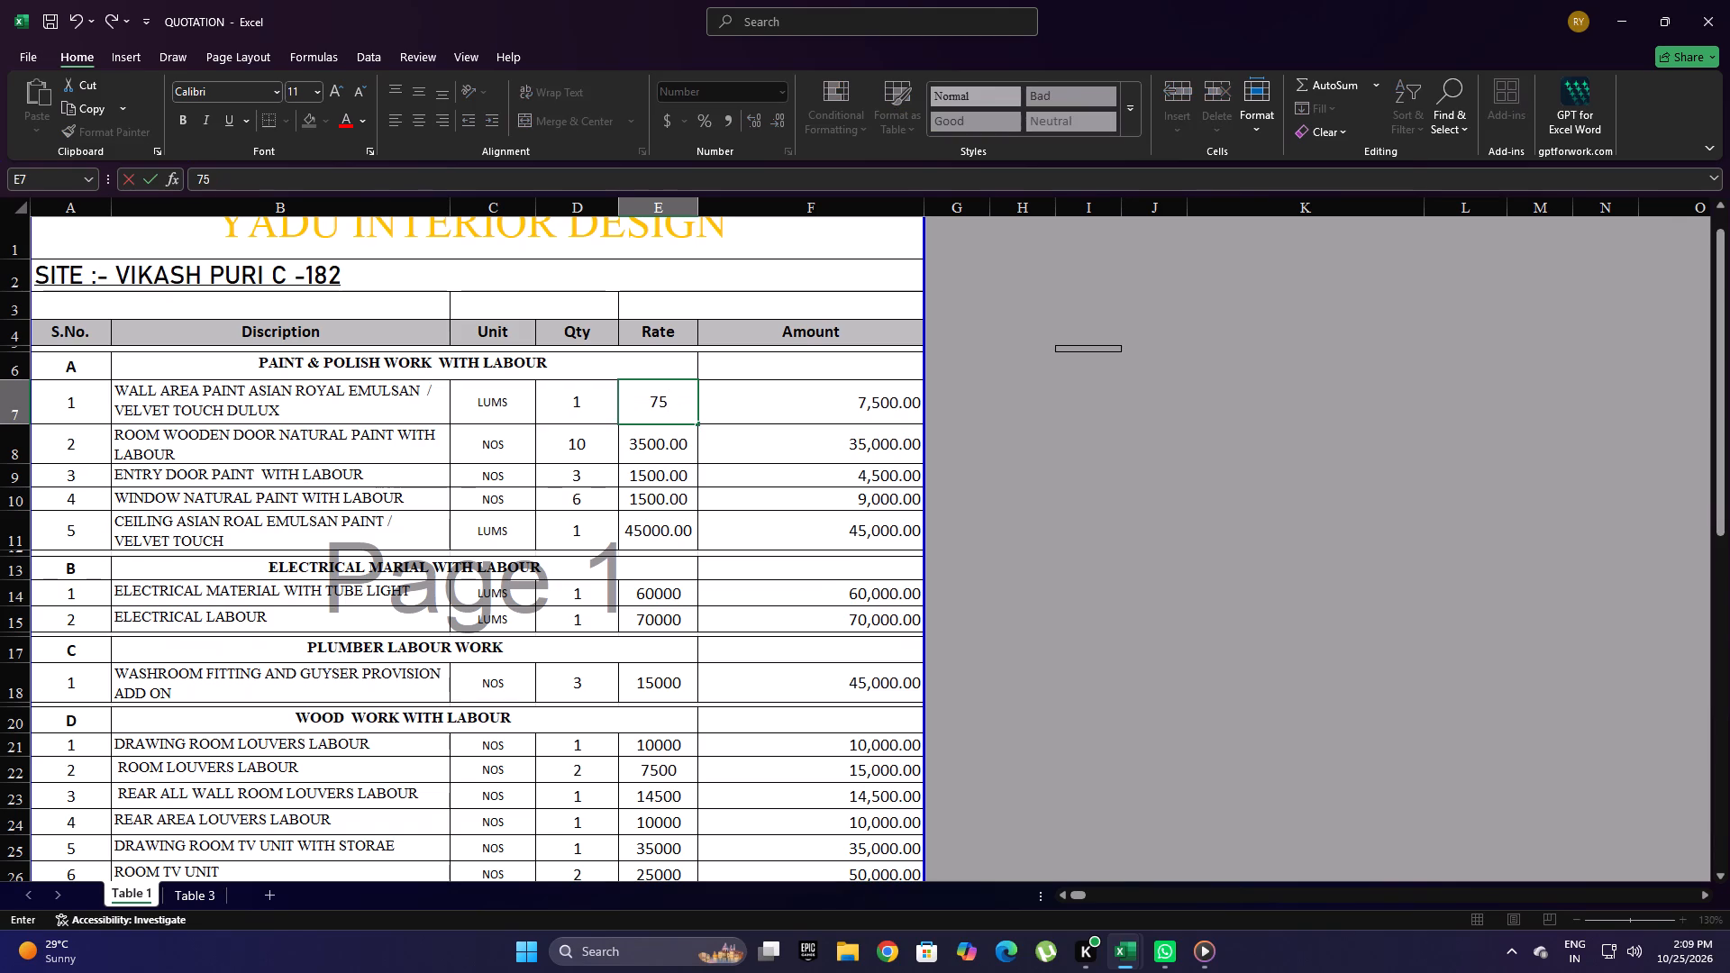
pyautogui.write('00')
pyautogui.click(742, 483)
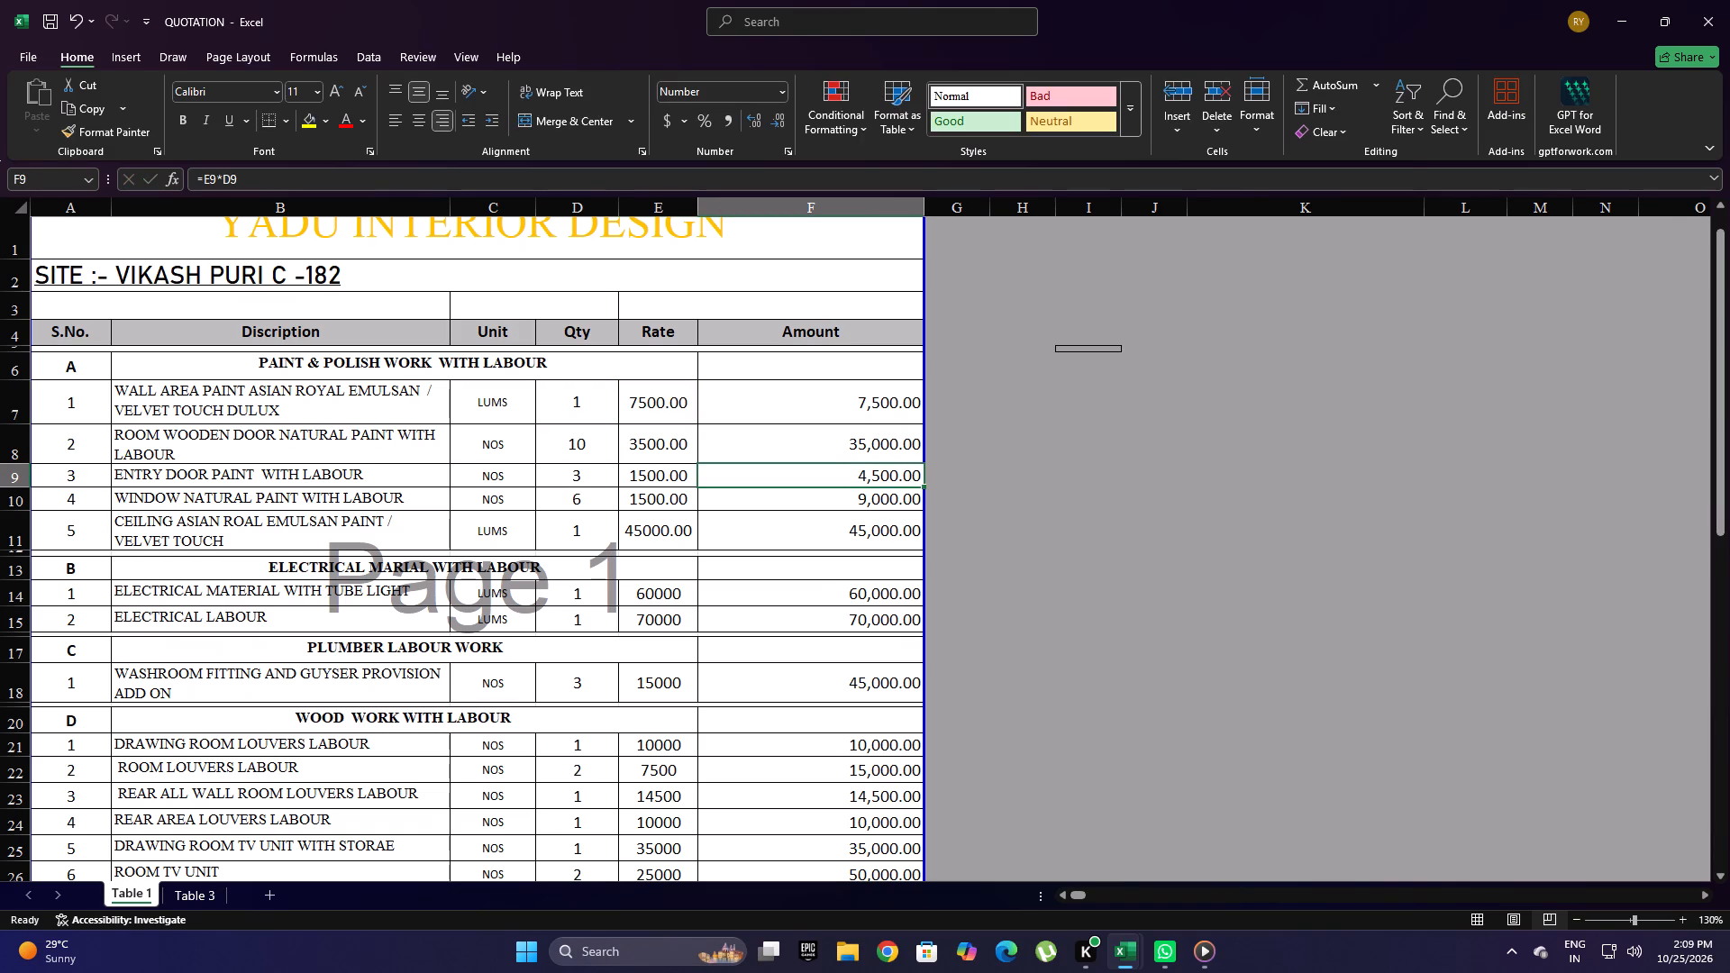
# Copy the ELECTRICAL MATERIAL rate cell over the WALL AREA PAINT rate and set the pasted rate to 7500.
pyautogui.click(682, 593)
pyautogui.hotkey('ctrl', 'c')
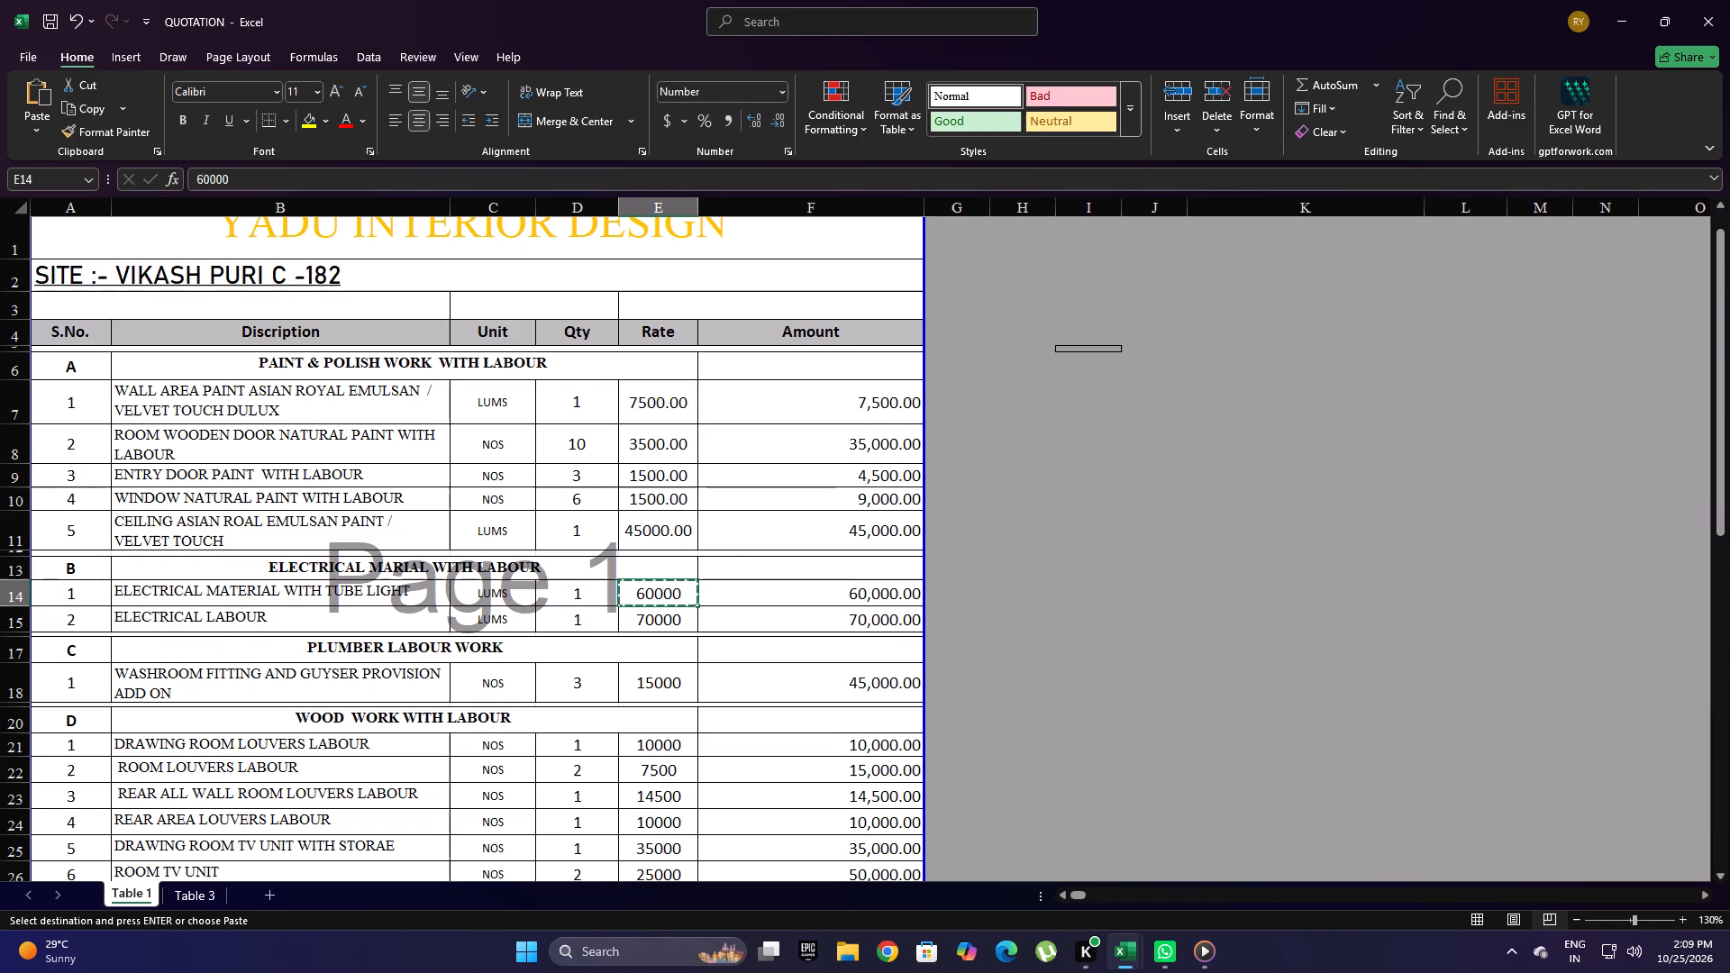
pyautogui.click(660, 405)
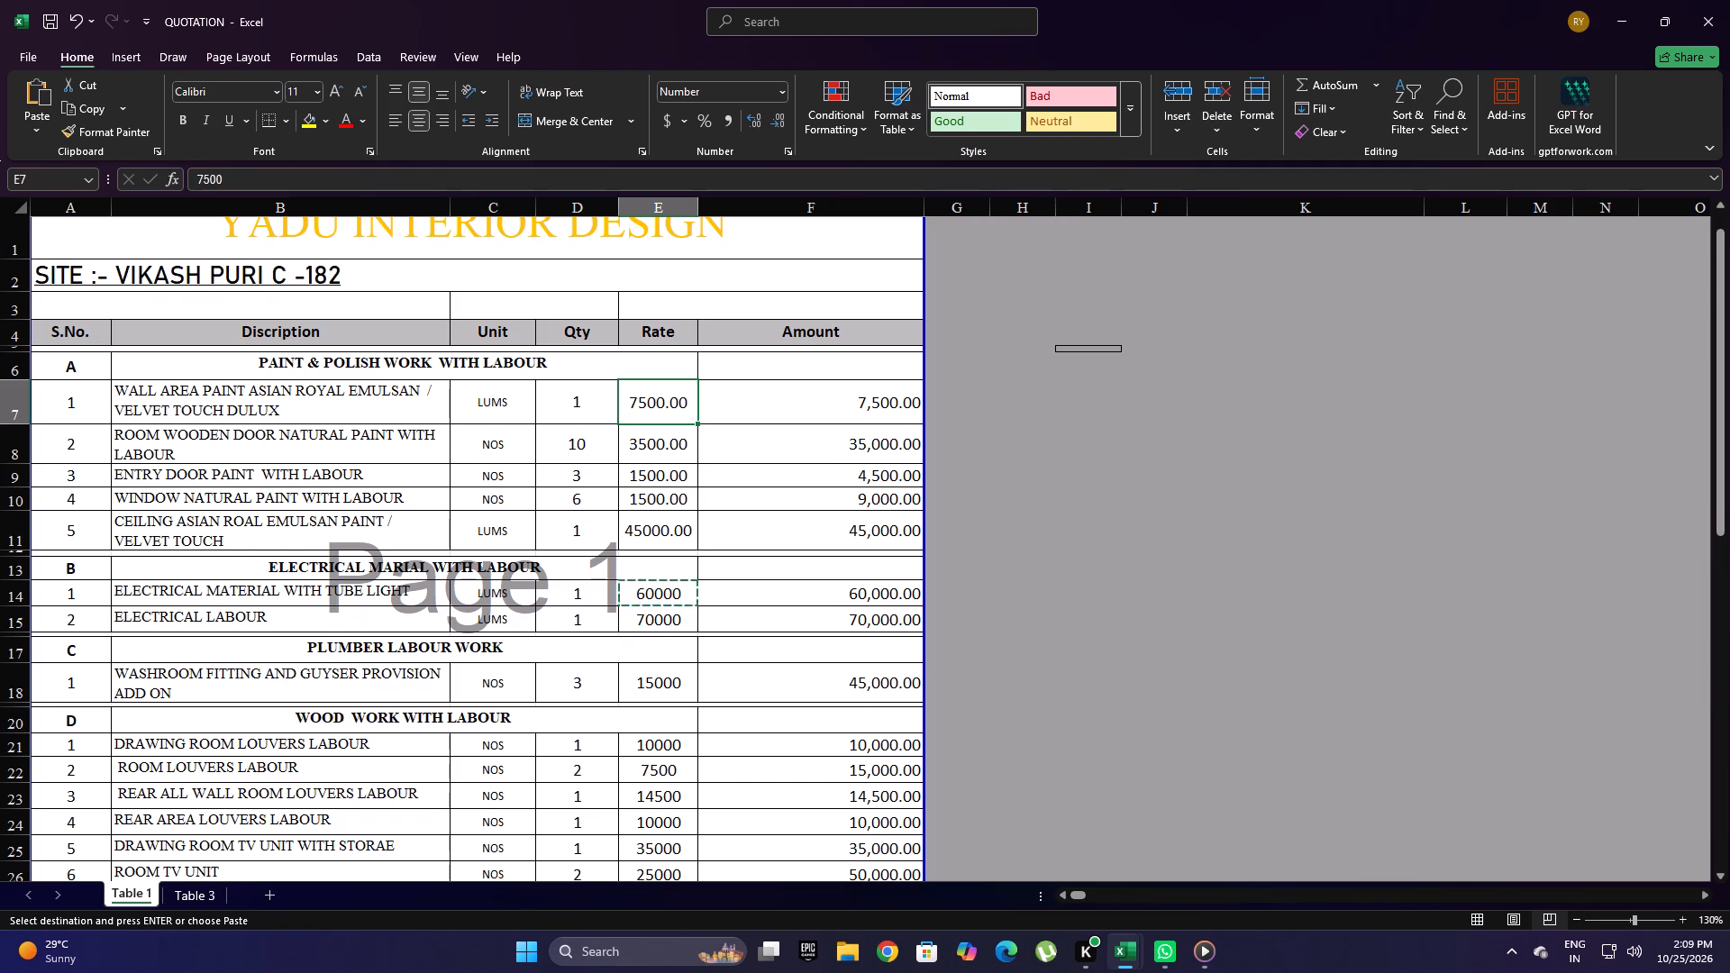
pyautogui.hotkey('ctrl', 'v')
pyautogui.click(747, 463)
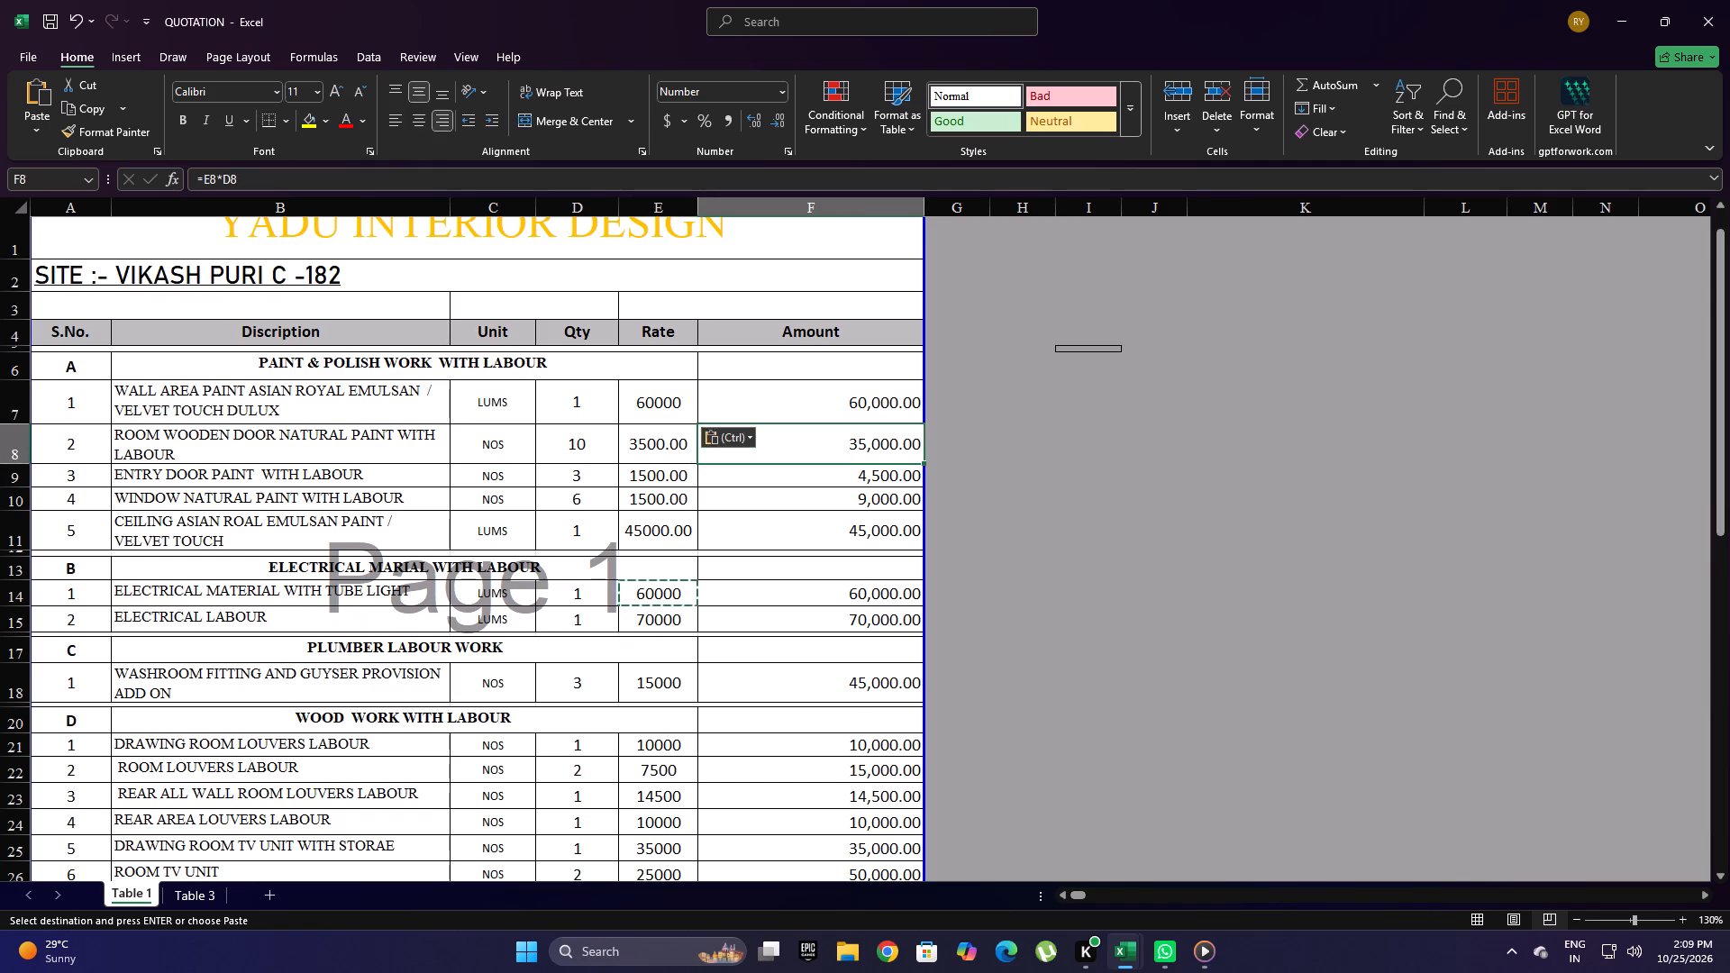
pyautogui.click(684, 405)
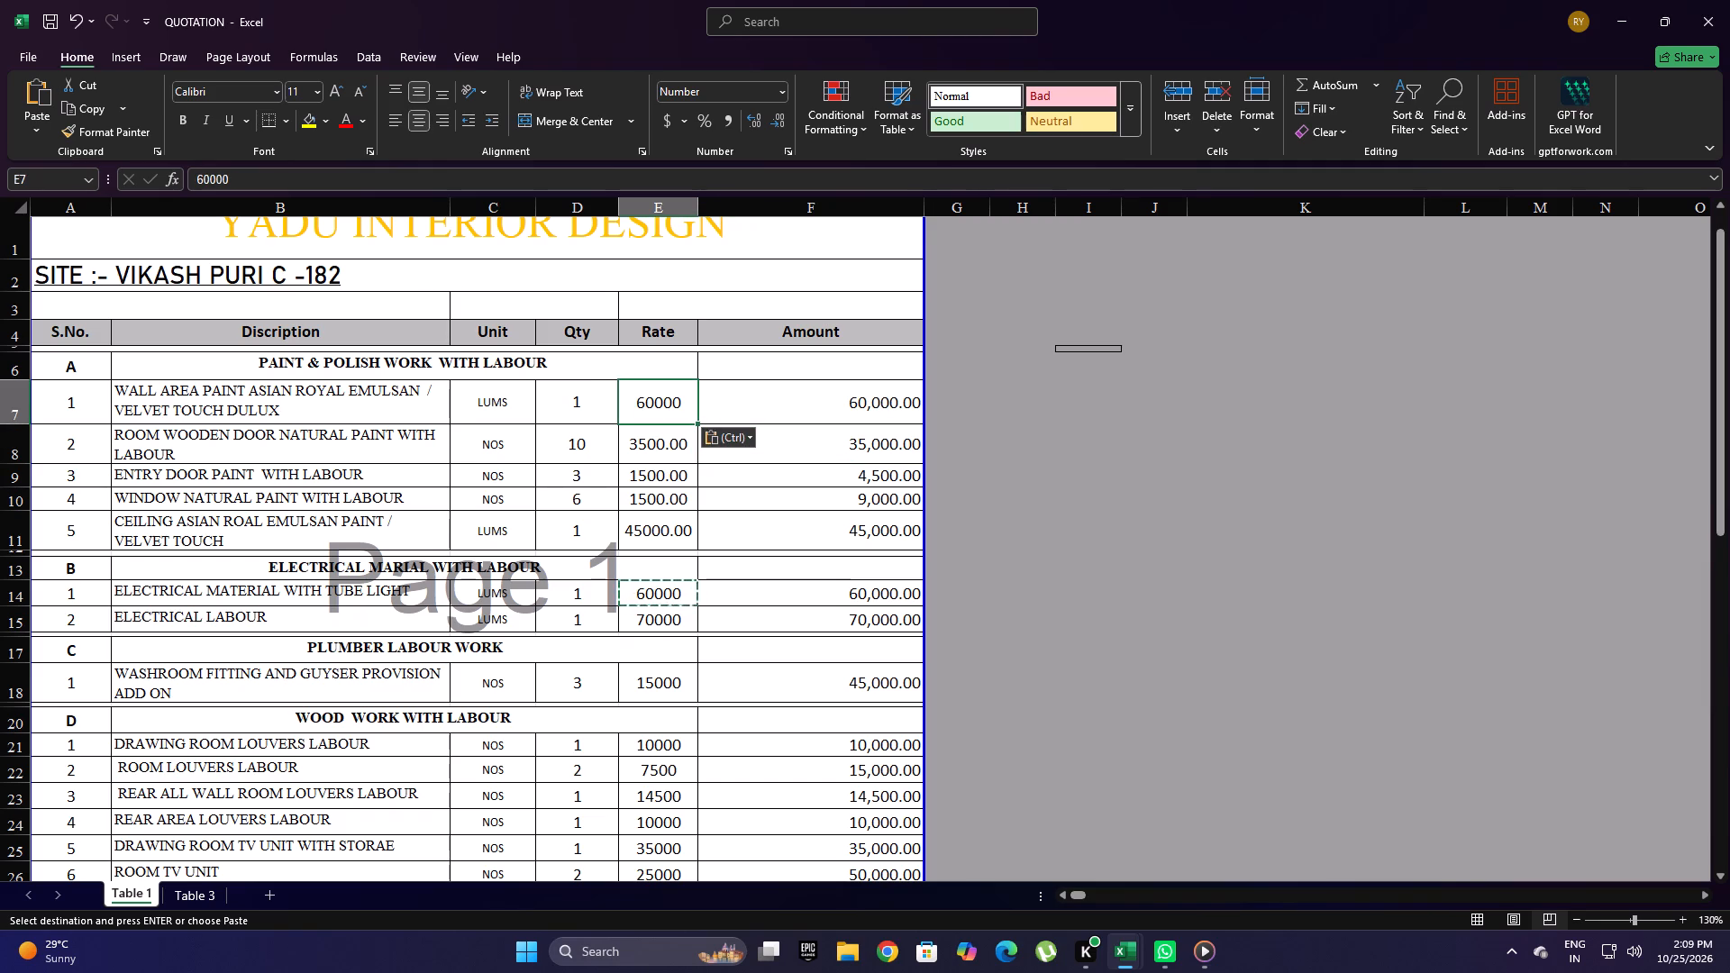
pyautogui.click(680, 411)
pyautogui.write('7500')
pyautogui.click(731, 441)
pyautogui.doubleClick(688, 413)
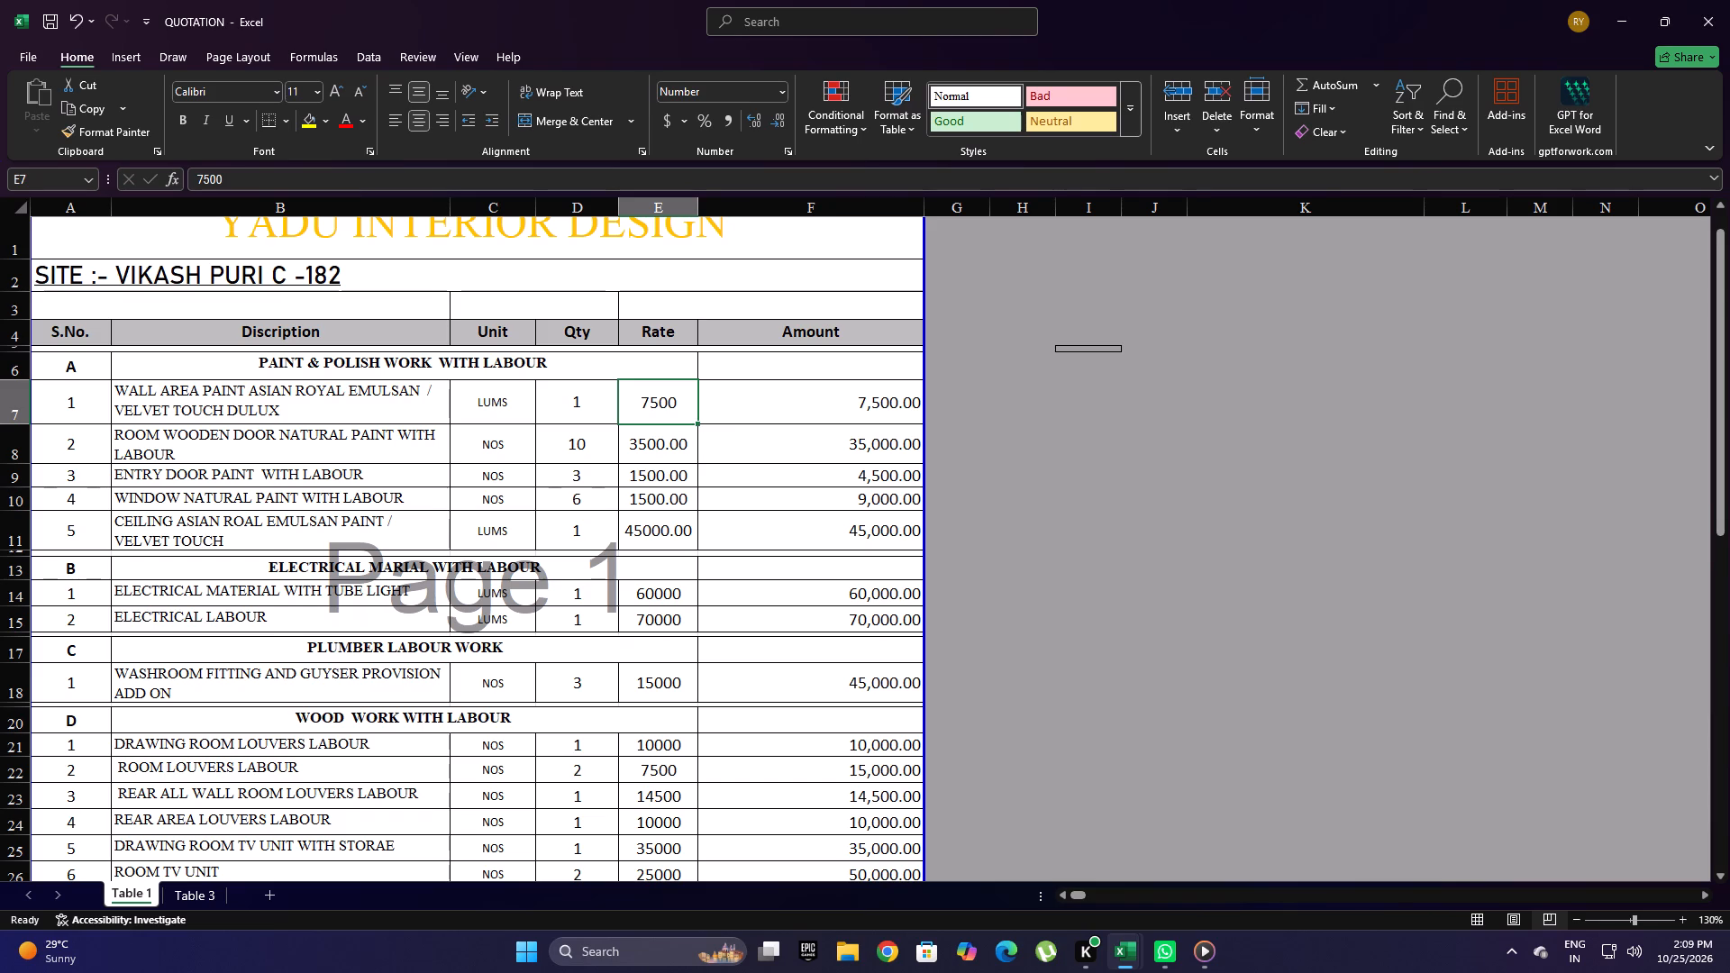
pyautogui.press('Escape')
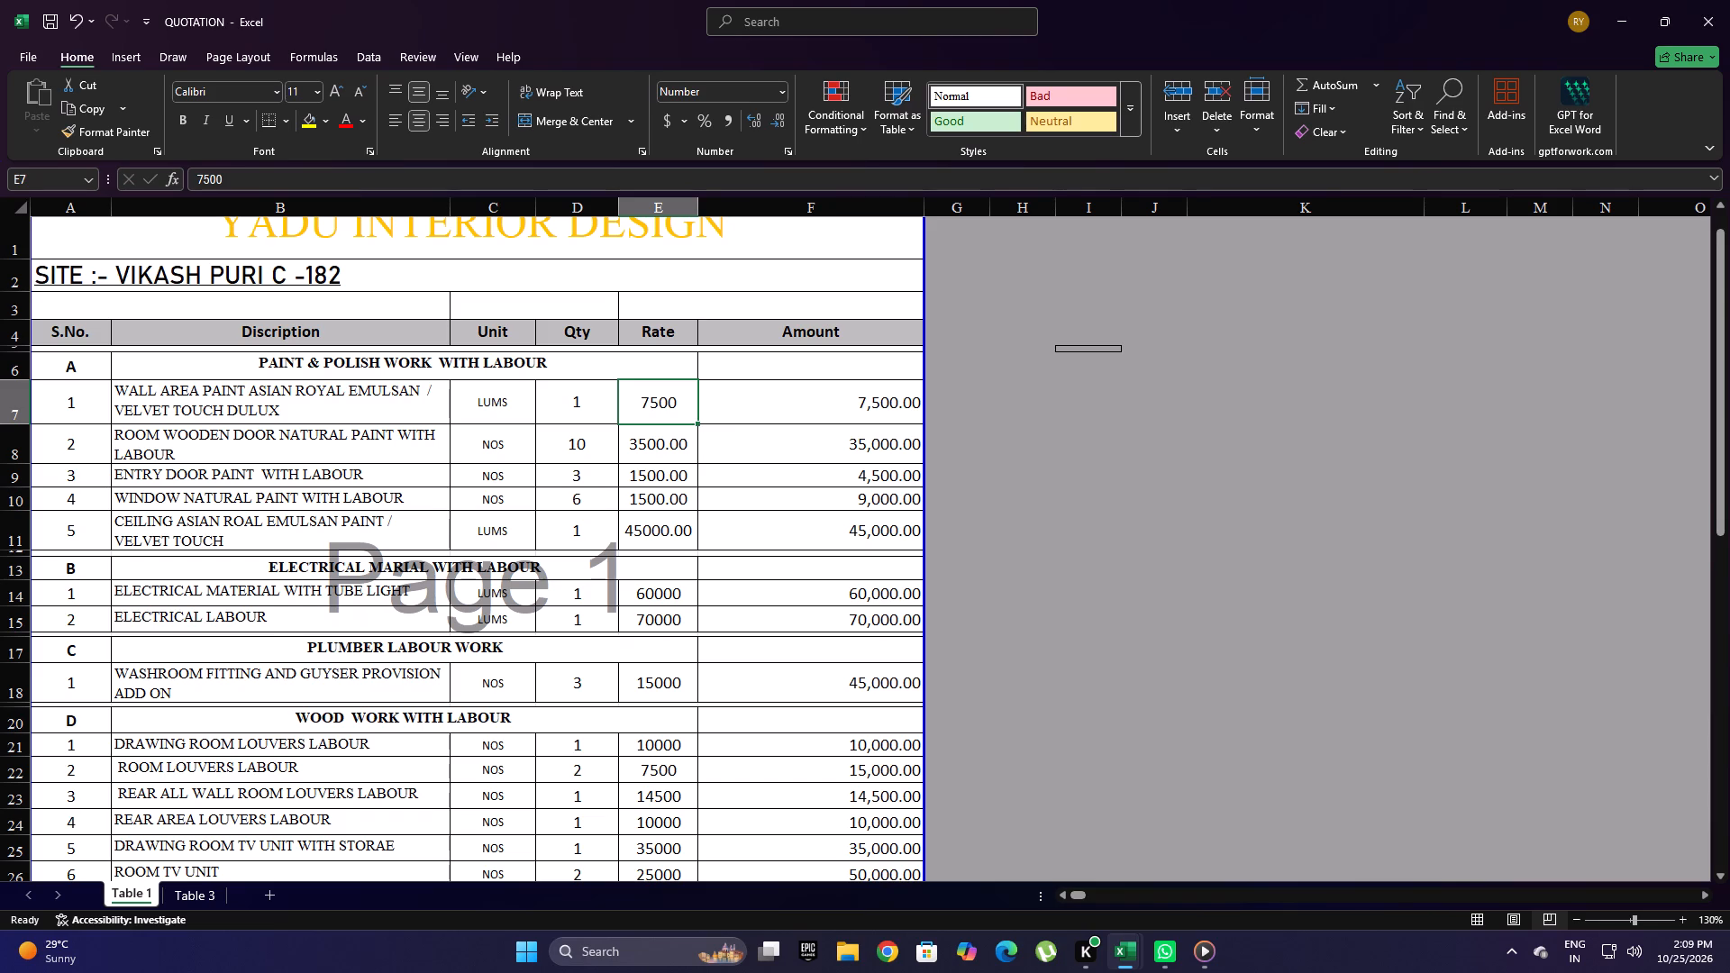
# Undo the WALL AREA PAINT rate changes and pastes, along with the section A heading edit, and clear the copy selection.
pyautogui.hotkey('ctrl', 'z')
pyautogui.hotkey('ctrl', 'z')
pyautogui.hotkey('ctrl', 'z')
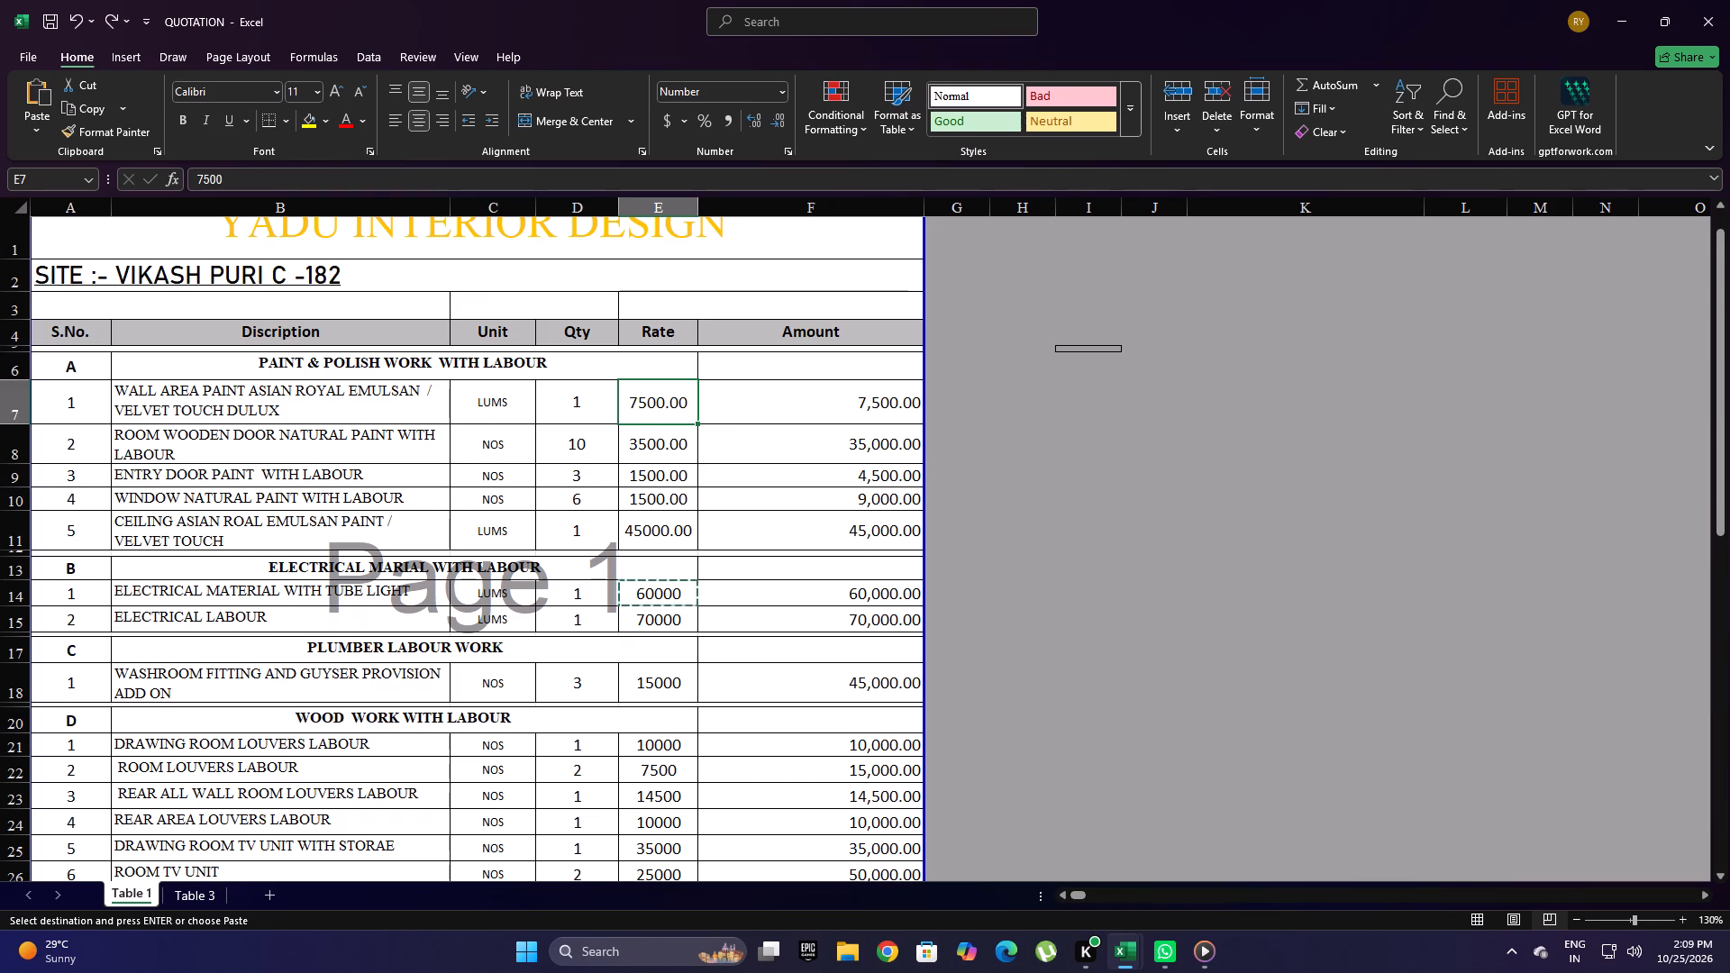
pyautogui.keyDown('ctrl'); pyautogui.click(757, 451); pyautogui.keyUp('ctrl')
pyautogui.hotkey('ctrl', 'z')
pyautogui.hotkey('ctrl', 'z')
pyautogui.hotkey('ctrl', 'z')
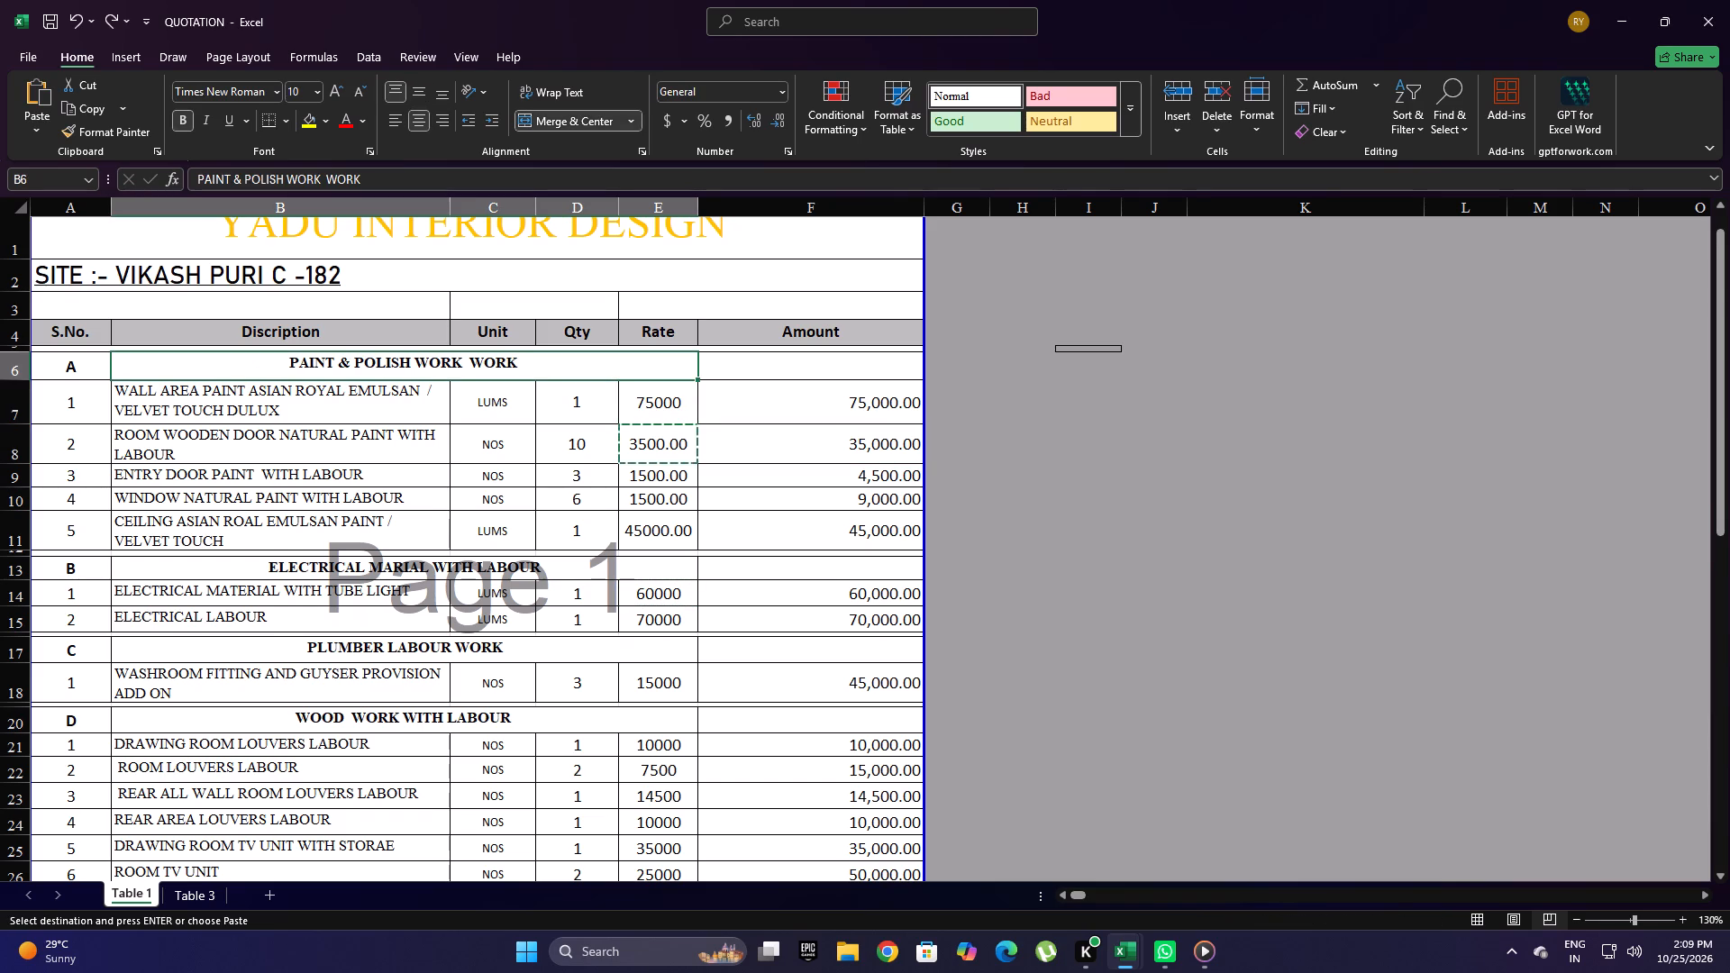
pyautogui.click(757, 451)
pyautogui.press('Escape')
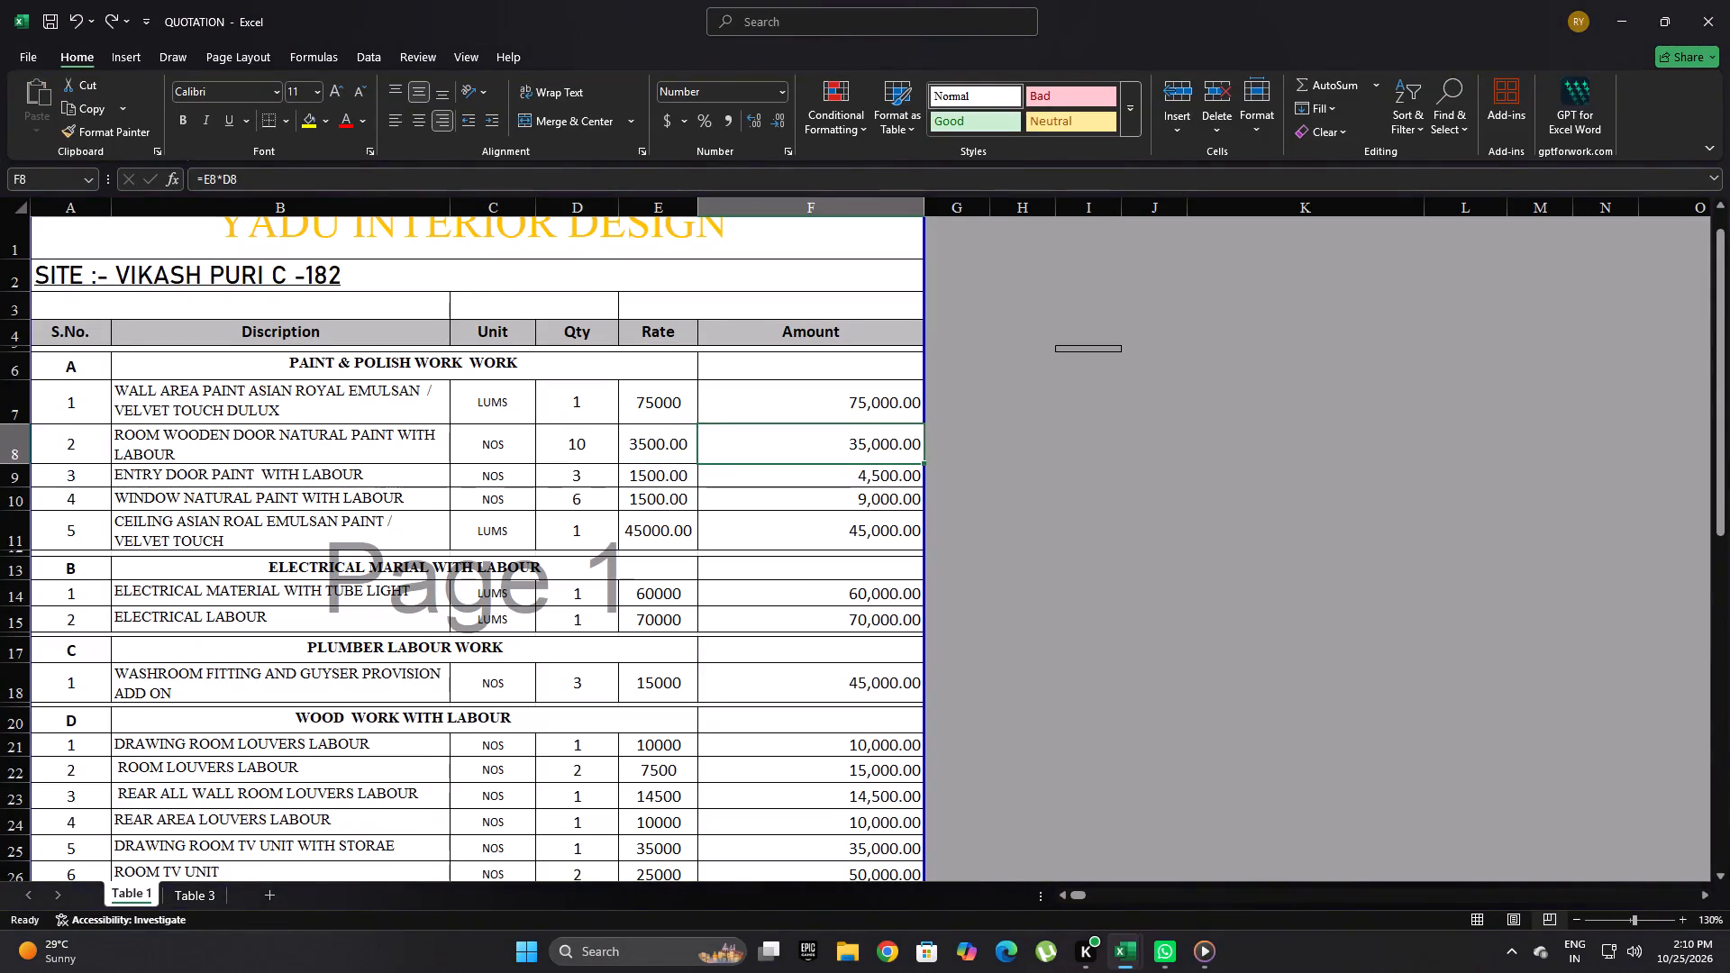
# Merge and center B36:E36 below OUTER WASHROOM and shrink row 36 to a thin separator like those between sections.
pyautogui.scroll(-2, 736, 519)
pyautogui.scroll(1, 753, 594)
pyautogui.scroll(2, 842, 861)
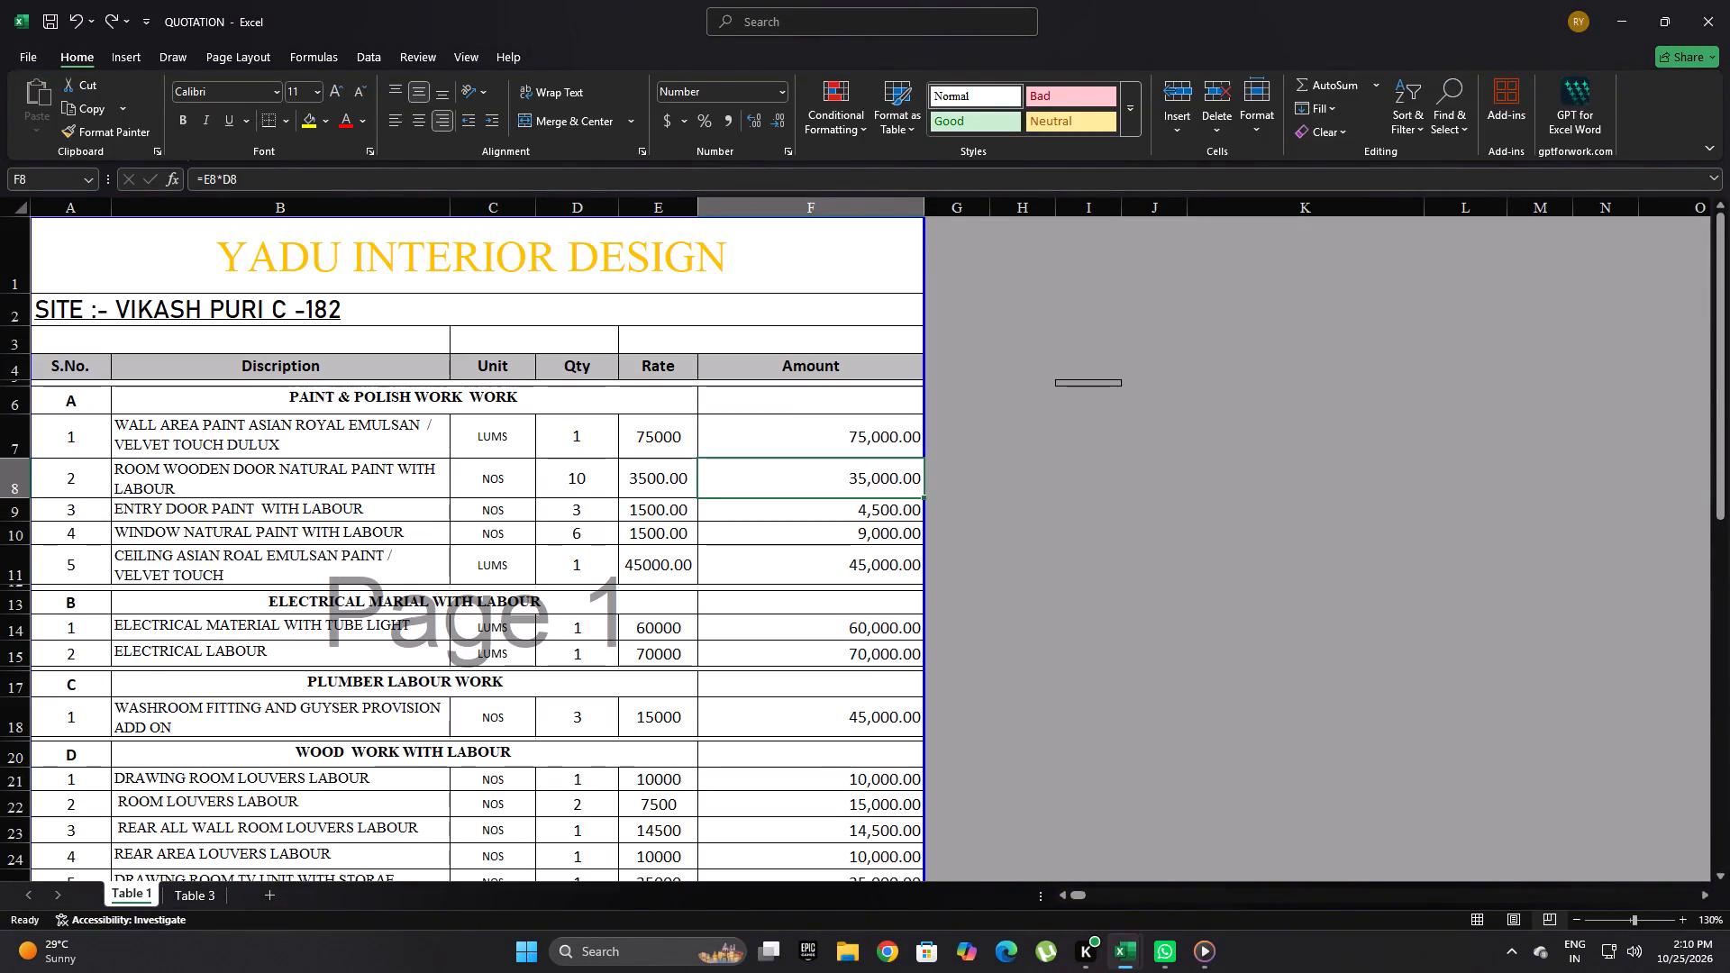
pyautogui.moveTo(1718, 469); pyautogui.dragTo(1713, 723)
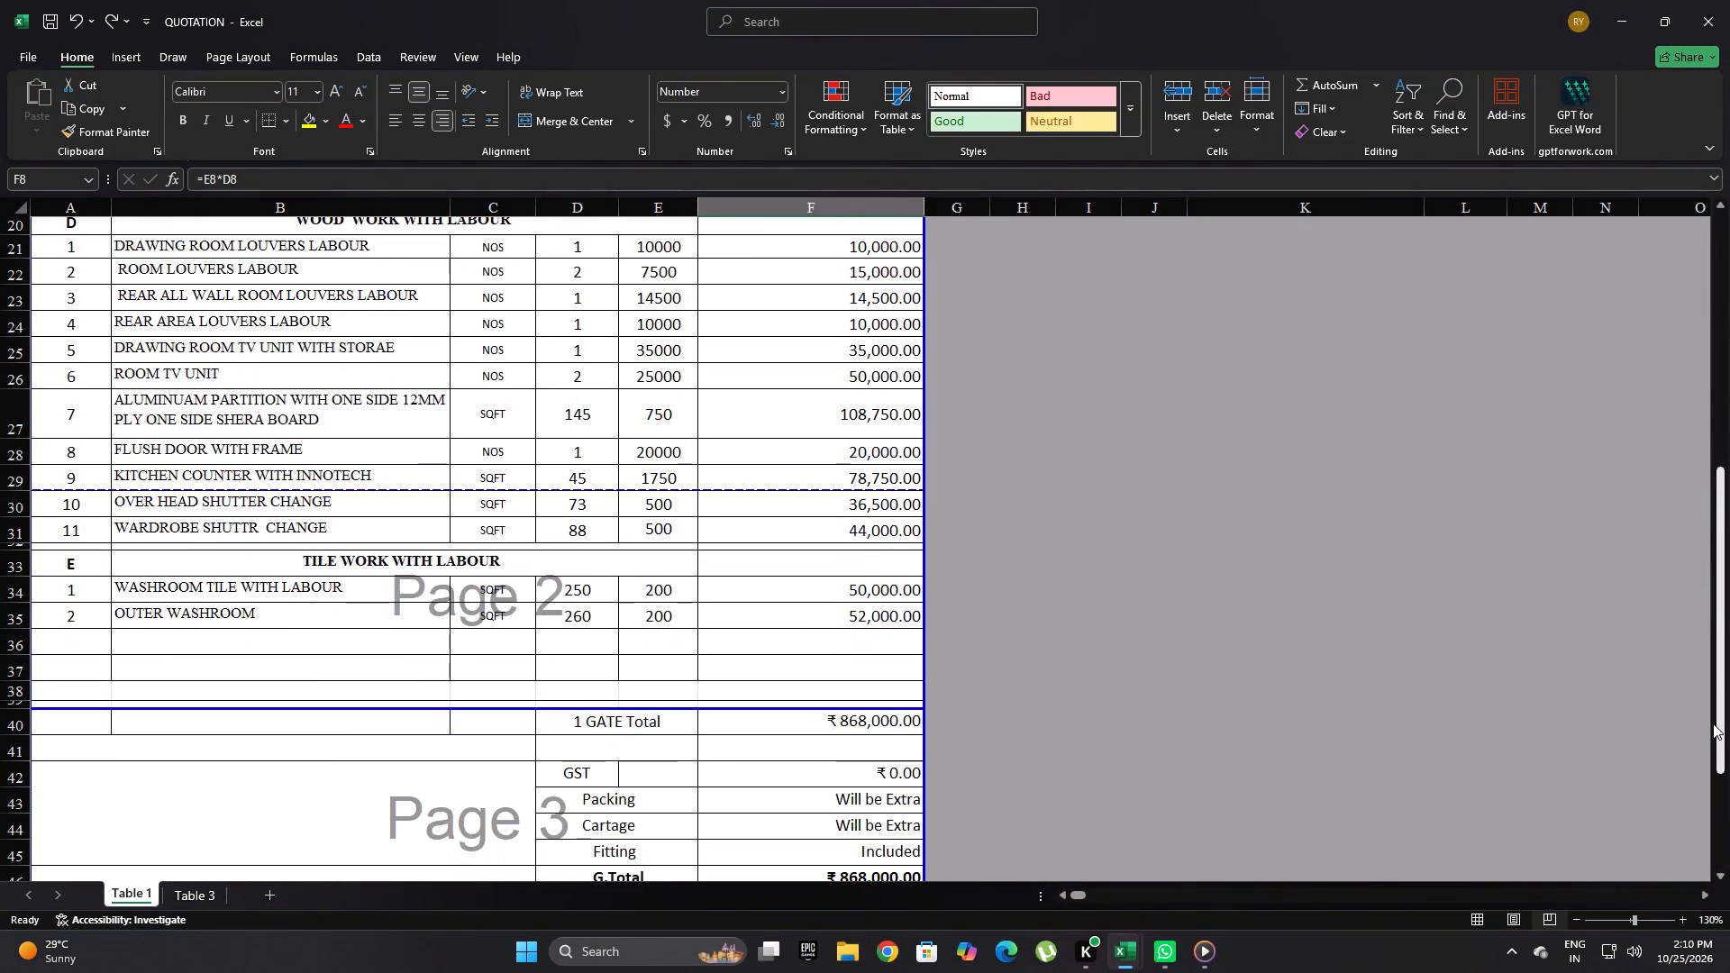
pyautogui.moveTo(1713, 723); pyautogui.dragTo(1657, 732)
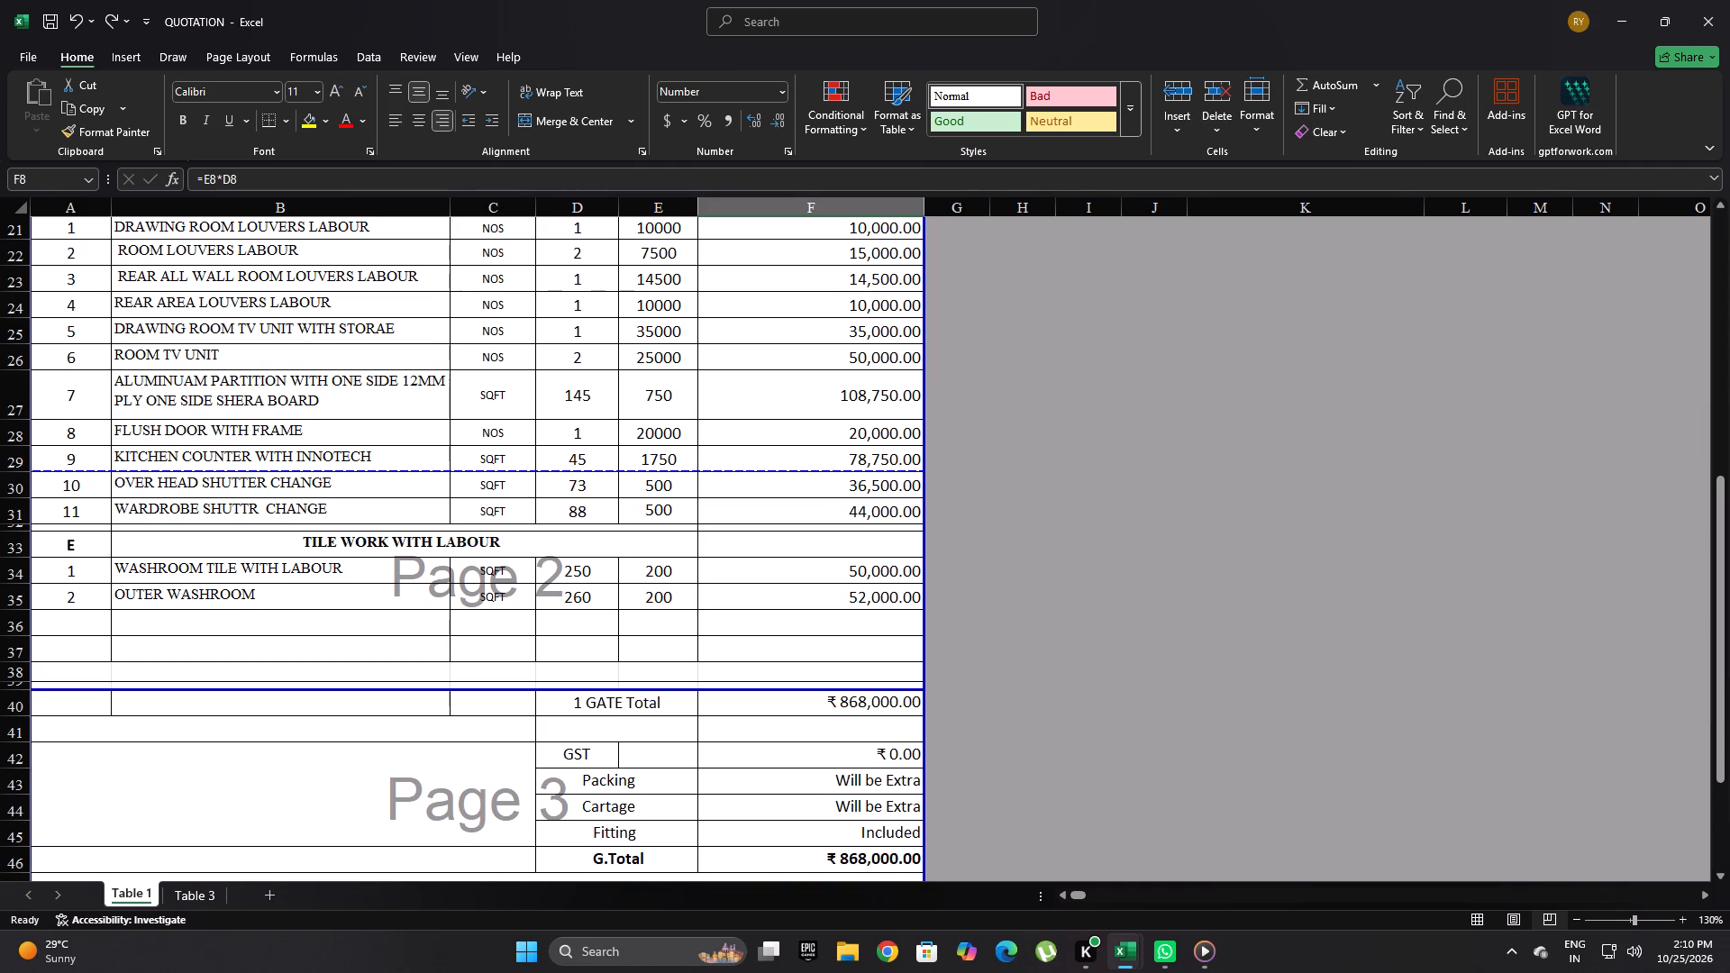
pyautogui.moveTo(196, 623); pyautogui.dragTo(634, 623)
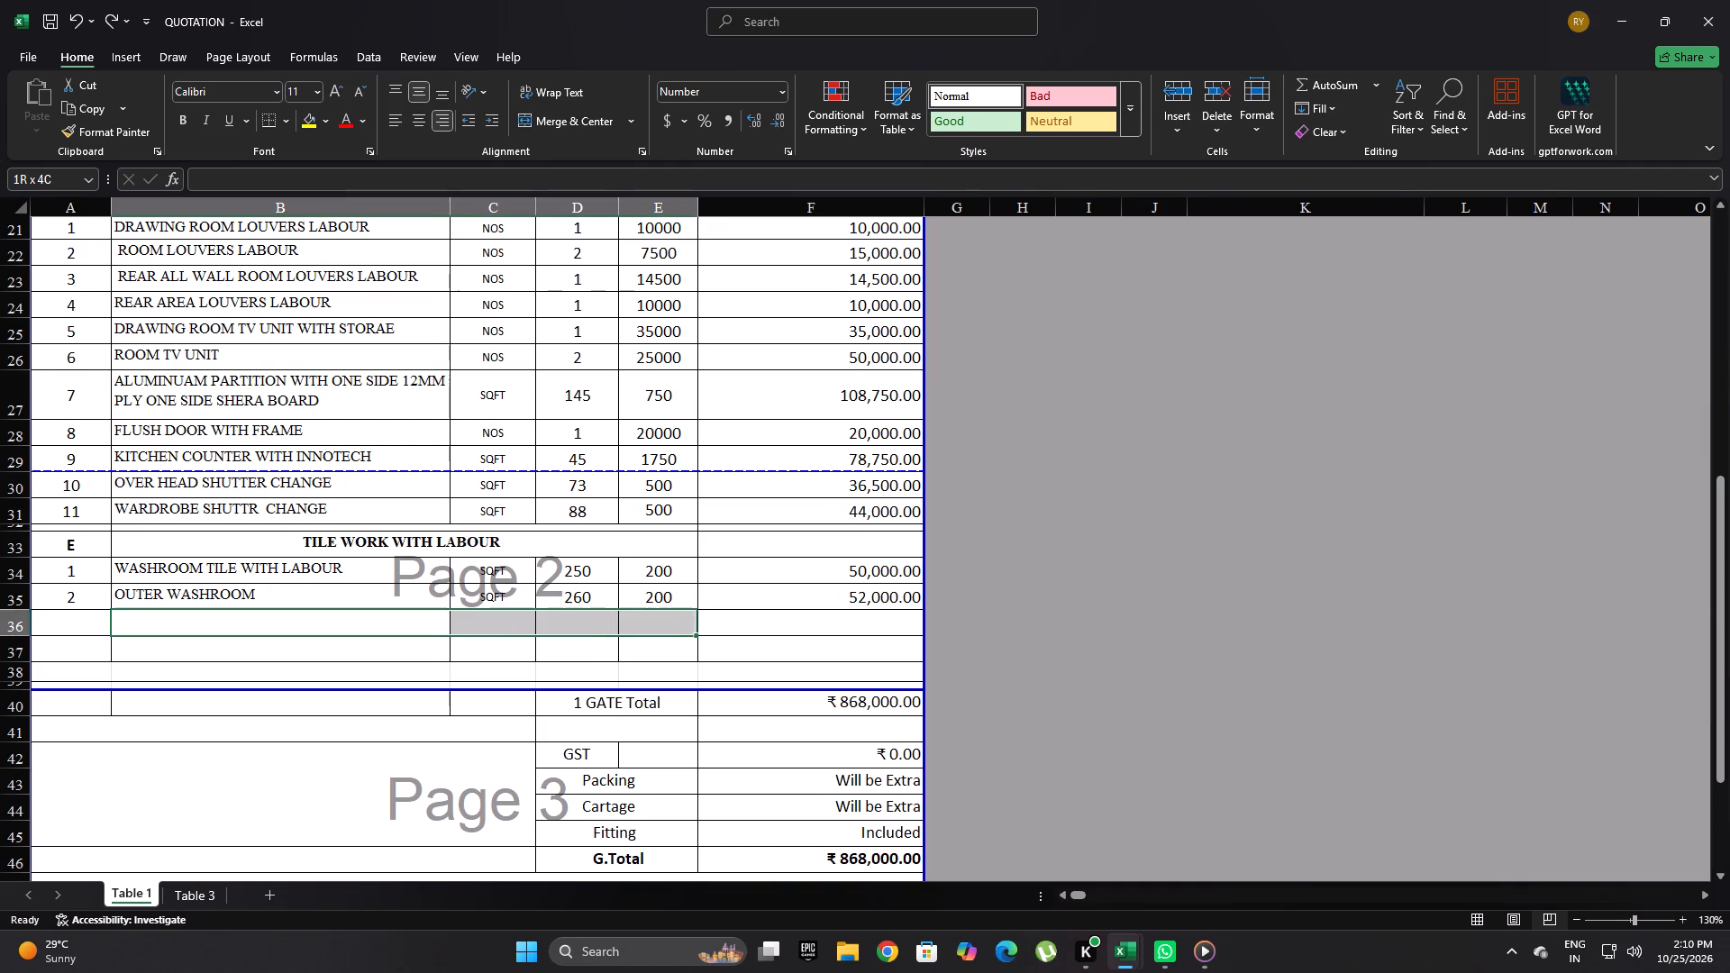
pyautogui.moveTo(634, 623); pyautogui.dragTo(633, 623)
pyautogui.click(566, 120)
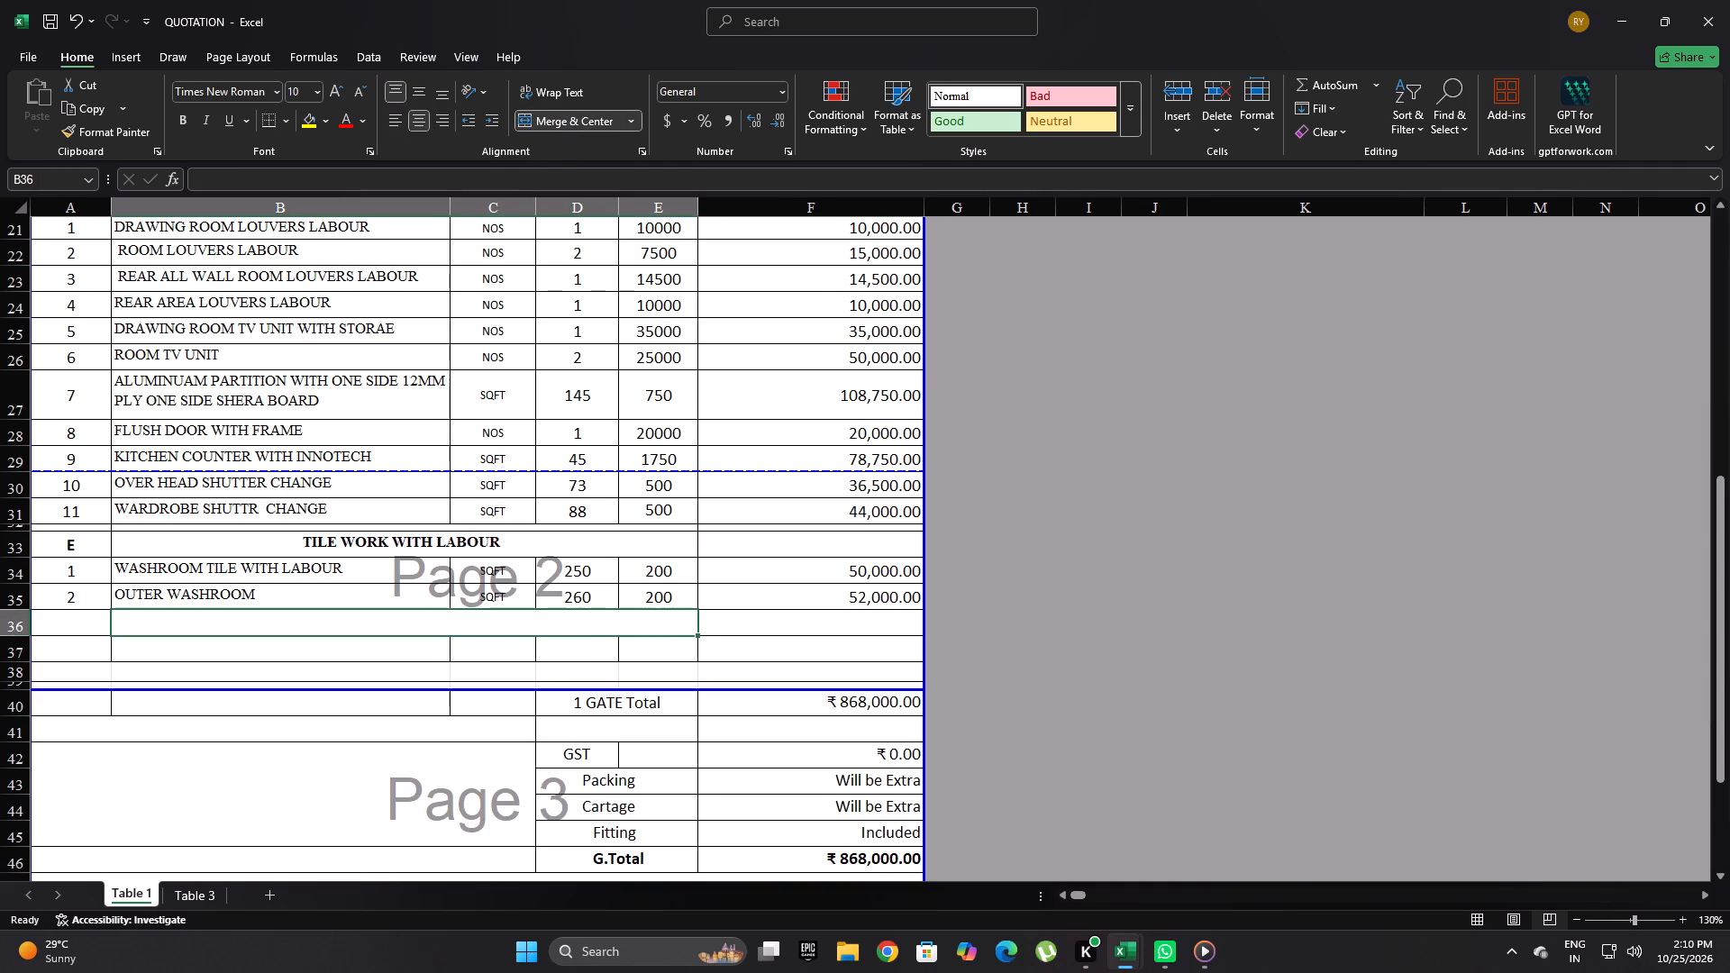
pyautogui.moveTo(14, 633); pyautogui.dragTo(14, 614)
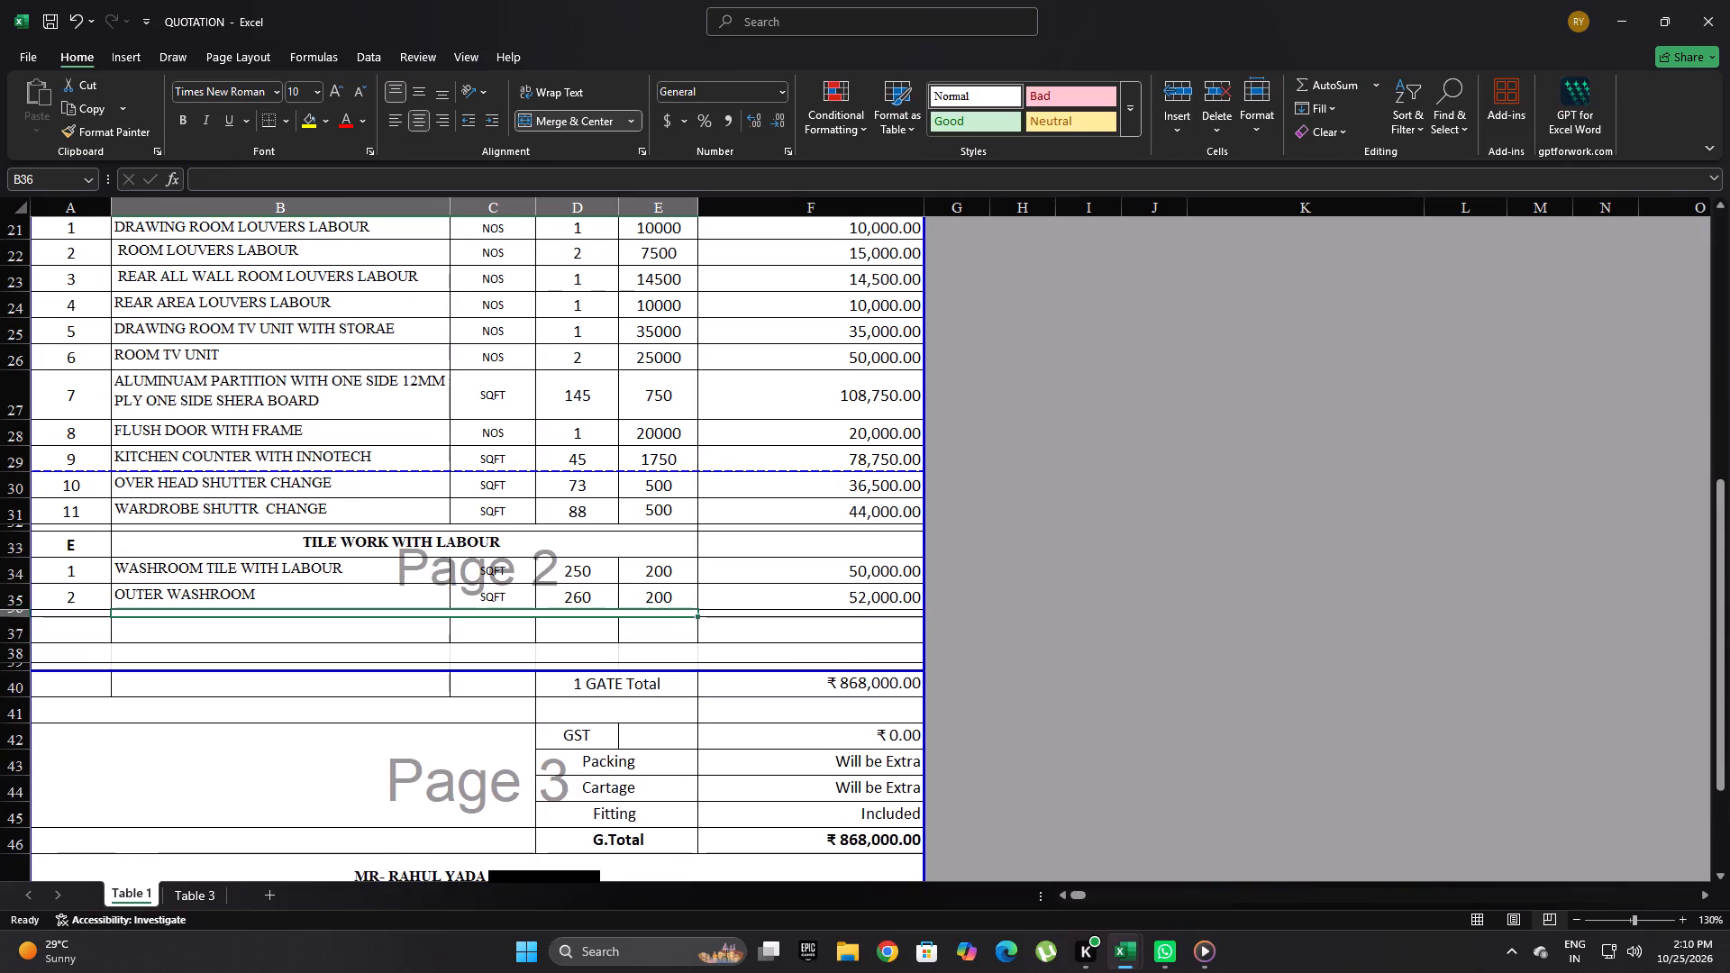
# Merge and center B37:E37 below the thin separator as a heading cell, like the TILE WORK heading.
pyautogui.click(306, 546)
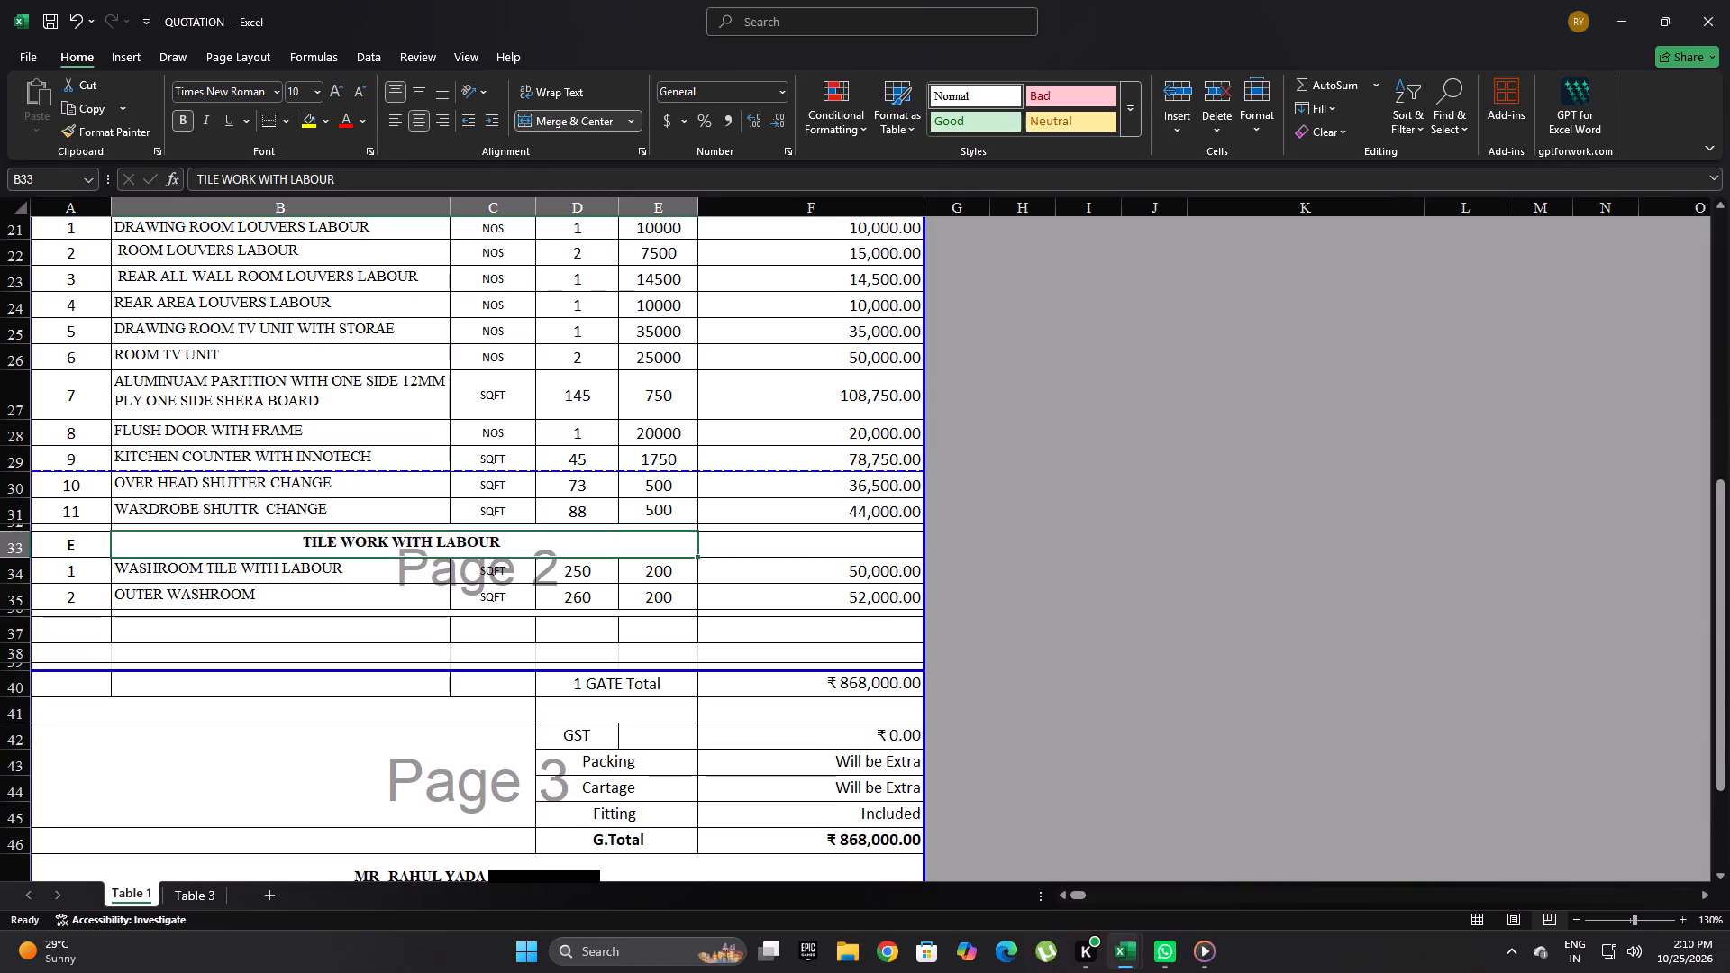
pyautogui.moveTo(333, 630); pyautogui.dragTo(684, 638)
pyautogui.click(565, 114)
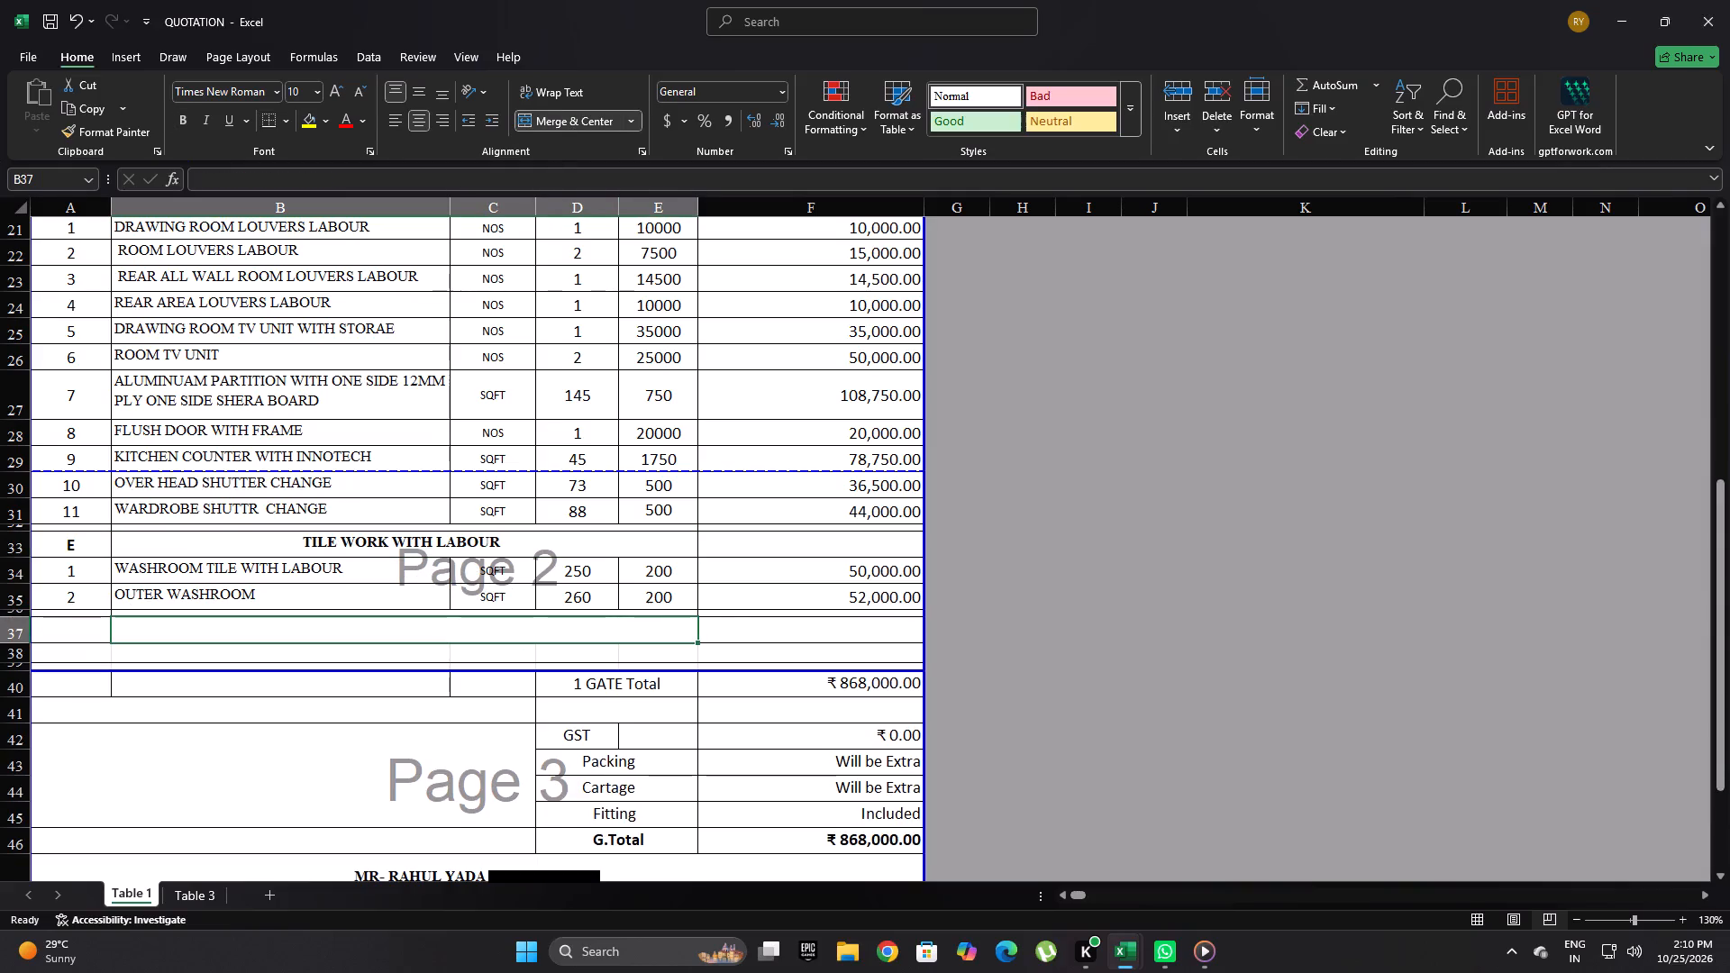
pyautogui.click(395, 629)
# Enter SITE EXCUTION as the section heading in the merged cell B37.
pyautogui.write('DESU')
pyautogui.press('BackSpace')
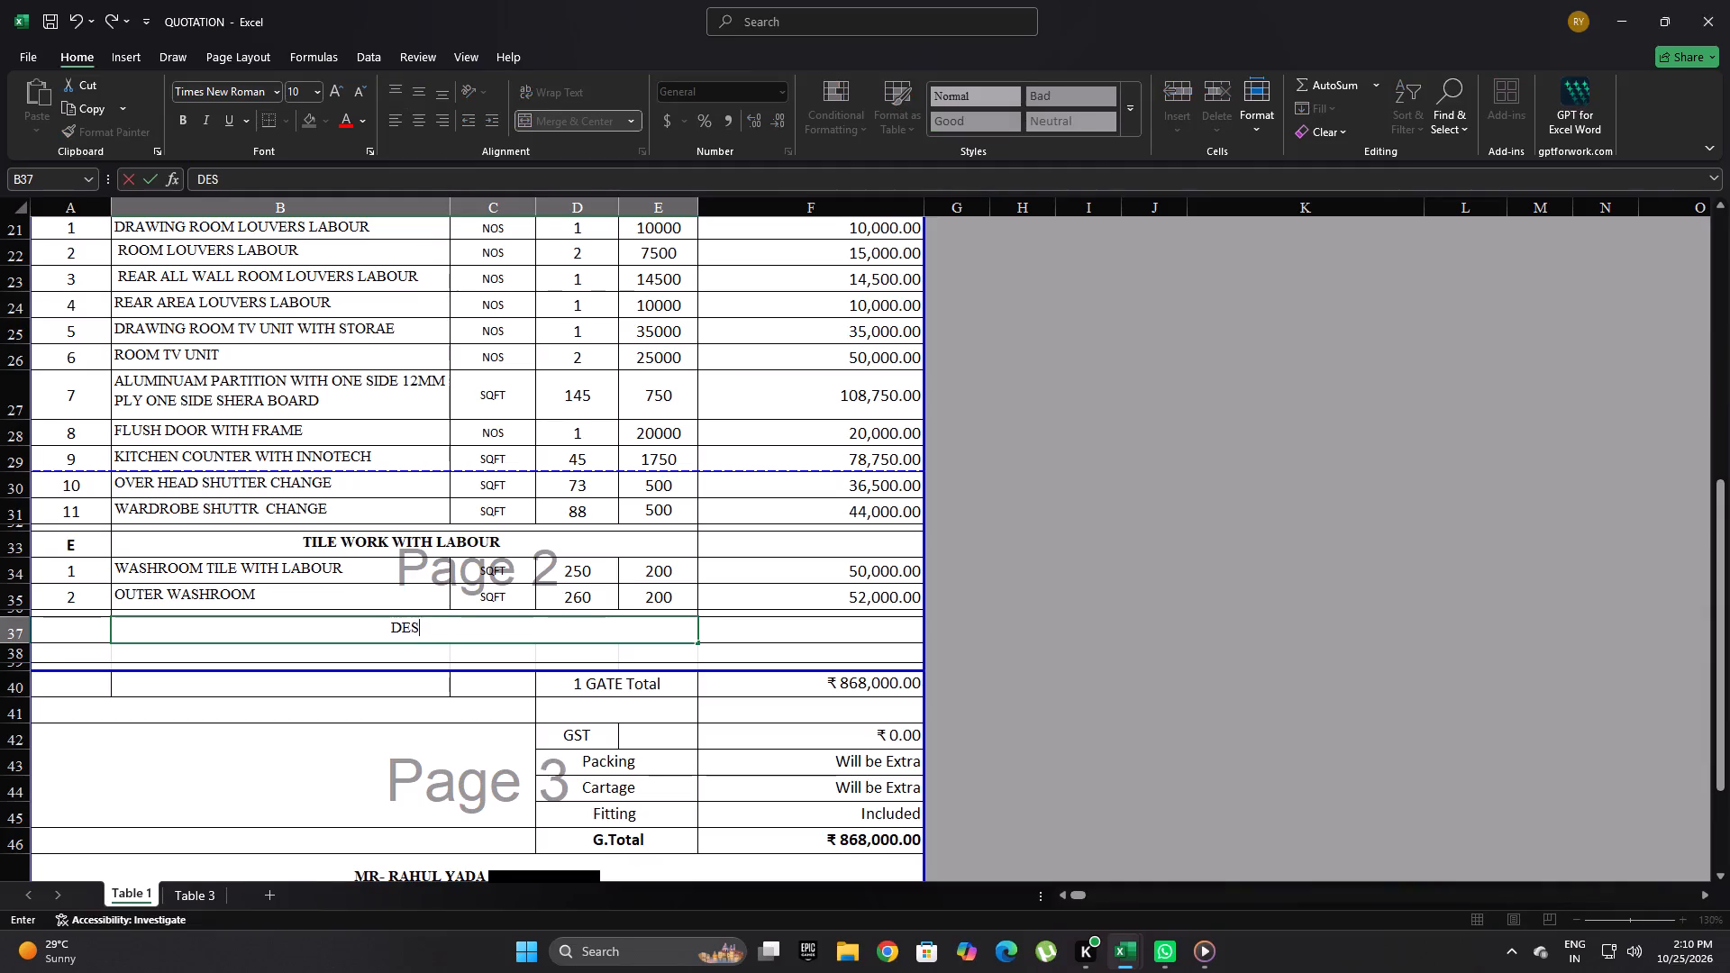
pyautogui.press('BackSpace')
pyautogui.press('BackSpace')
pyautogui.press('BackSpace')
pyautogui.write('SITE EX')
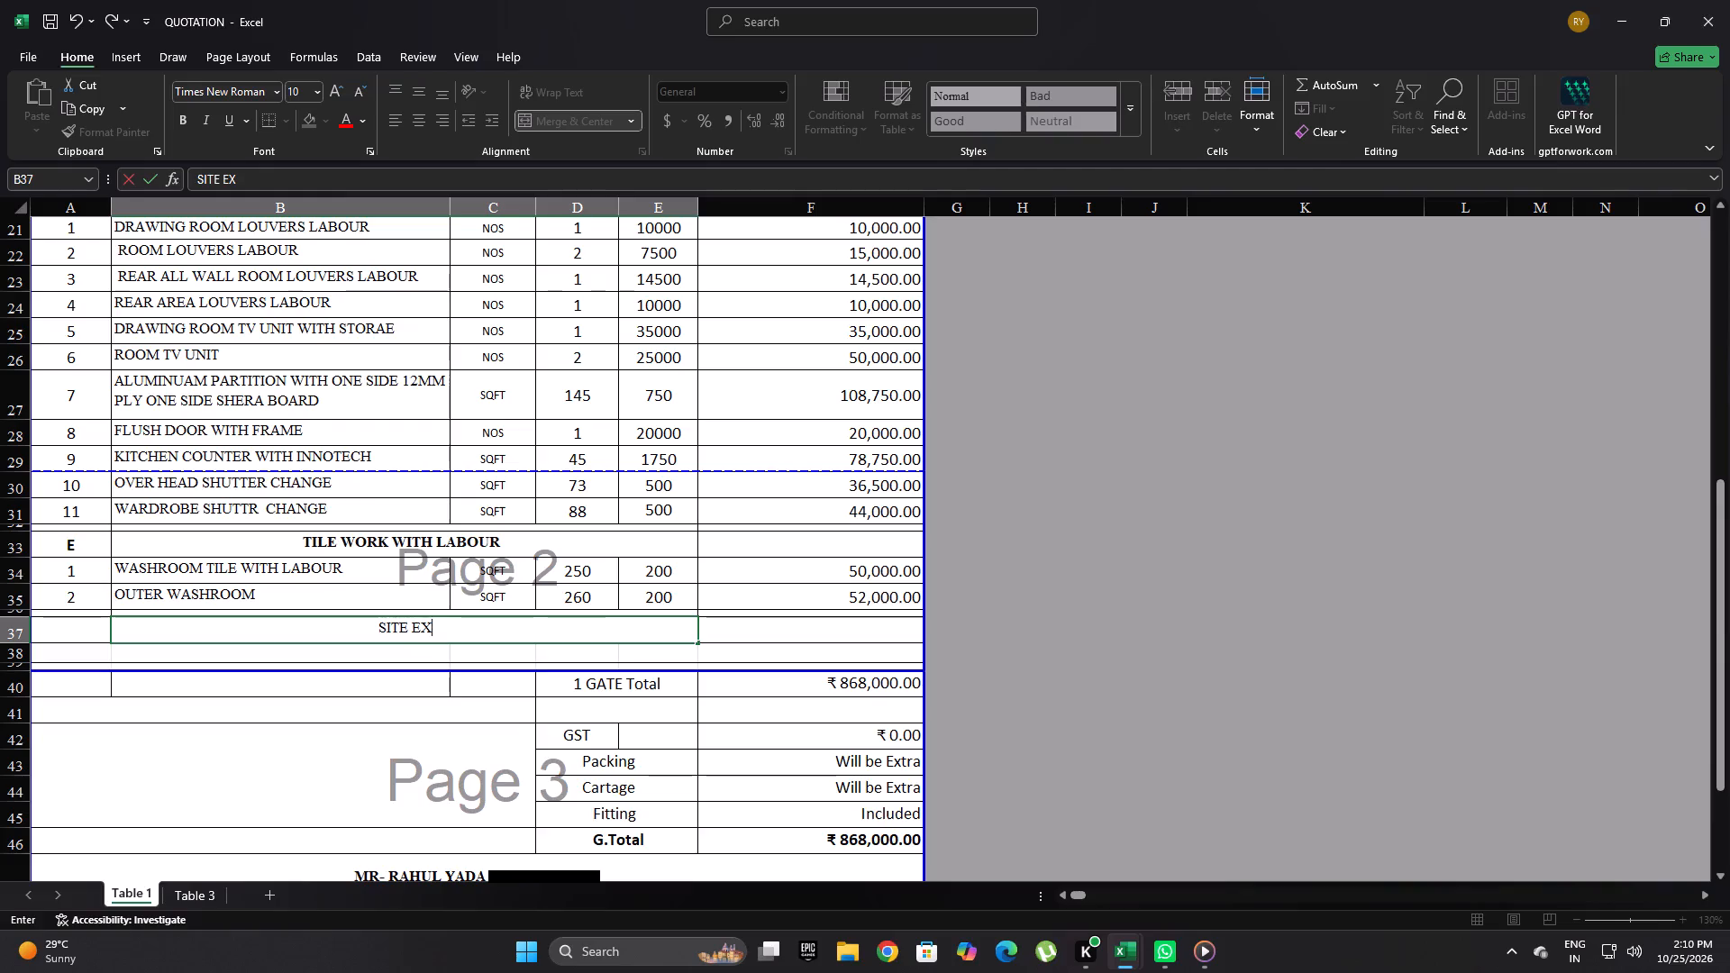
pyautogui.write('CUTION')
pyautogui.press('space')
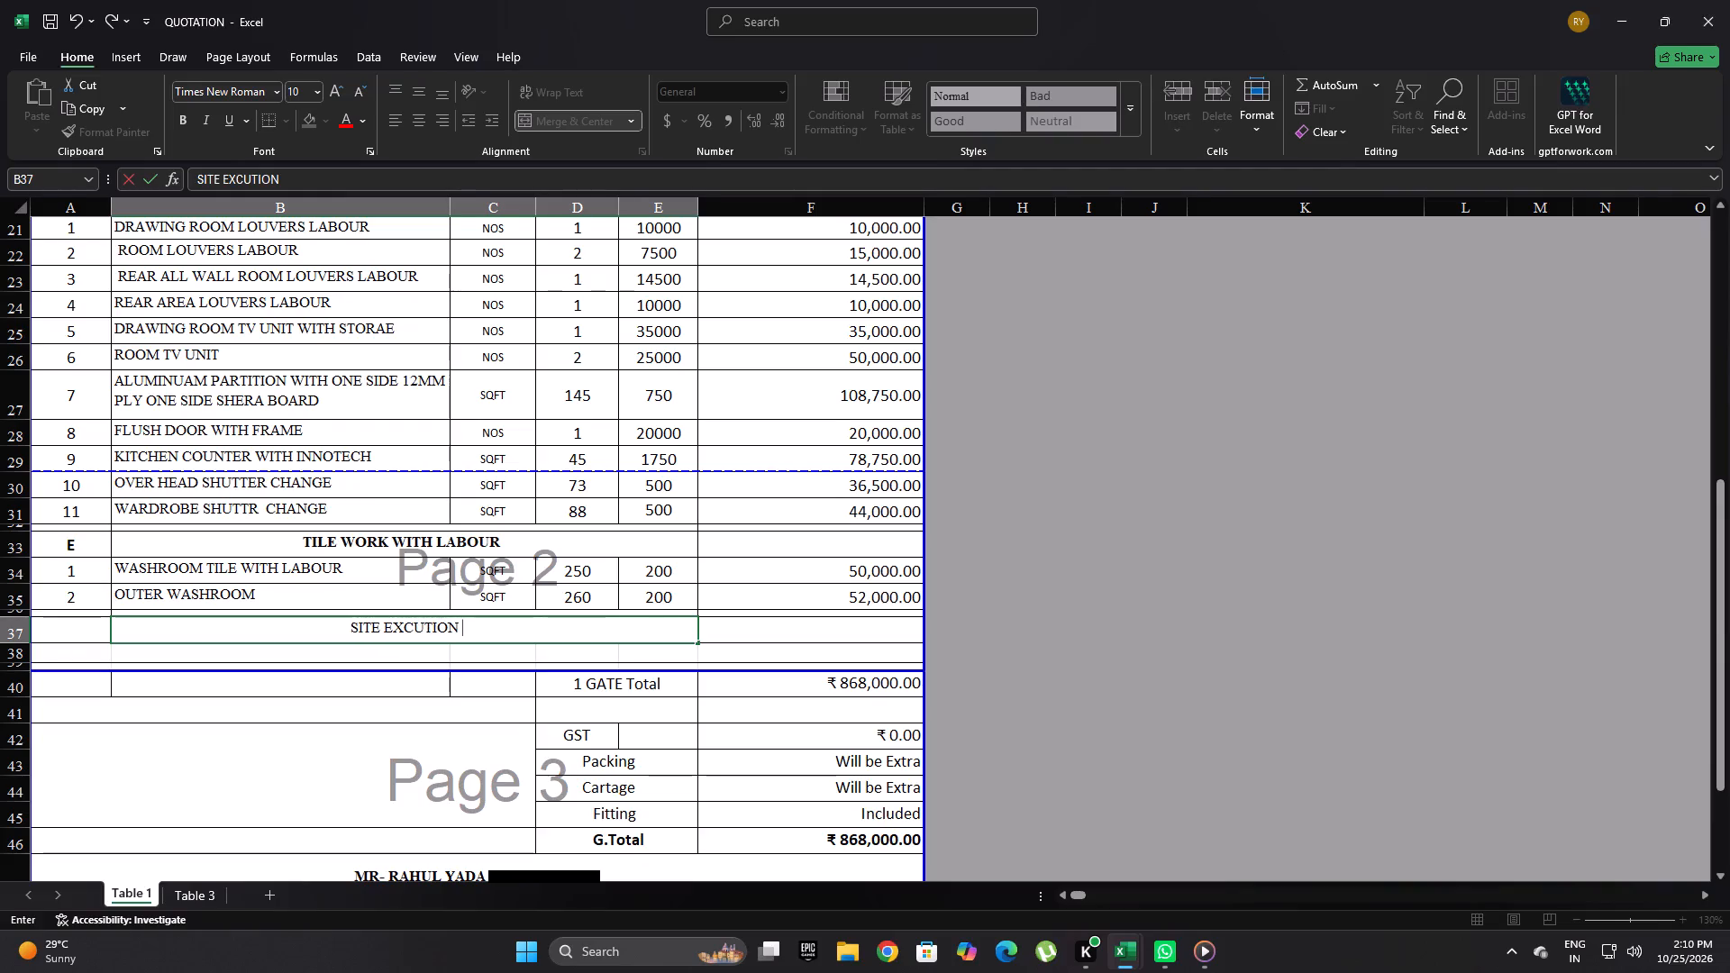
pyautogui.moveTo(494, 639); pyautogui.dragTo(350, 632)
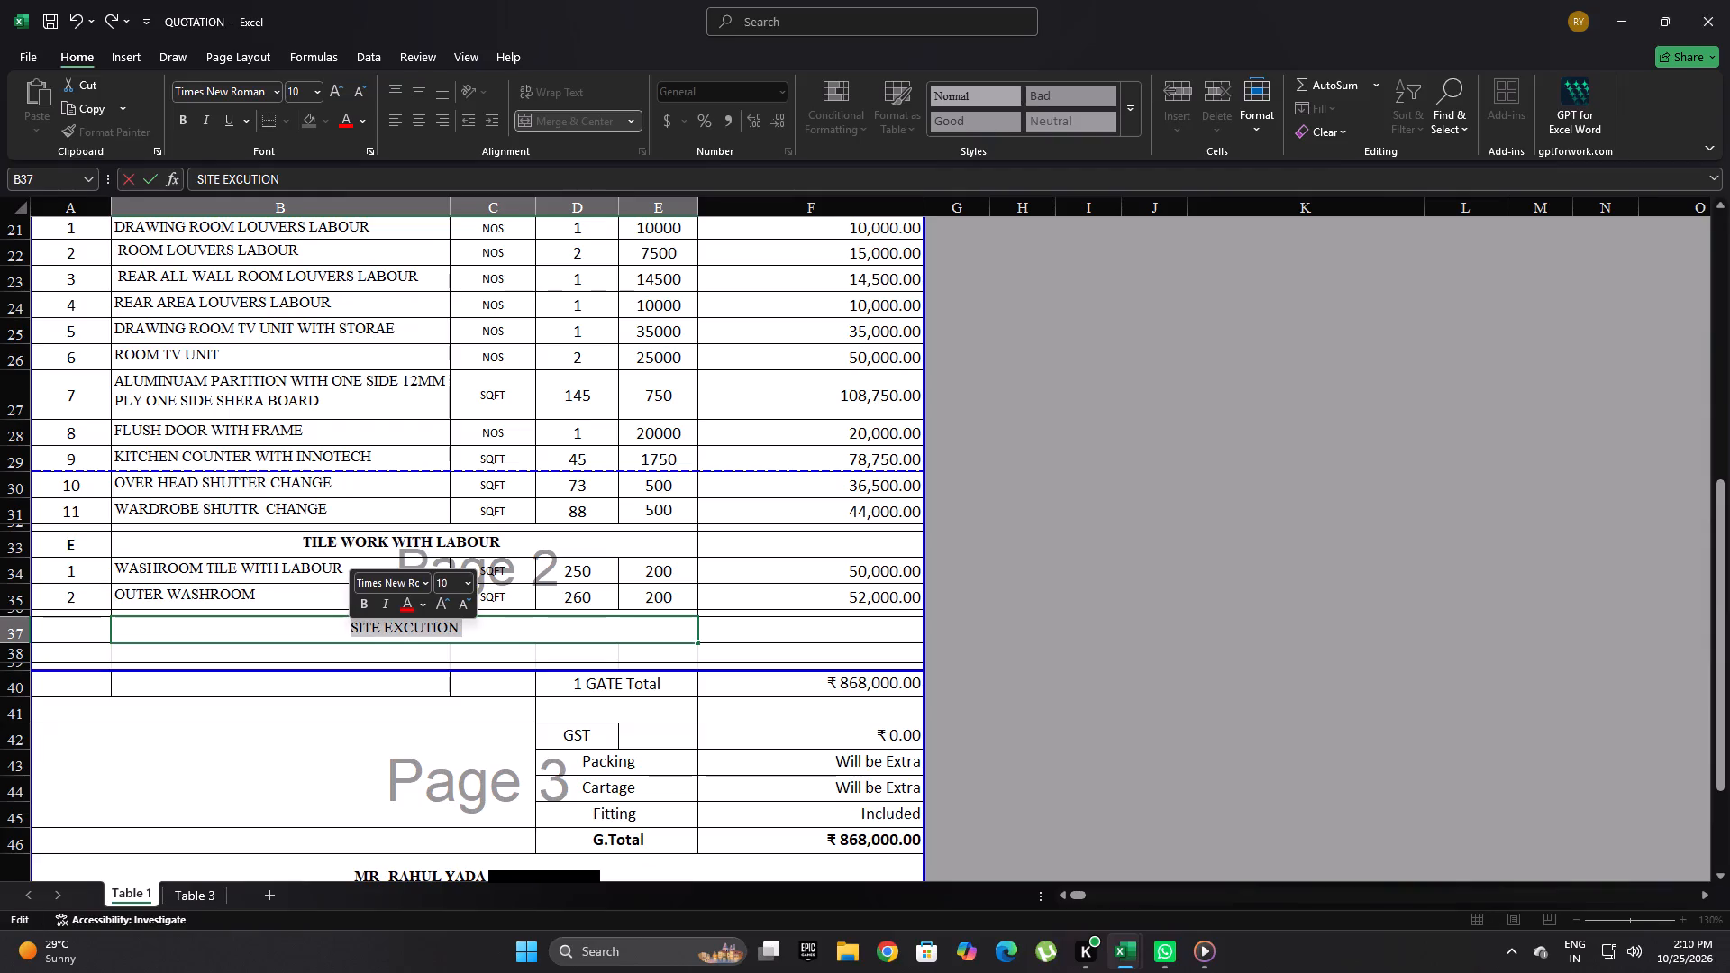
pyautogui.click(427, 687)
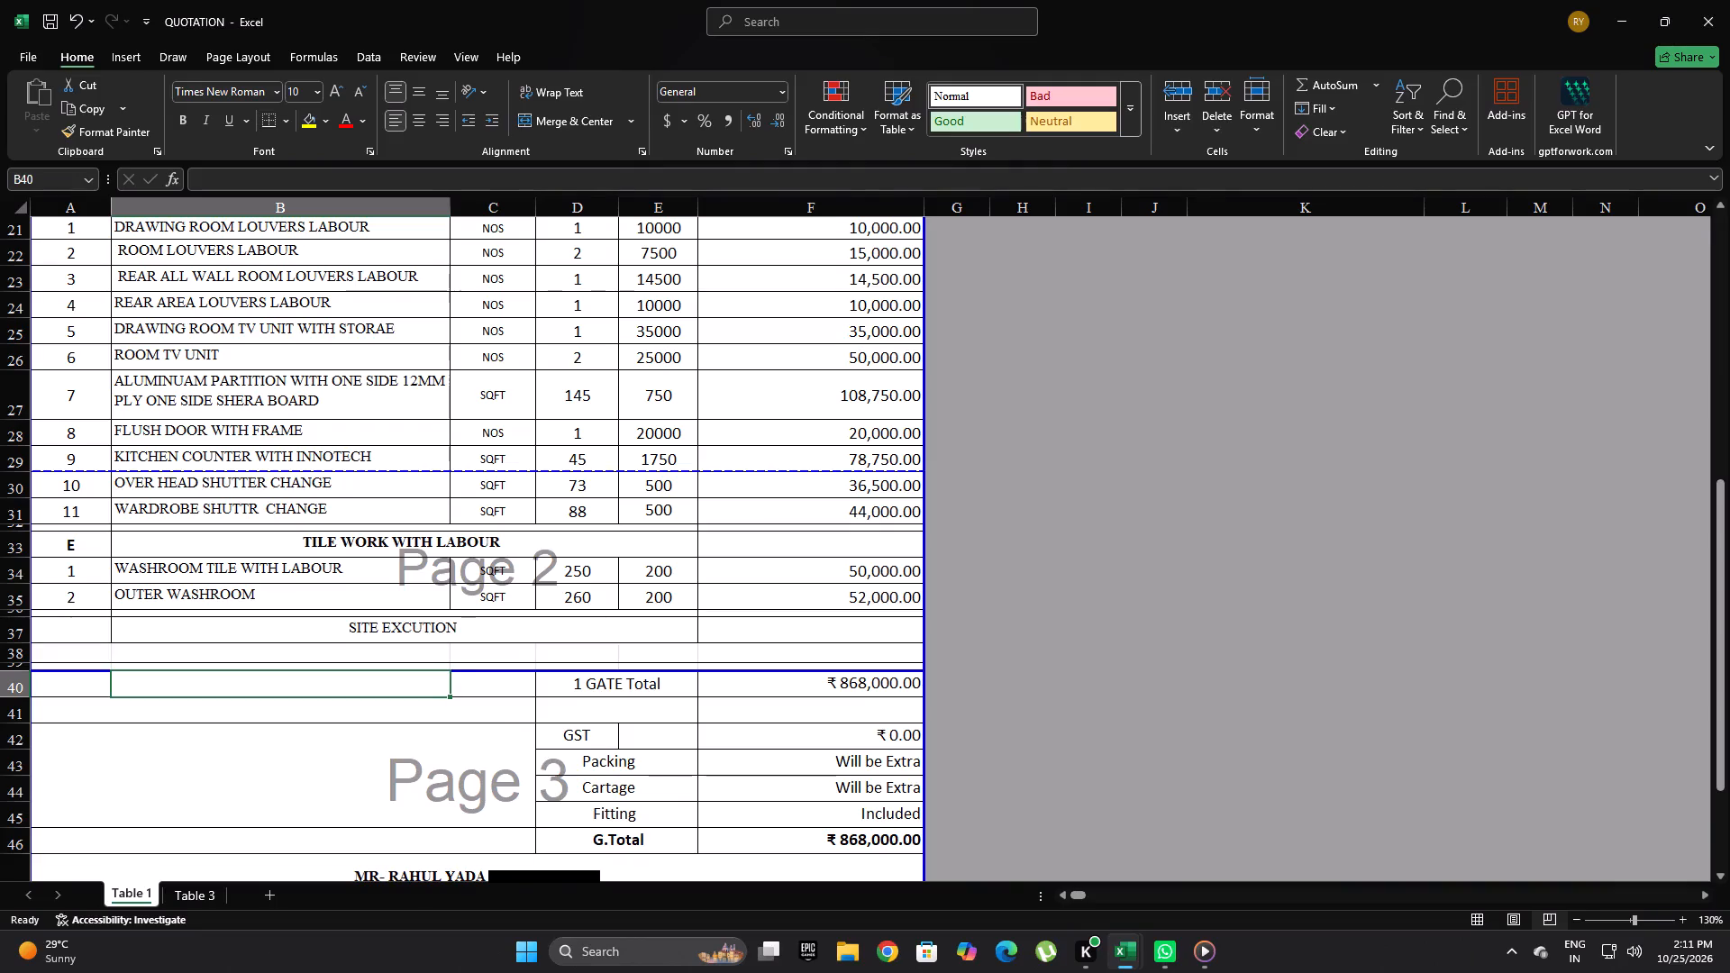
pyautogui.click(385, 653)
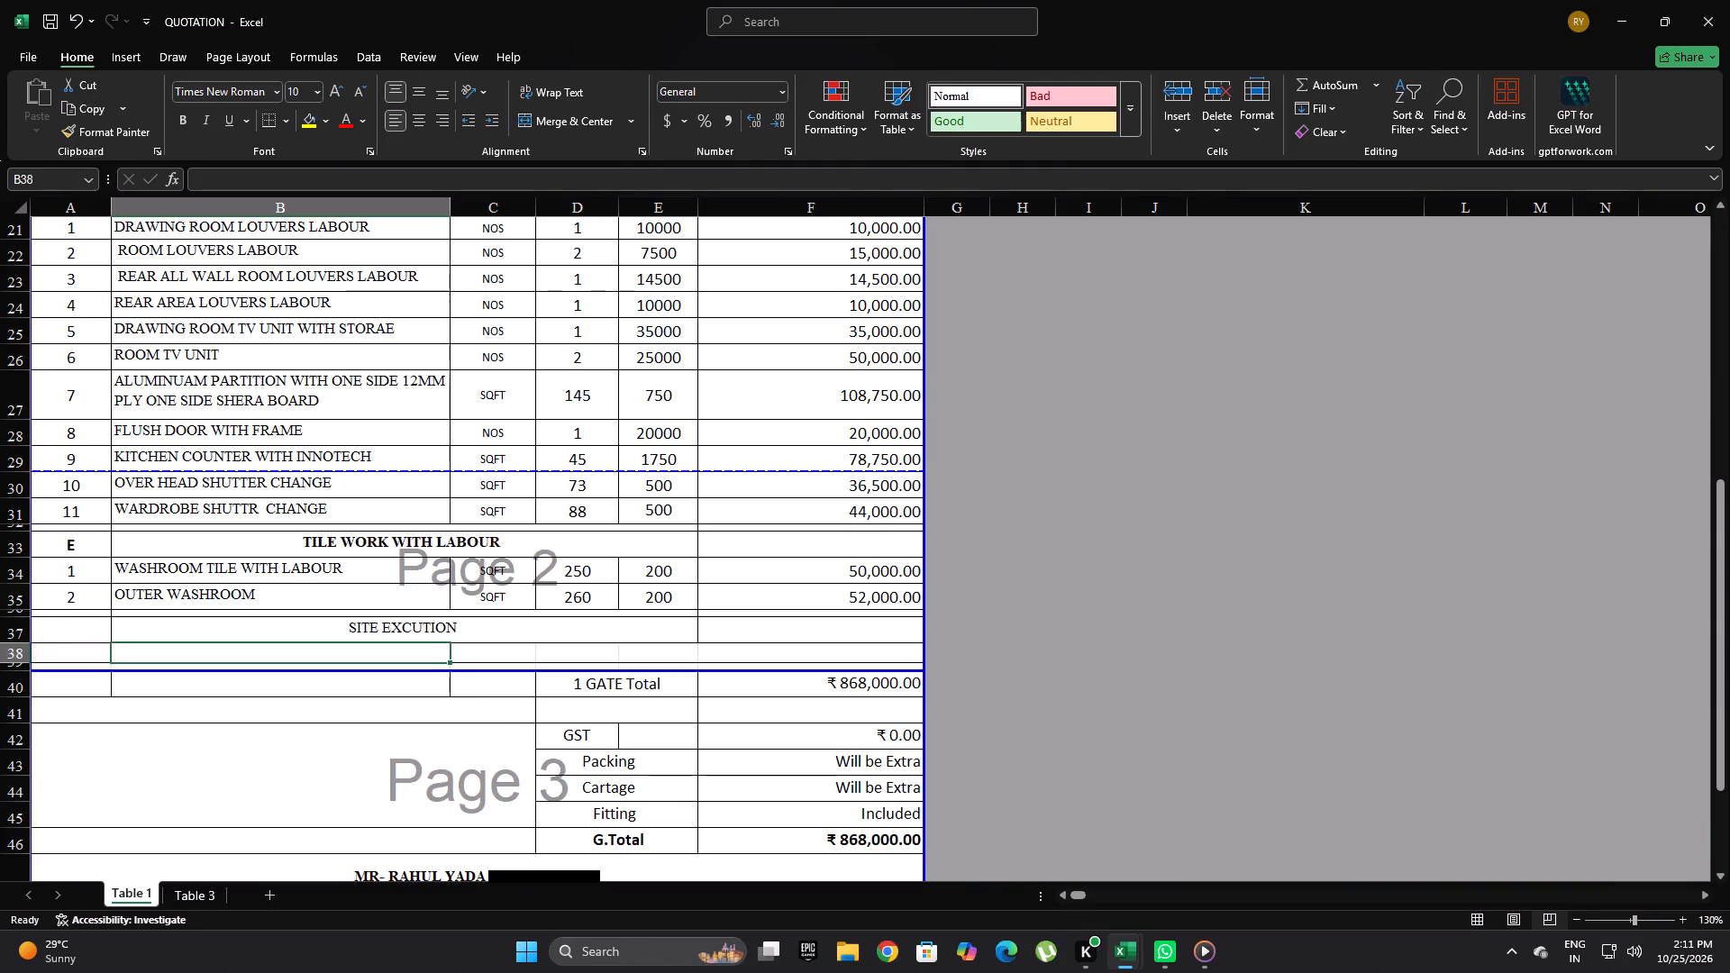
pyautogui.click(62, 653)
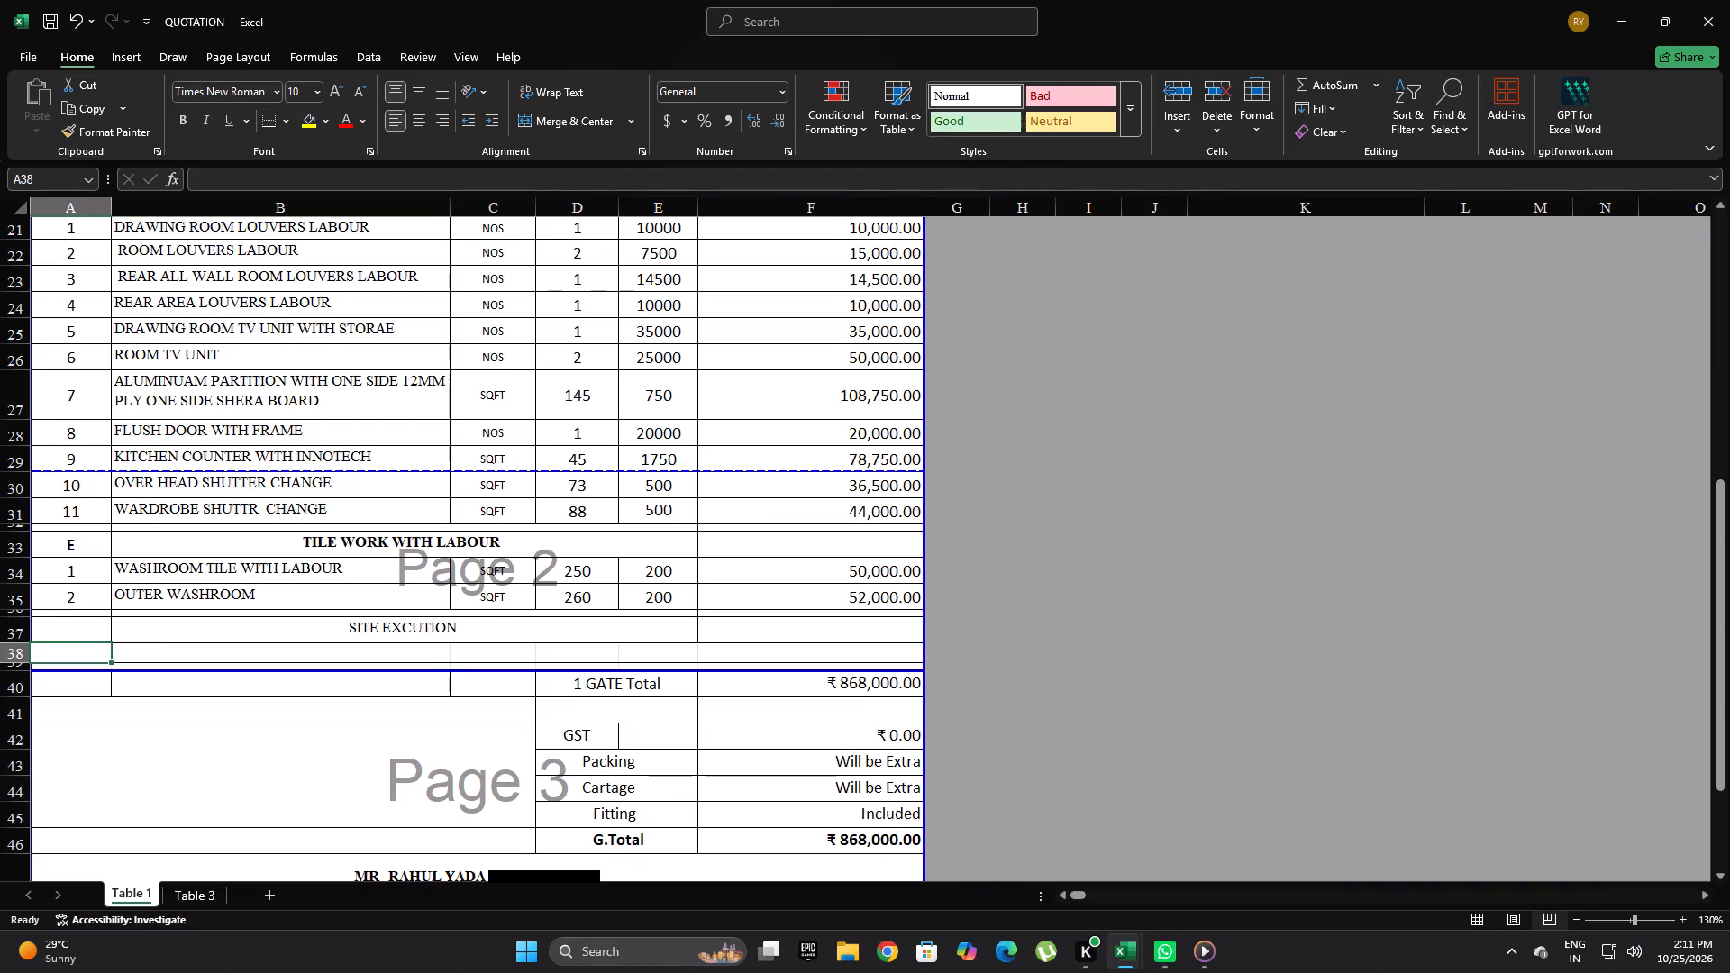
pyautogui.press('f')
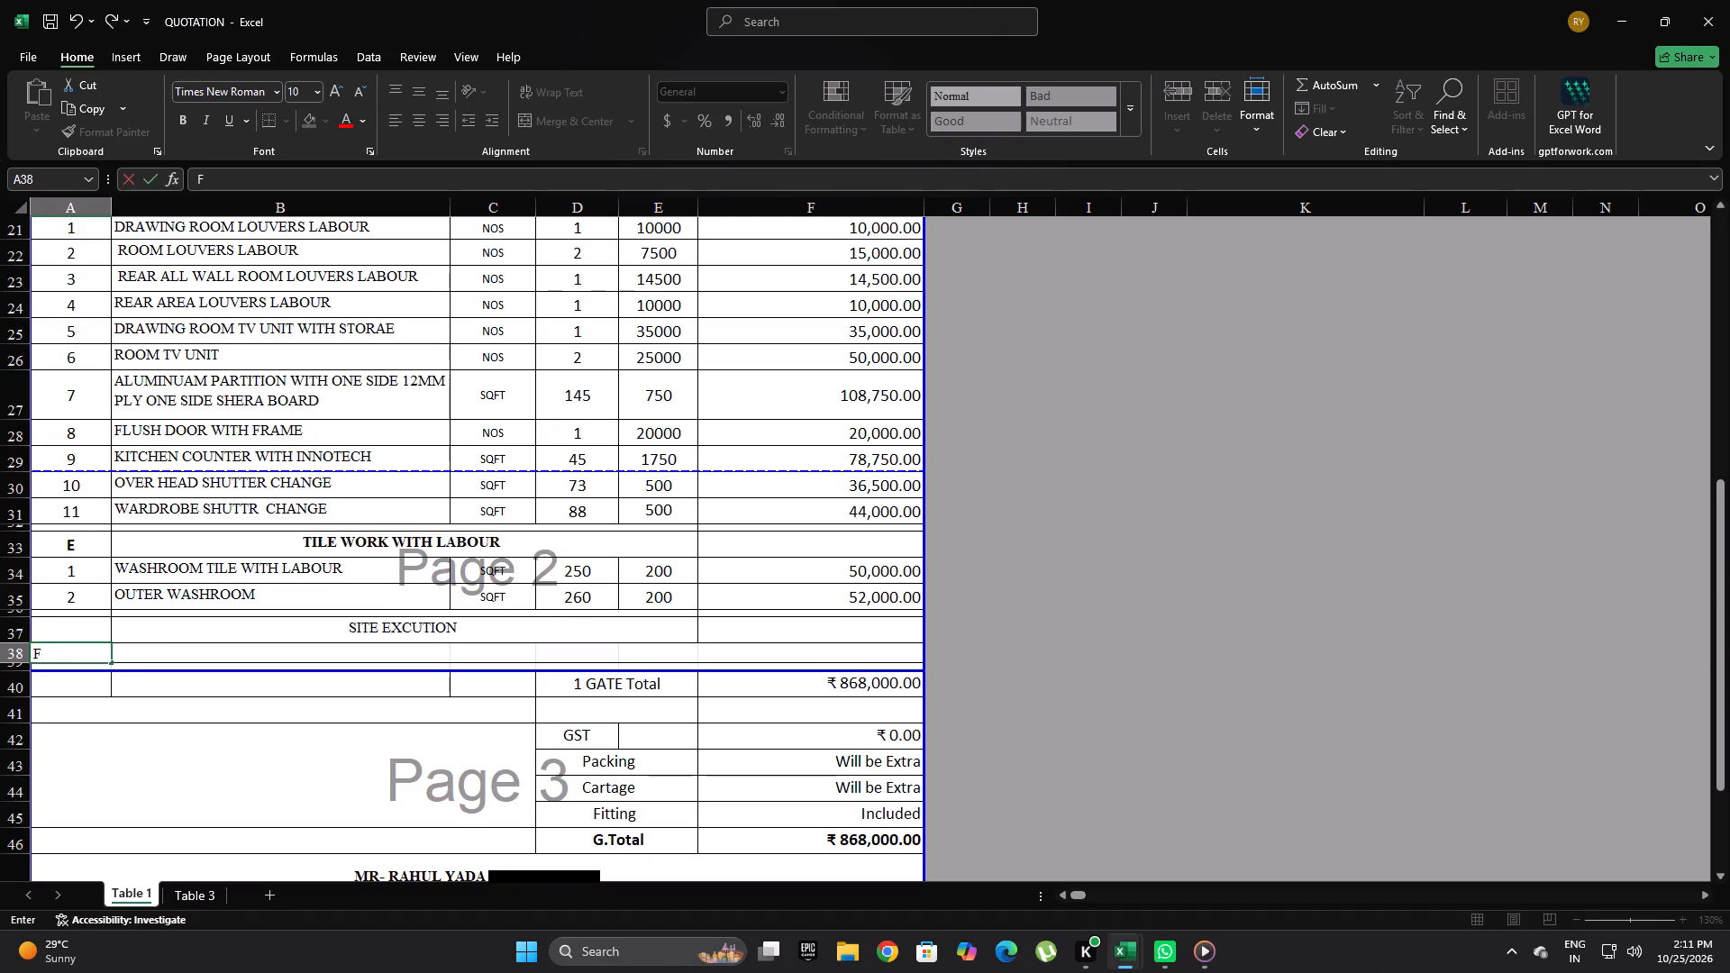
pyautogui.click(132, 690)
# Enter section letter F in A37 beside the SITE EXCUTION heading and make both the letter and heading bold.
pyautogui.click(93, 632)
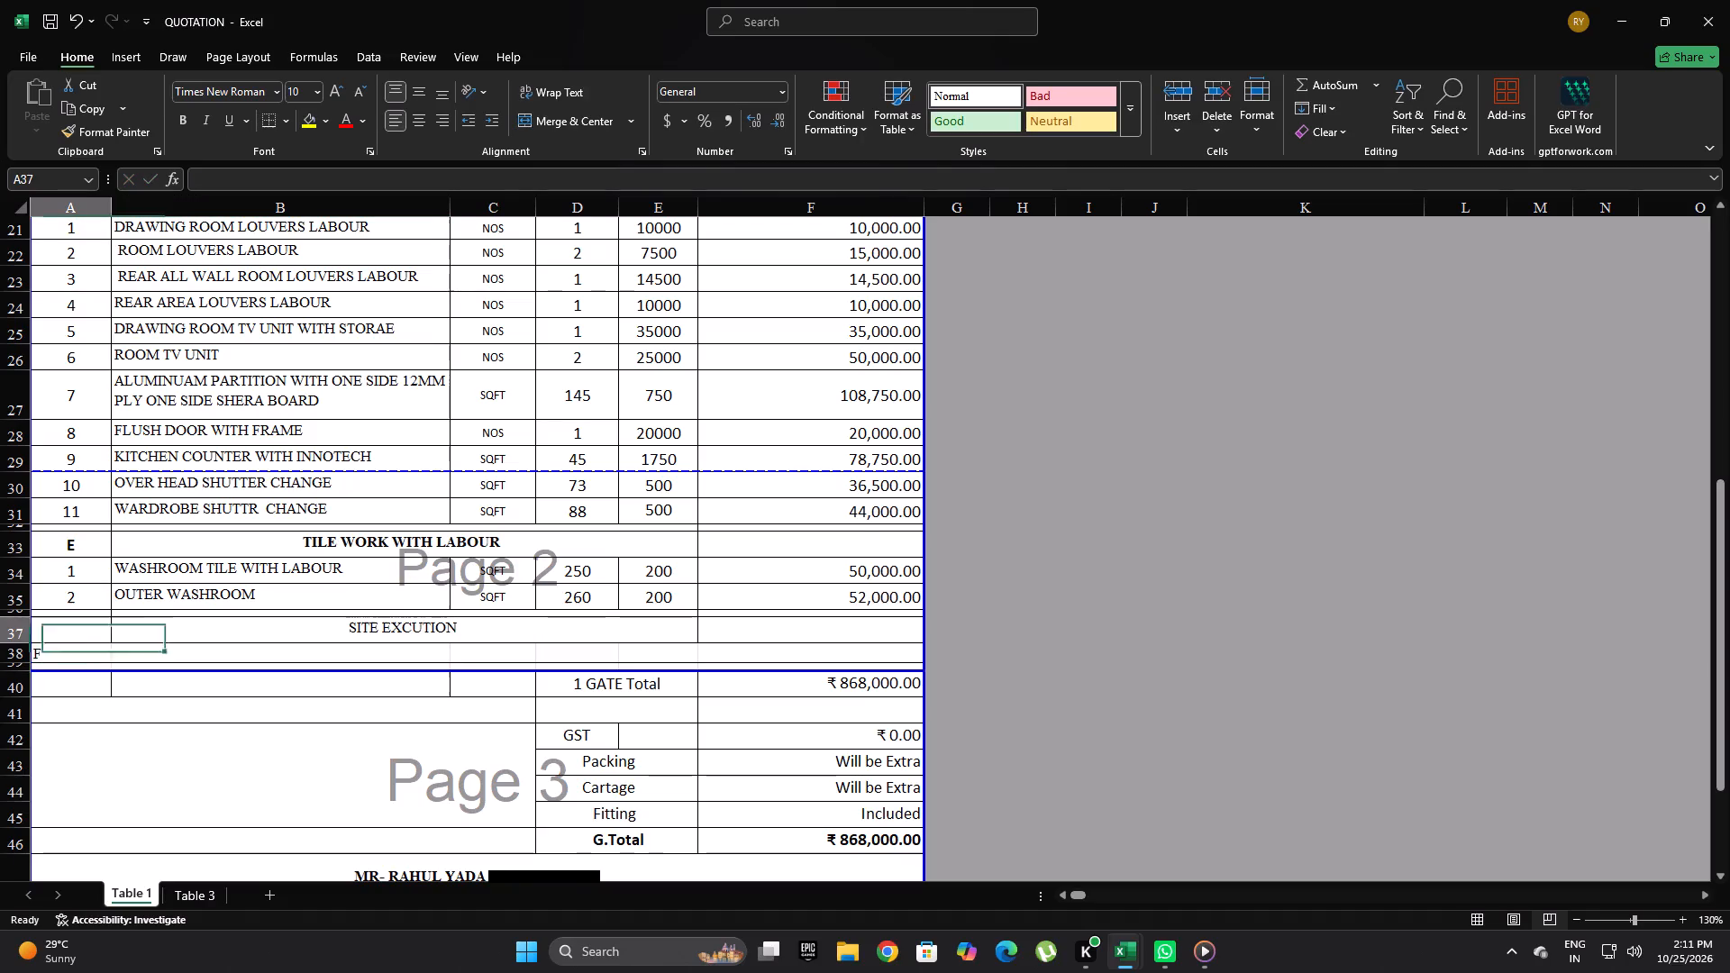
pyautogui.press('f')
pyautogui.click(171, 670)
pyautogui.moveTo(348, 630); pyautogui.dragTo(234, 633)
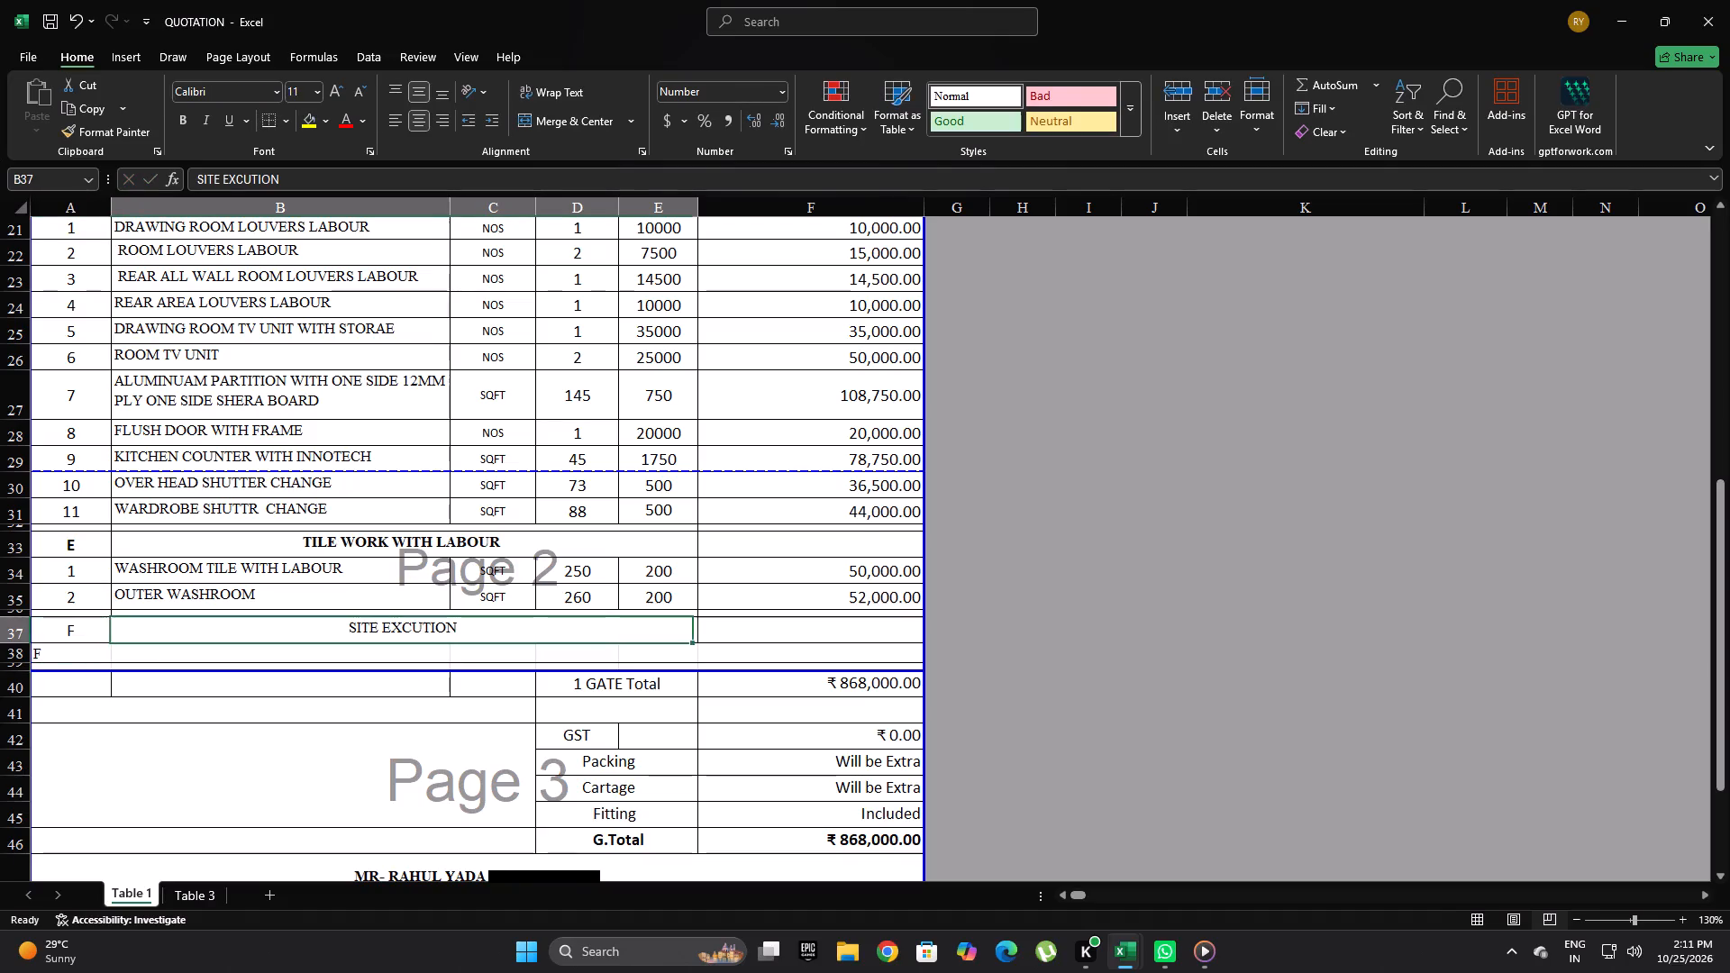
pyautogui.moveTo(234, 633); pyautogui.dragTo(80, 630)
pyautogui.hotkey('ctrl', 'b')
pyautogui.click(193, 698)
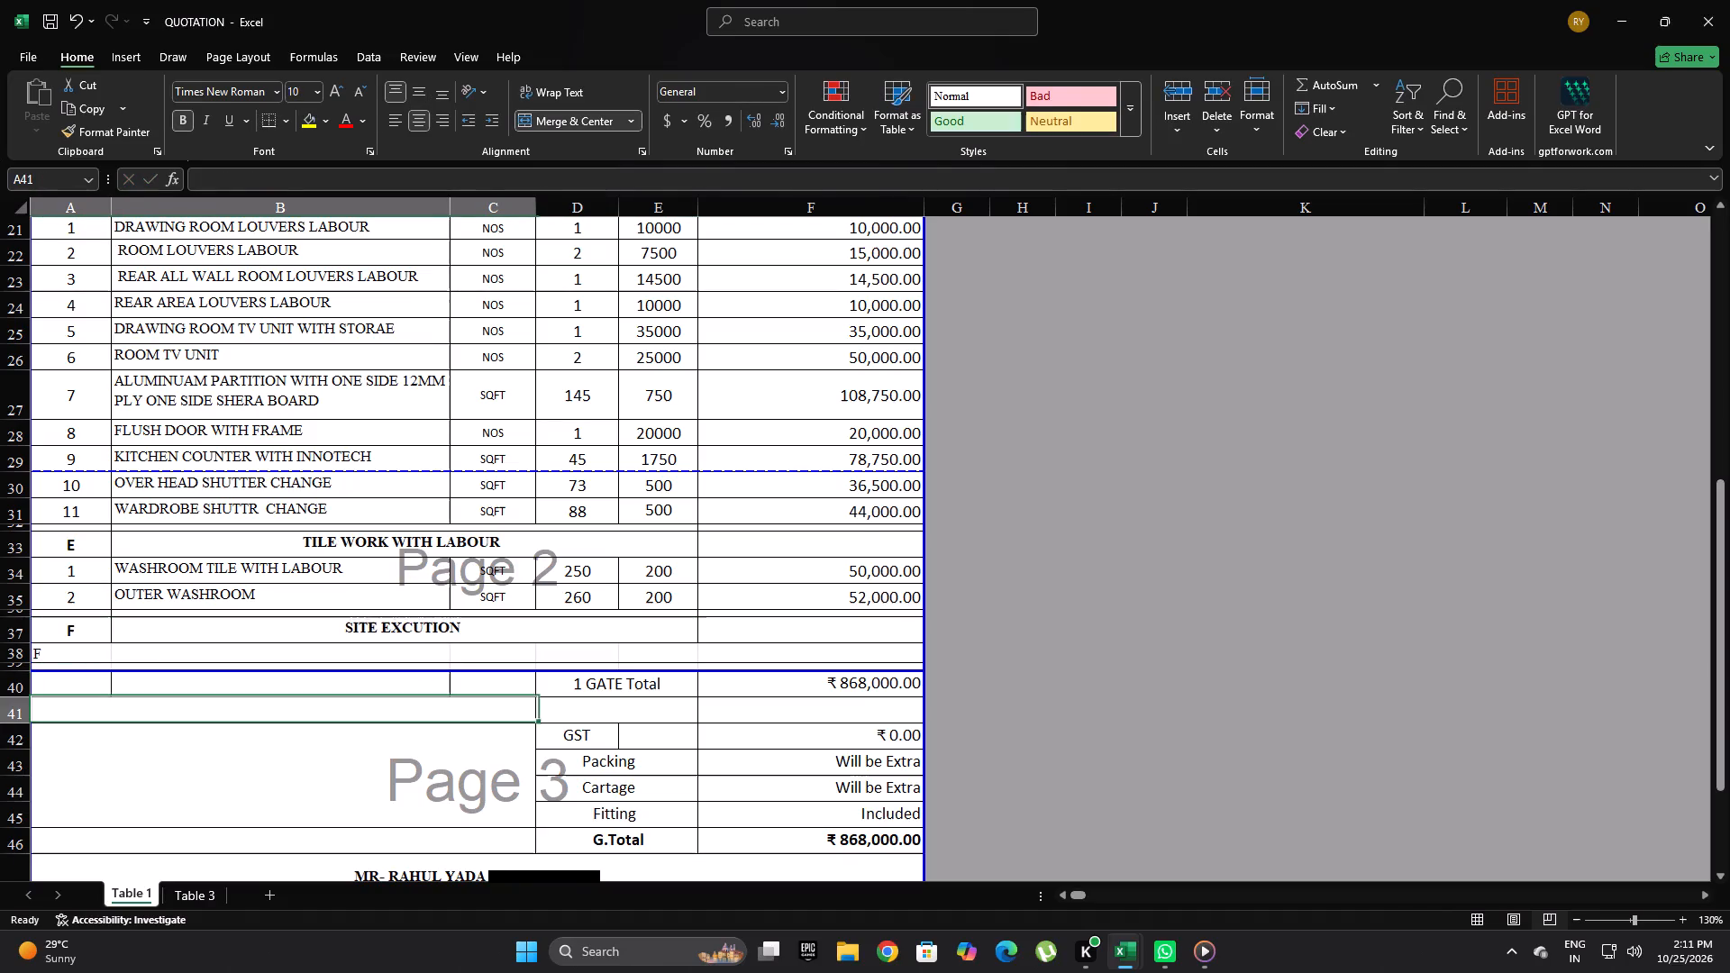
# Replace the stray letter in A38 with serial number 1 and enter DRAWING AND VISIT as that row's description.
pyautogui.click(77, 652)
pyautogui.press('BackSpace')
pyautogui.press('1')
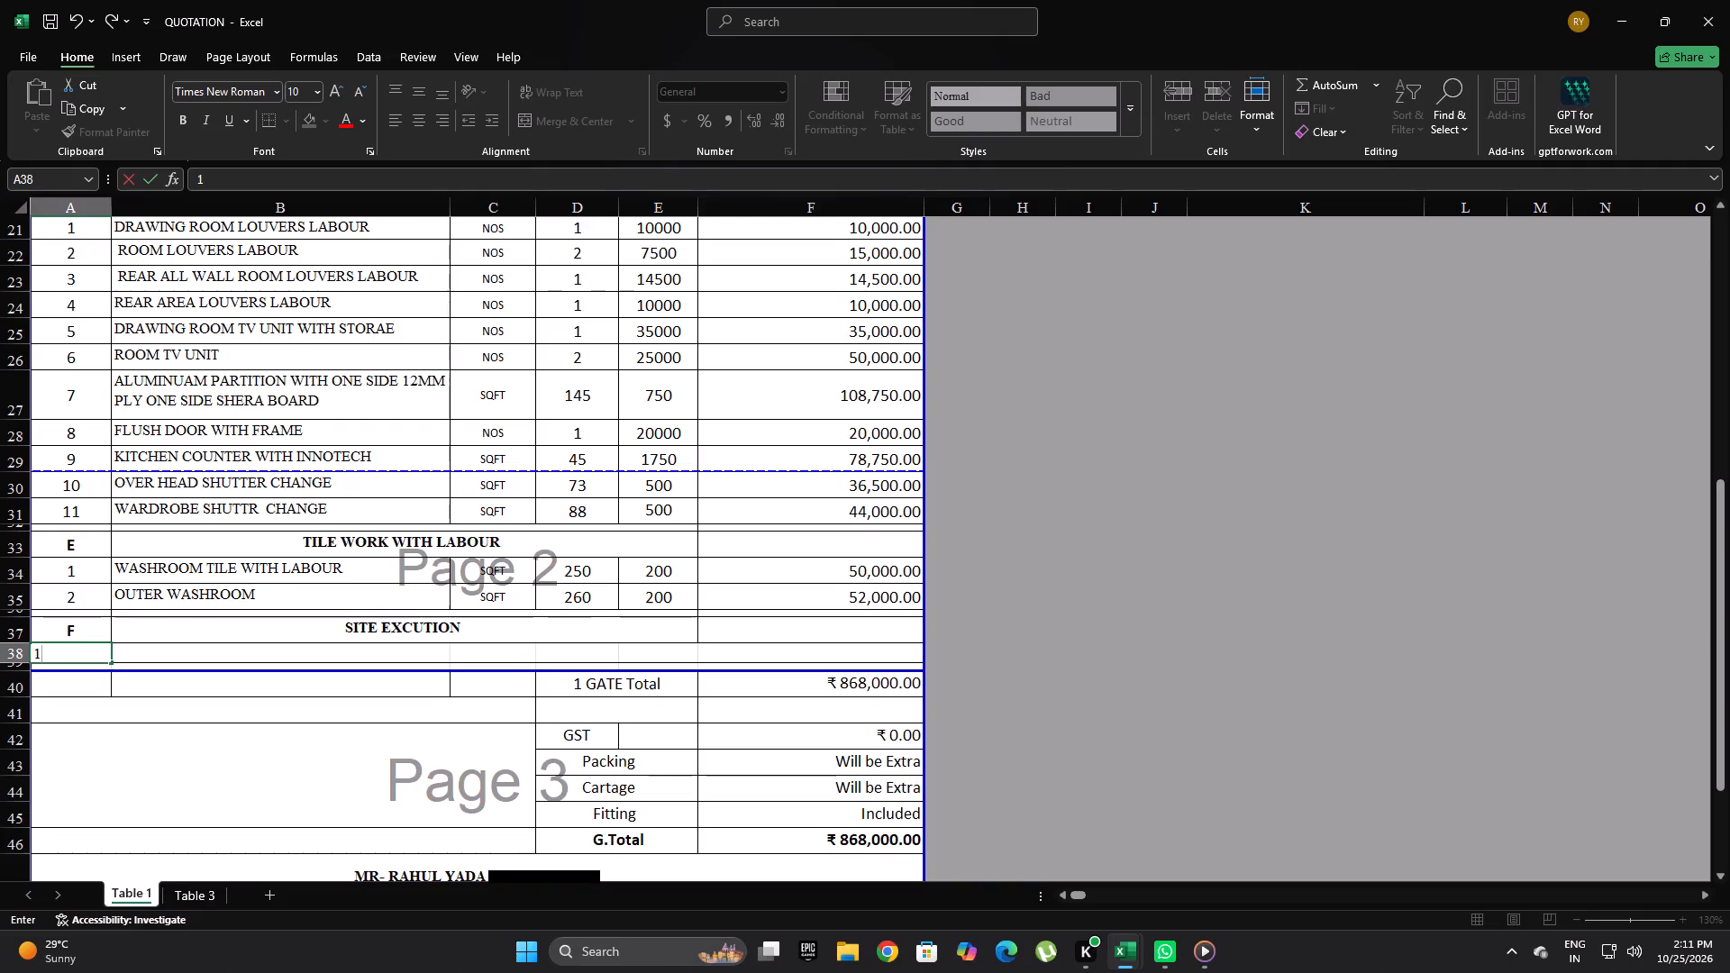
pyautogui.click(157, 654)
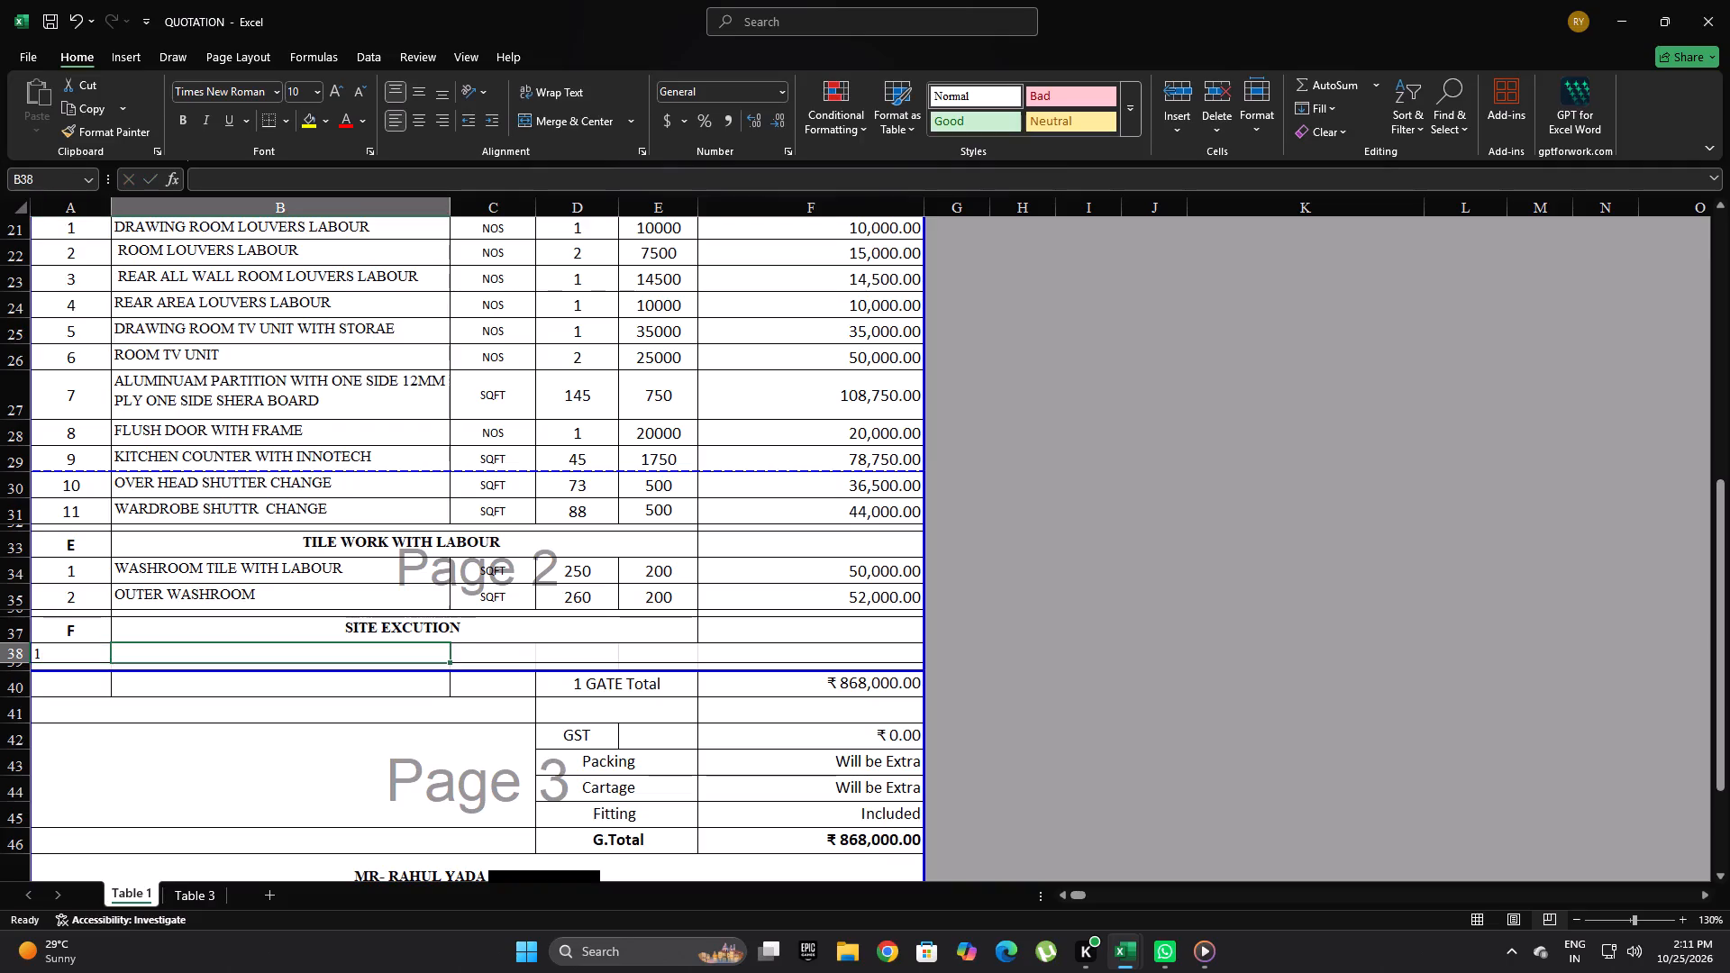
pyautogui.write('DRAWING')
pyautogui.press('space')
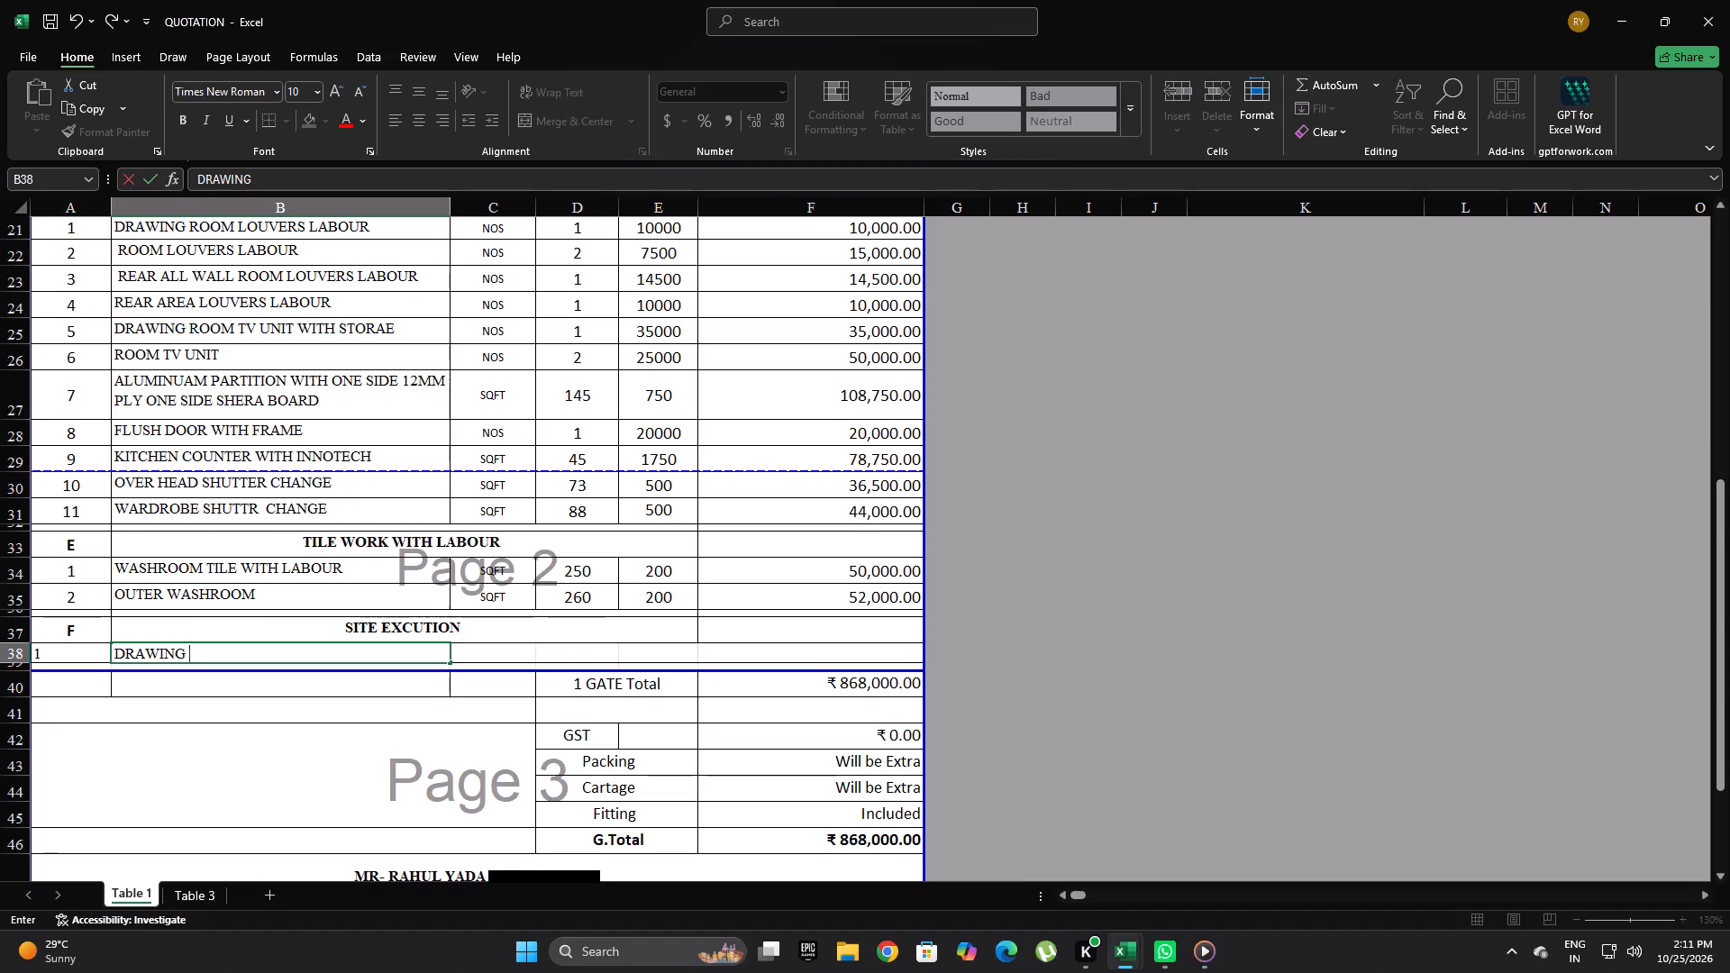
pyautogui.click(483, 650)
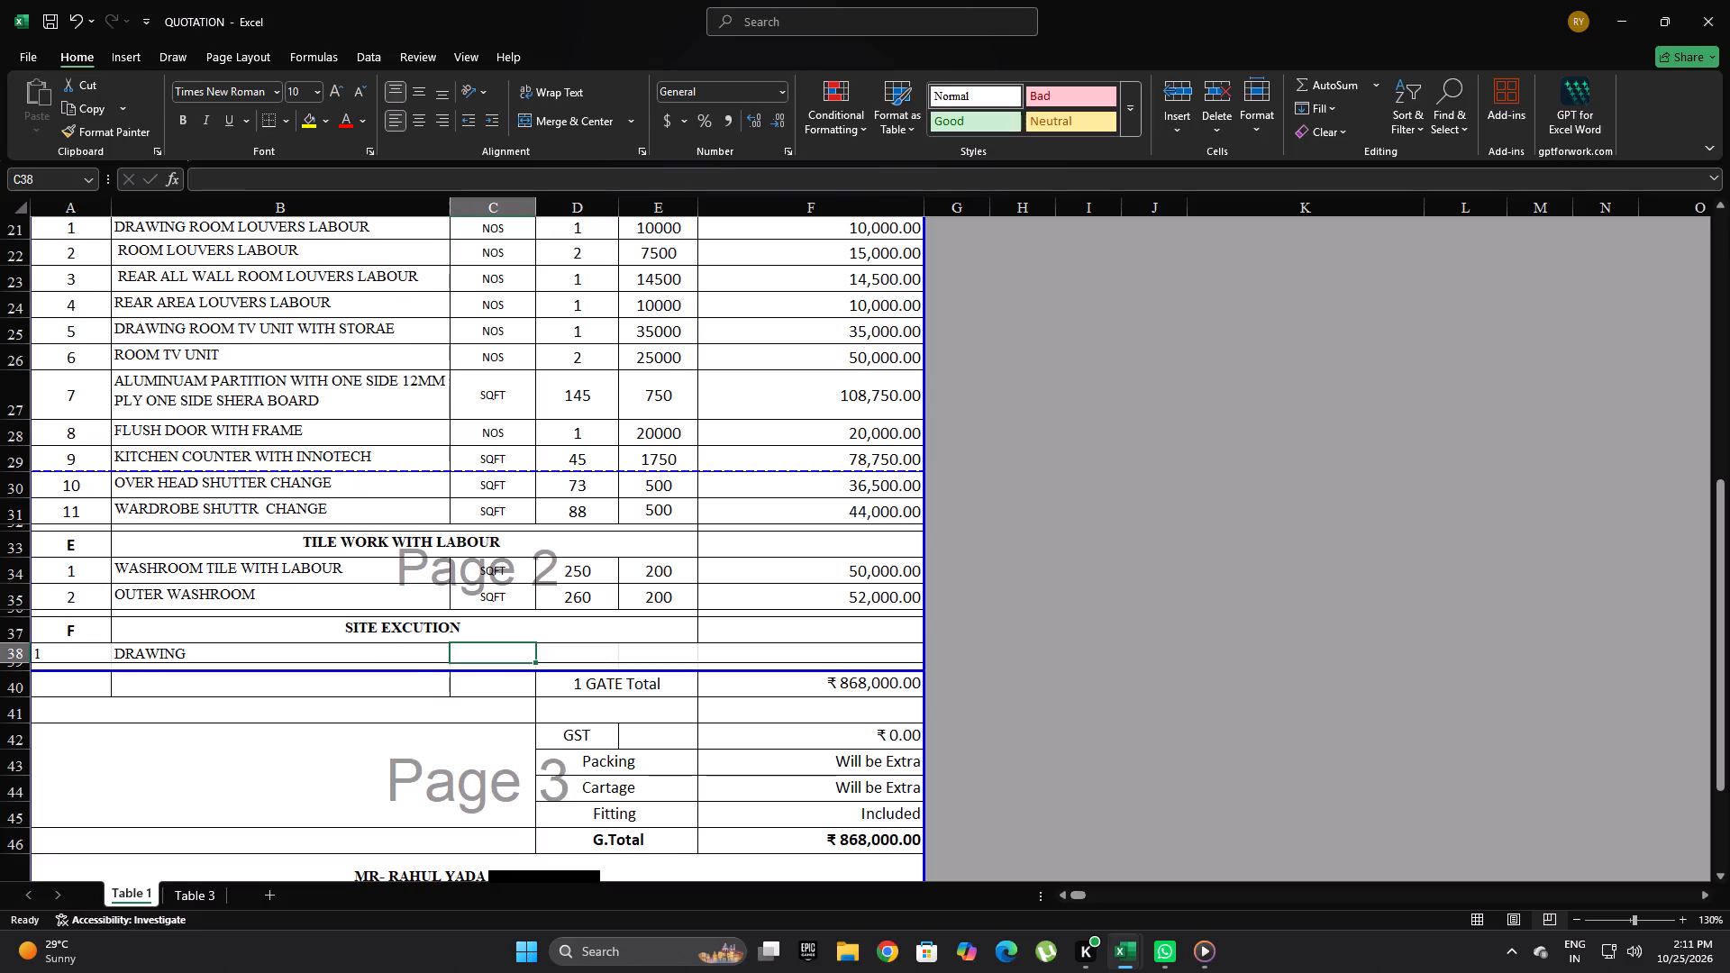
pyautogui.doubleClick(221, 655)
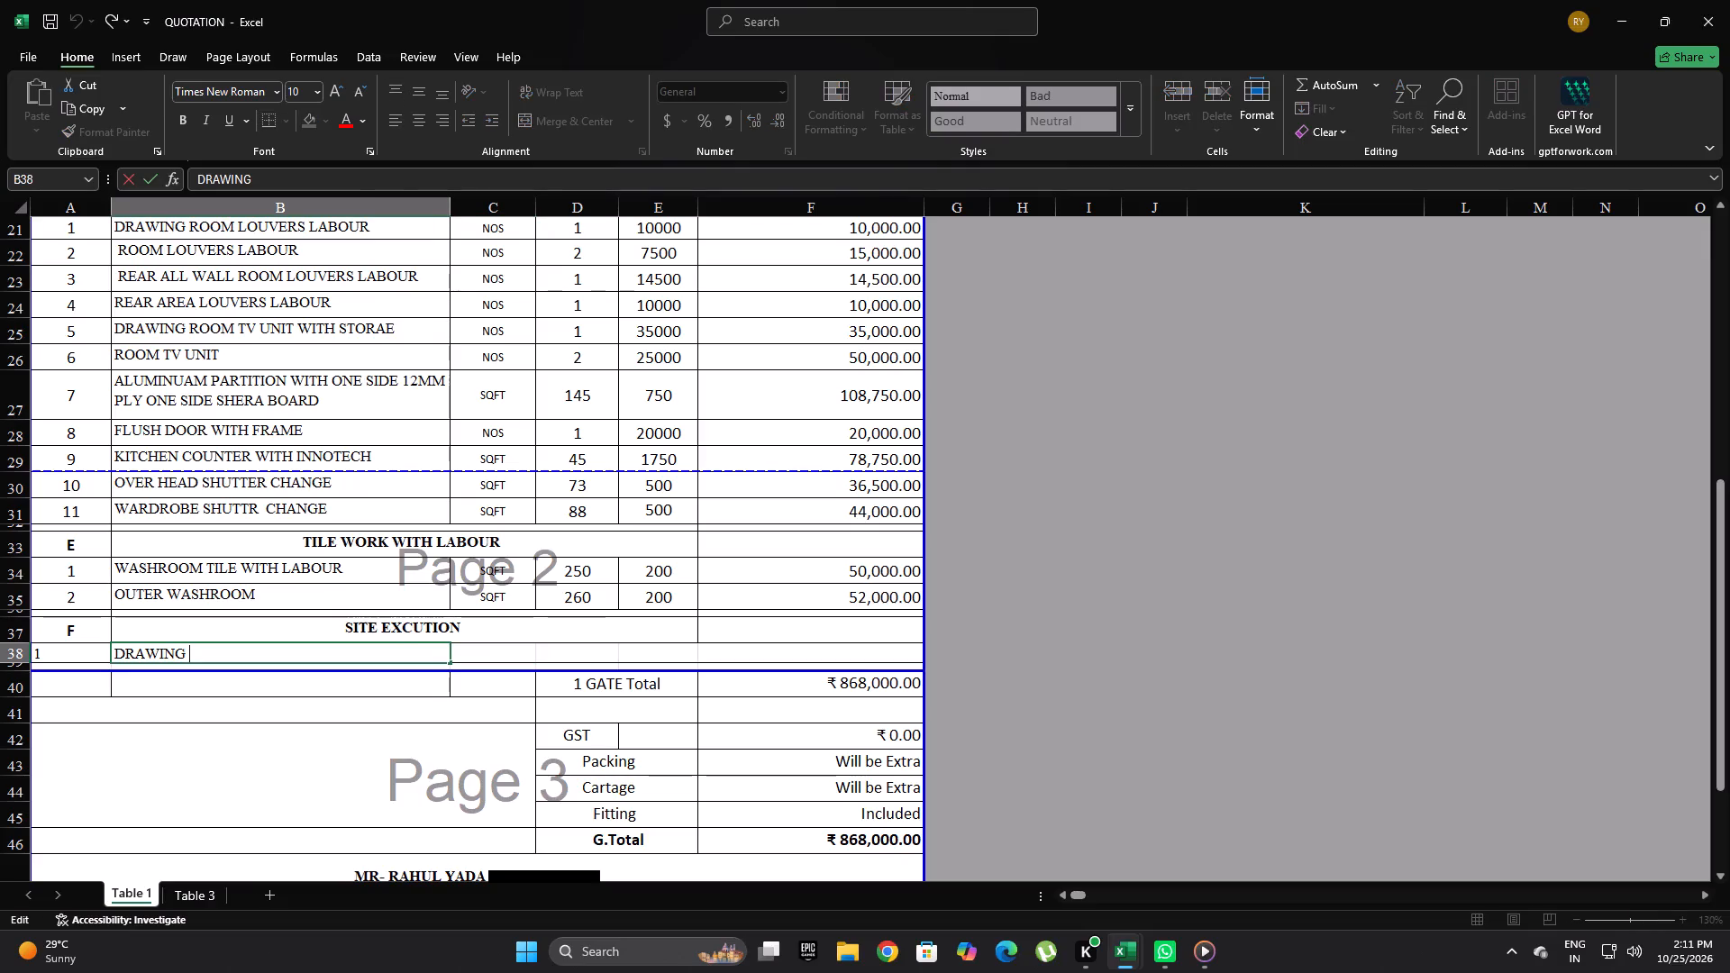
pyautogui.write('AND')
pyautogui.press('space')
pyautogui.write('VISIT')
pyautogui.press('space')
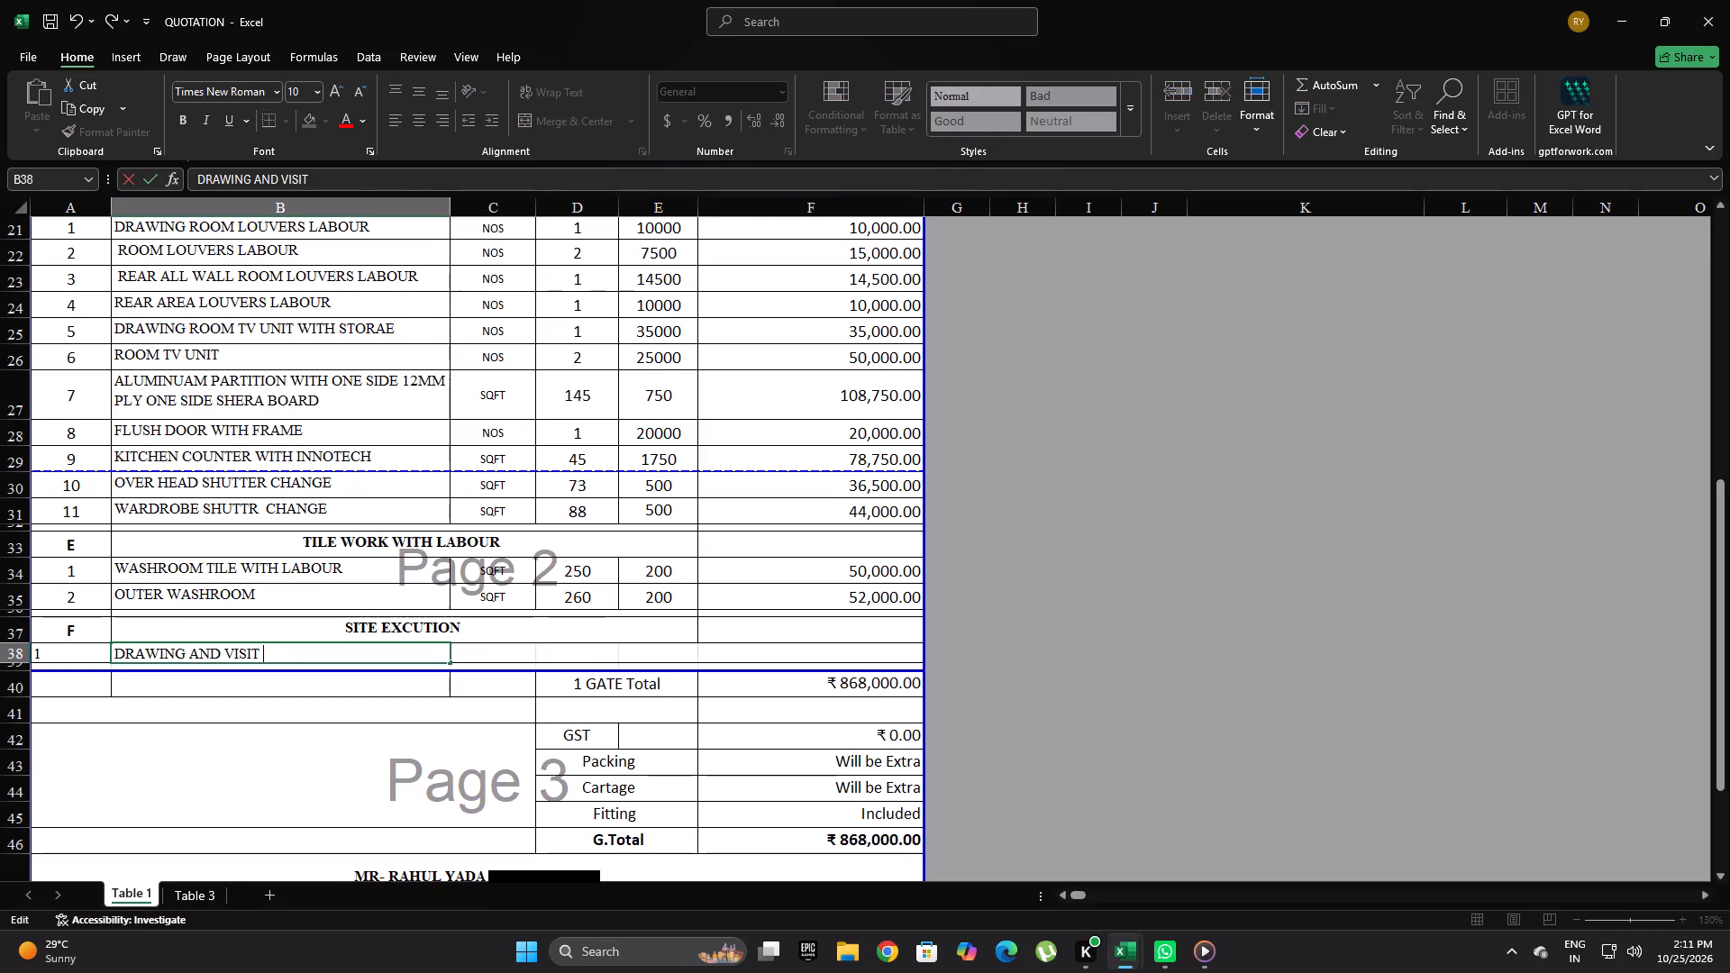
pyautogui.click(525, 650)
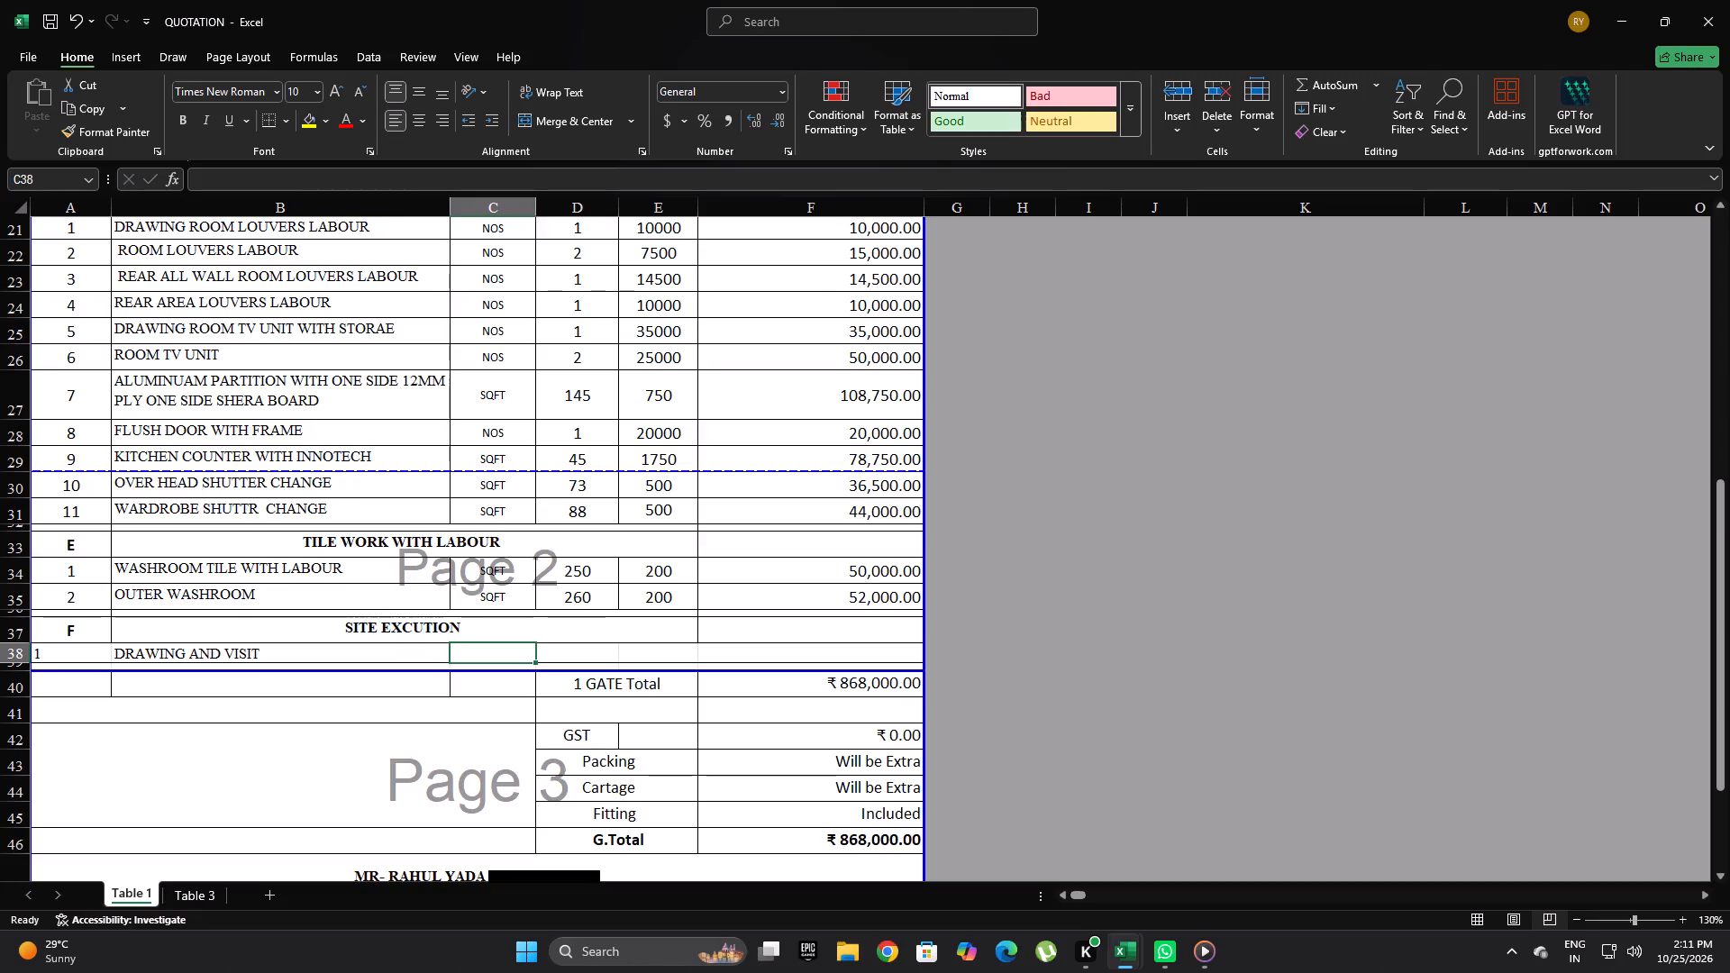
# Copy the LUMS unit cell from the WALL AREA PAINT row into the DRAWING AND VISIT row's unit cell.
pyautogui.scroll(2, 524, 650)
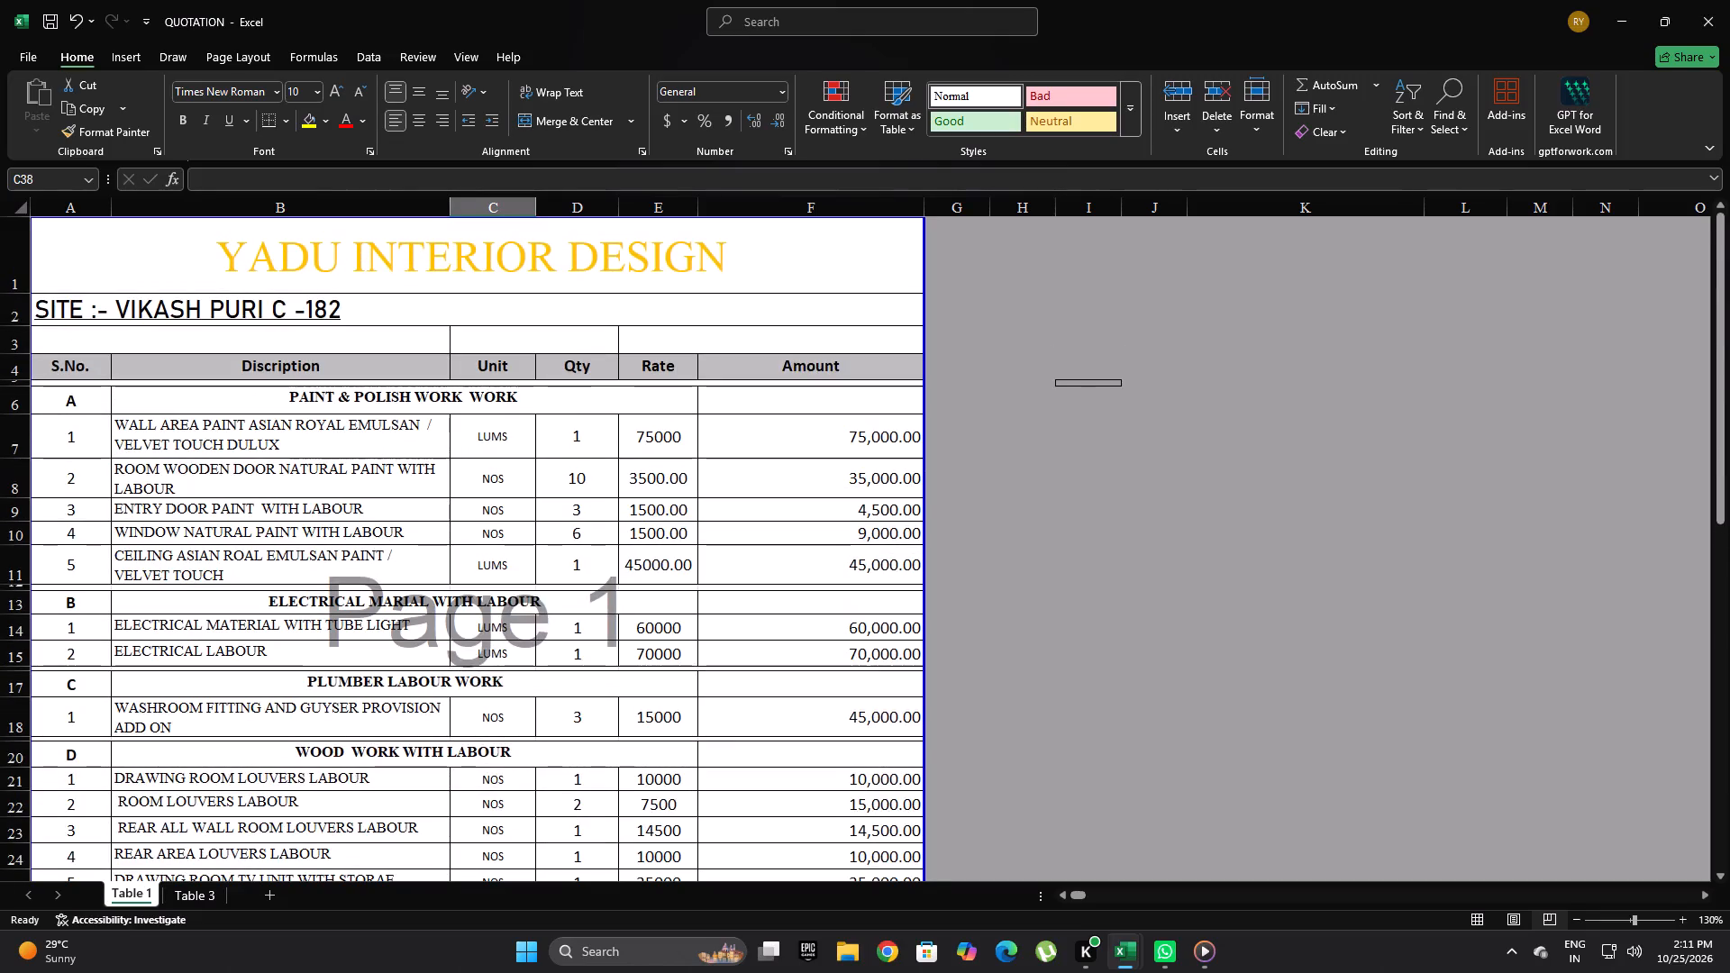
pyautogui.click(496, 444)
pyautogui.hotkey('ctrl', 'c')
pyautogui.scroll(-2, 526, 501)
pyautogui.scroll(1, 526, 503)
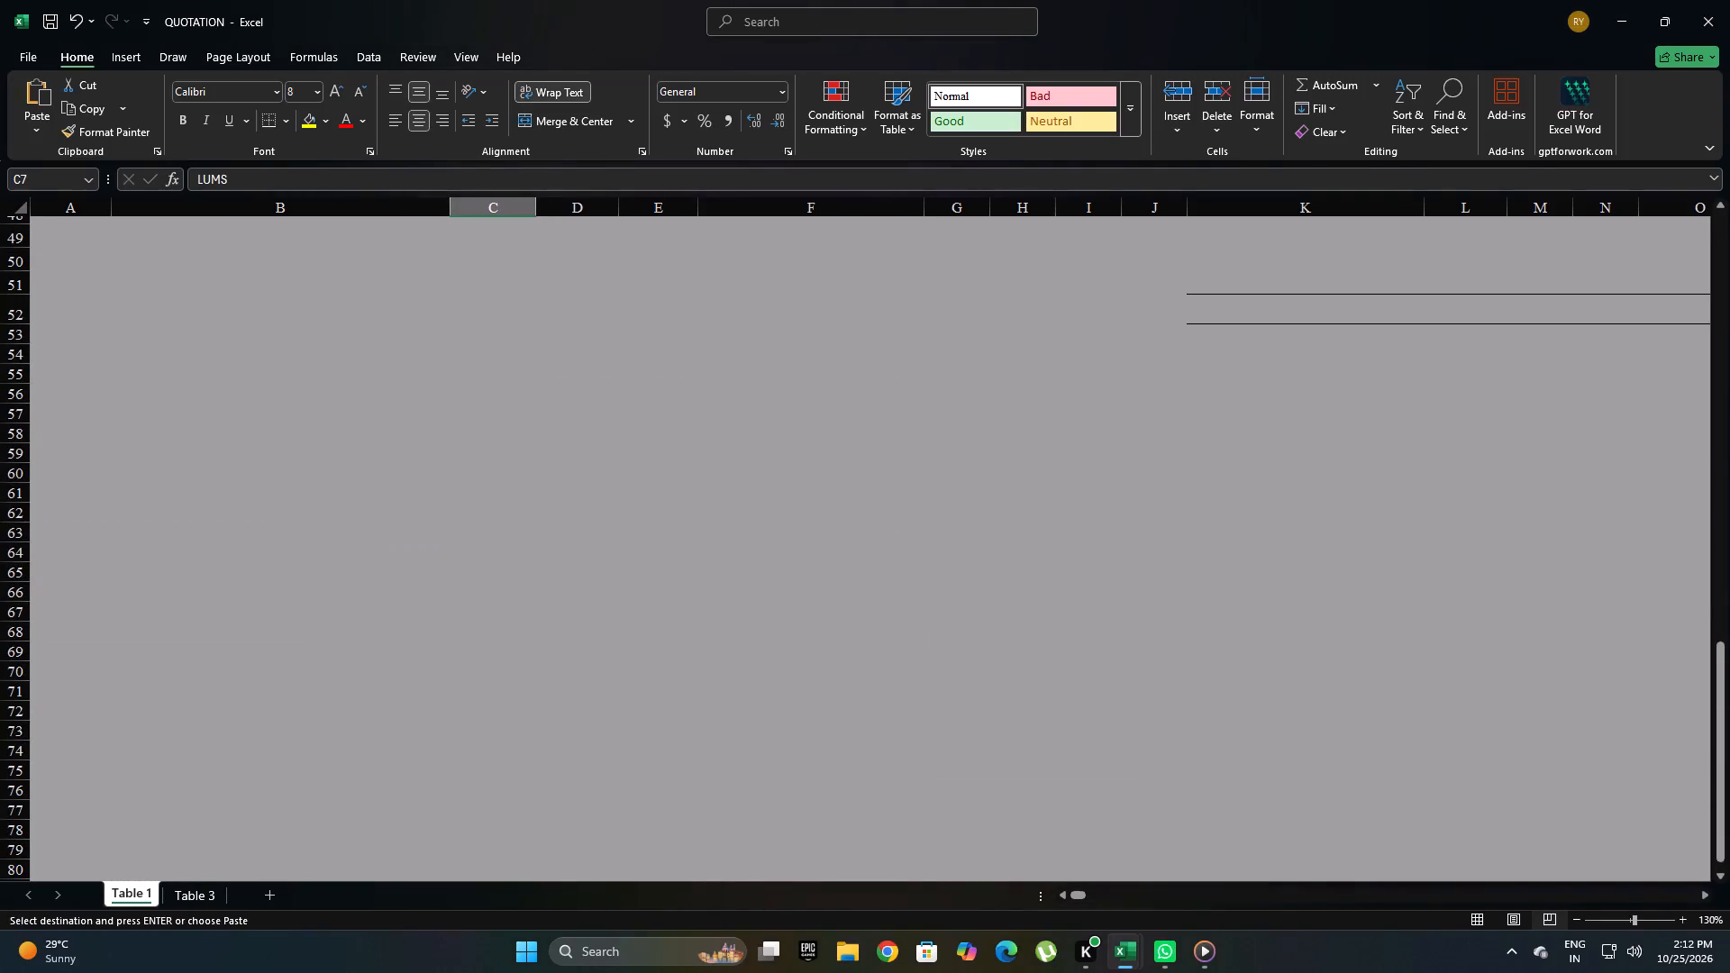
pyautogui.moveTo(1717, 702); pyautogui.dragTo(1708, 515)
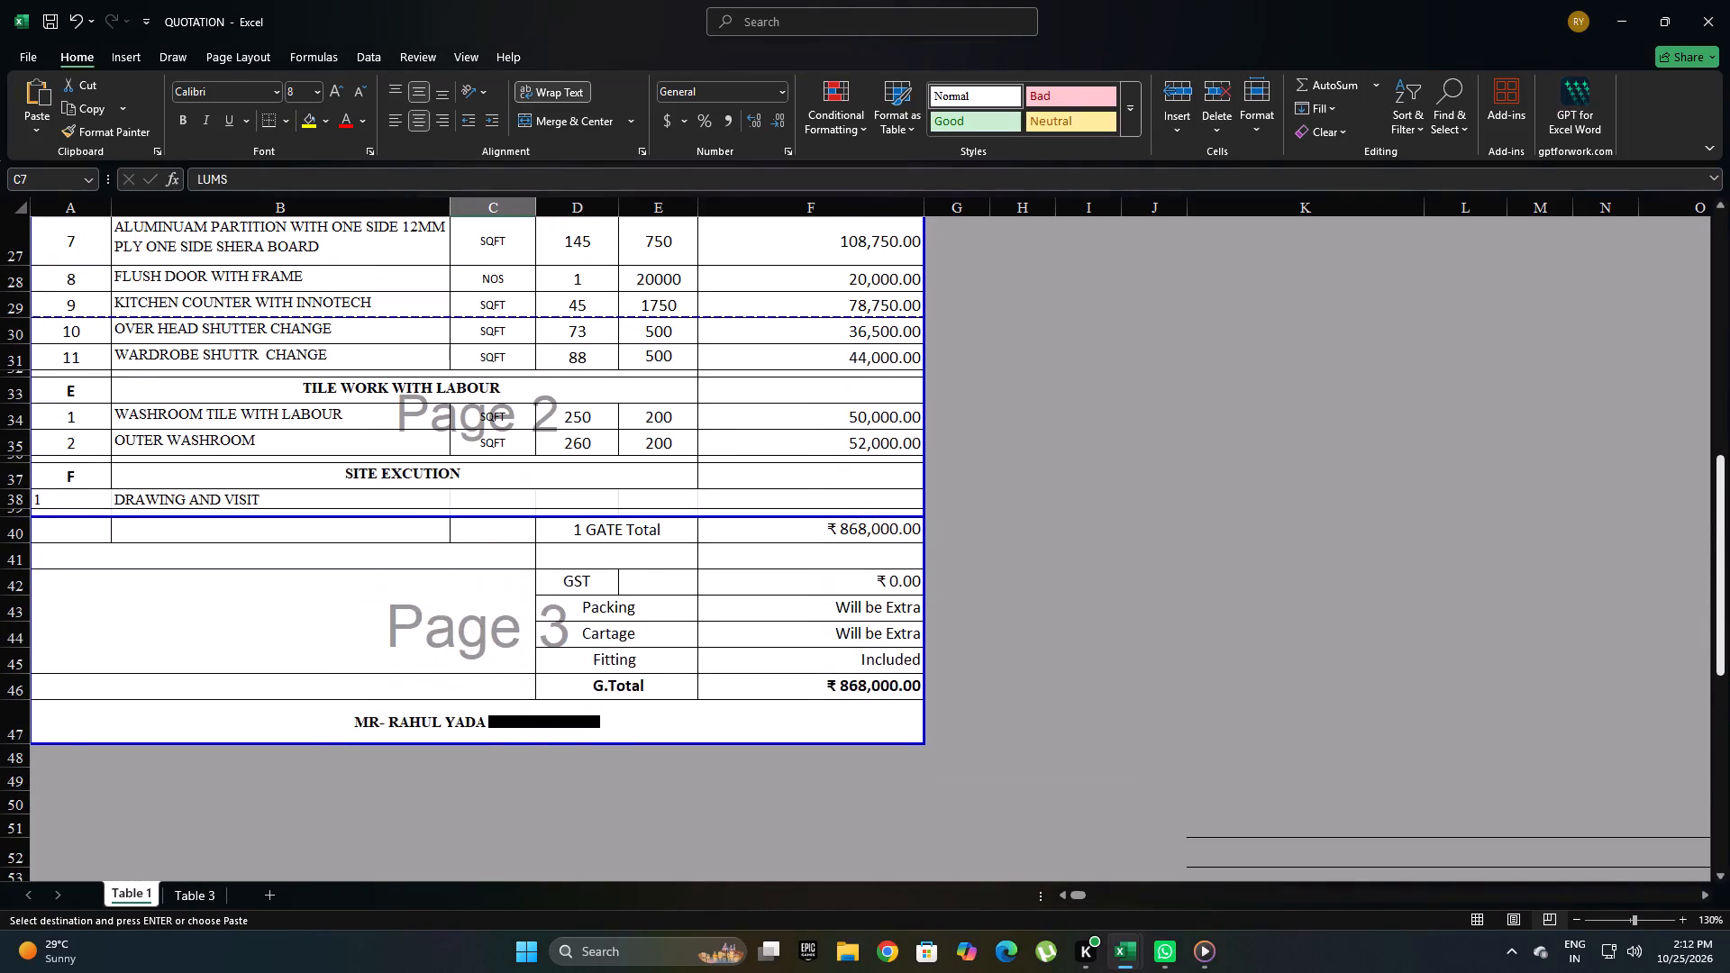
pyautogui.click(507, 503)
pyautogui.hotkey('ctrl', 'v')
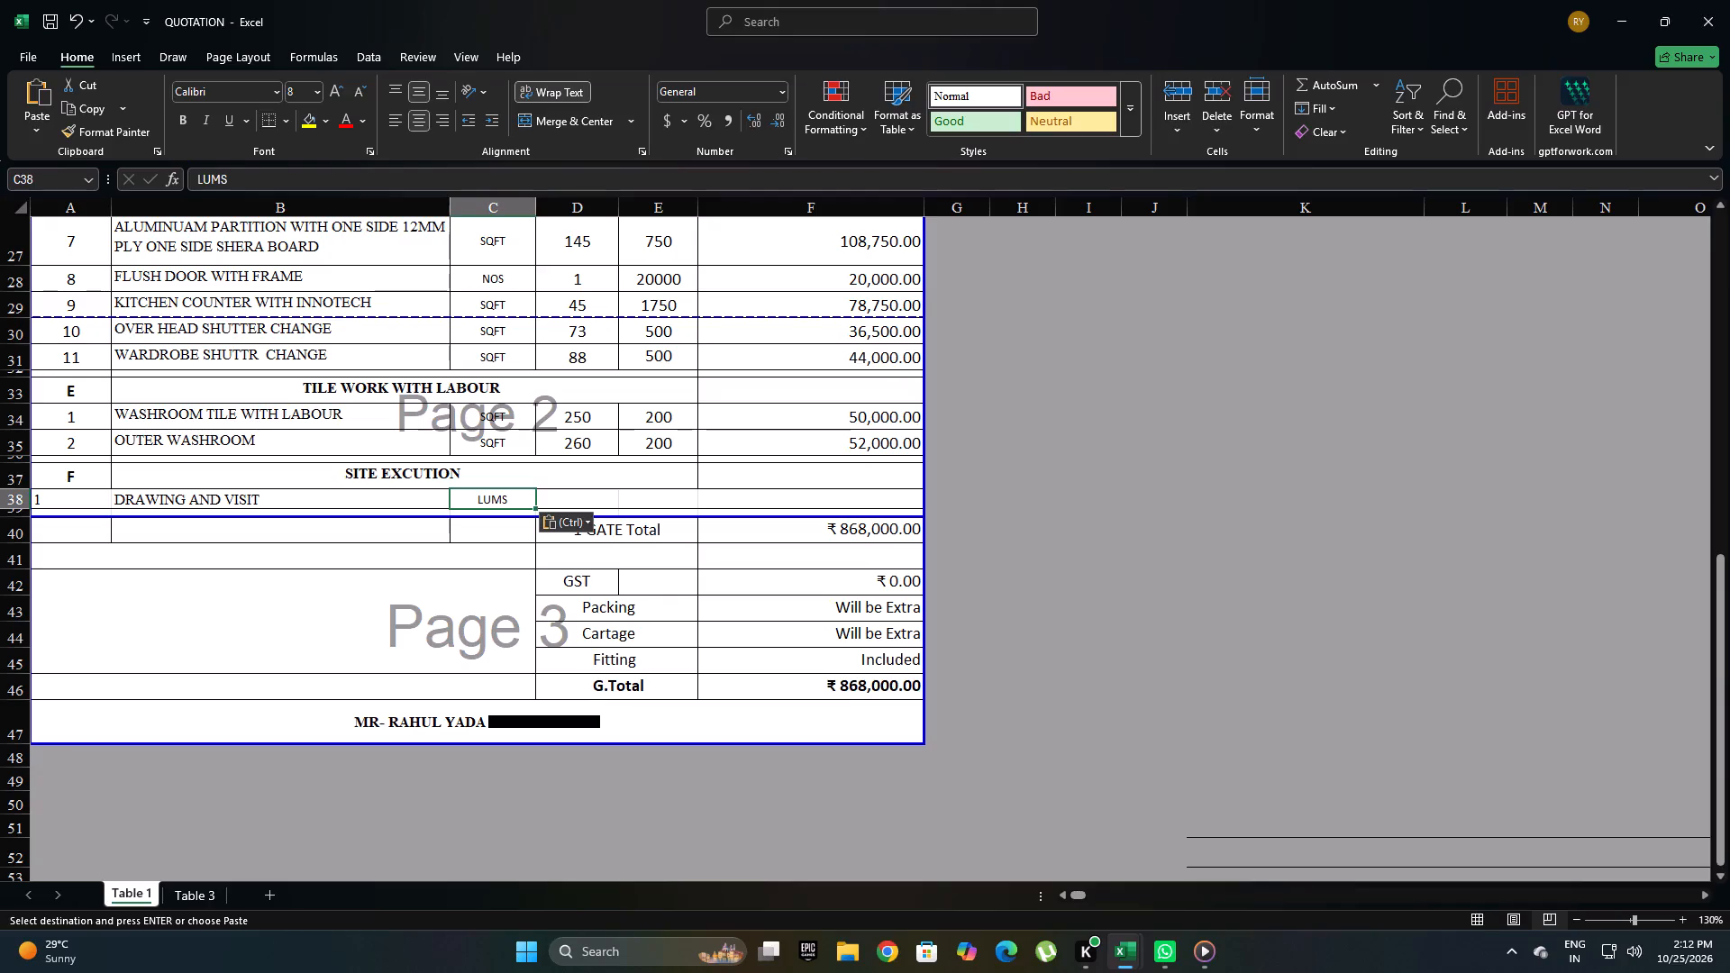
pyautogui.click(636, 548)
# Enter quantity 1 and rate 60000 for the DRAWING AND VISIT row.
pyautogui.click(596, 500)
pyautogui.press('1')
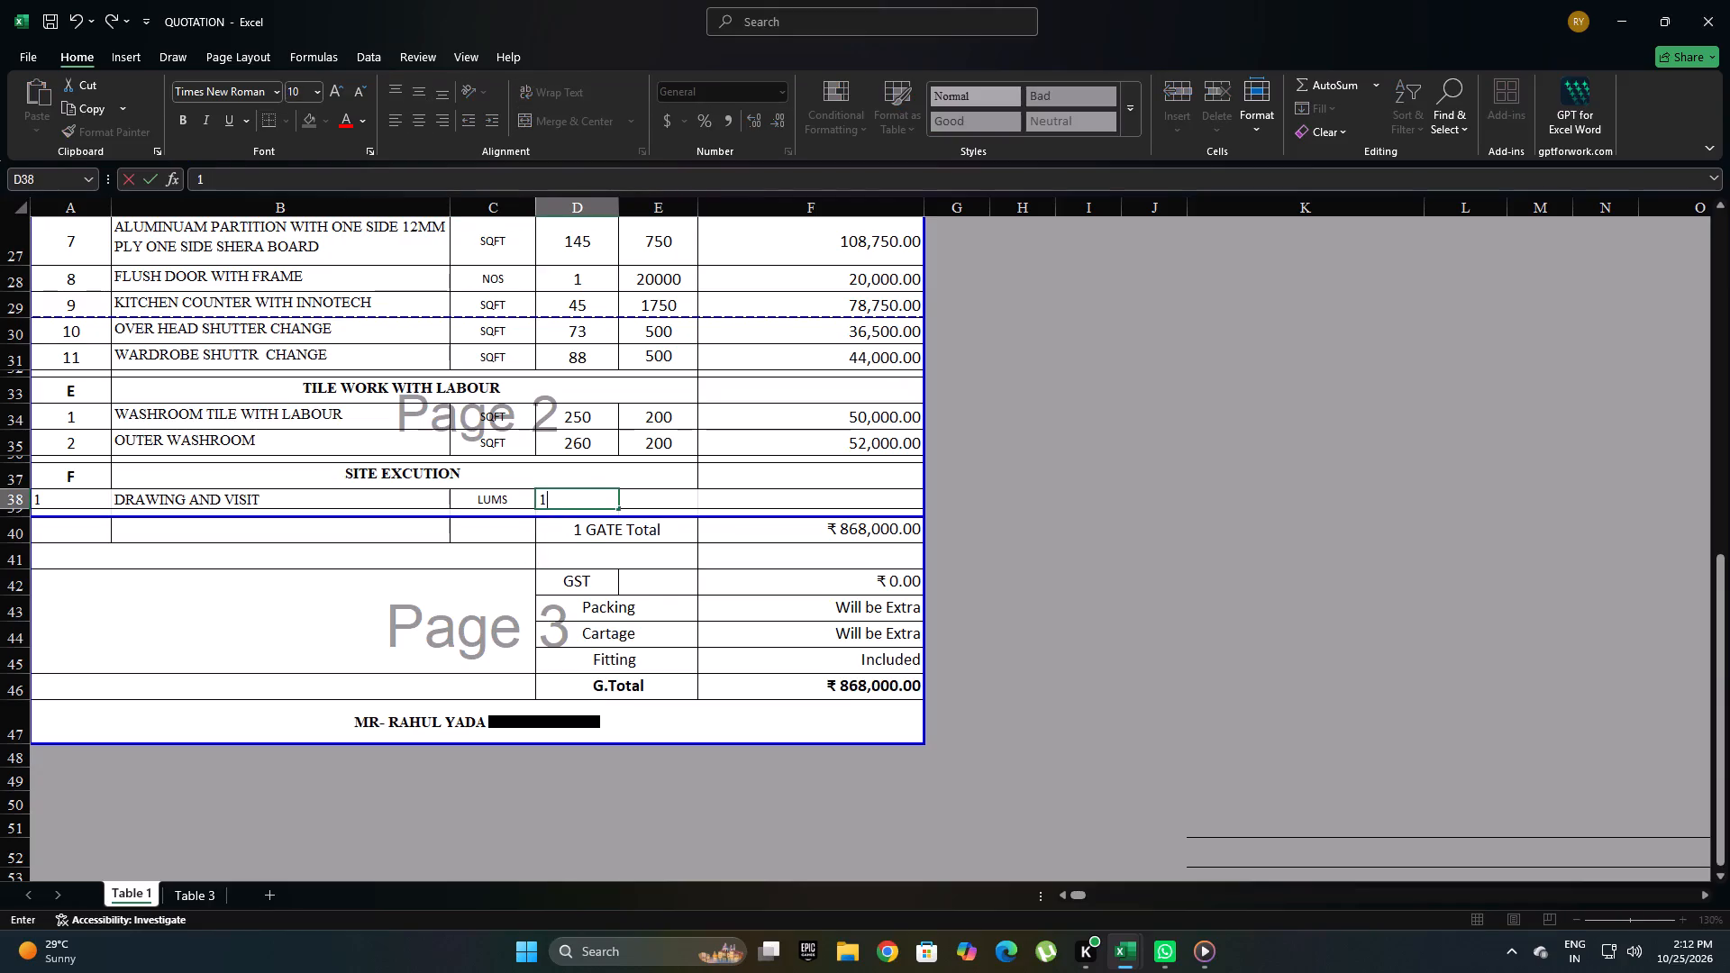
pyautogui.click(683, 493)
pyautogui.write('60000')
pyautogui.click(837, 497)
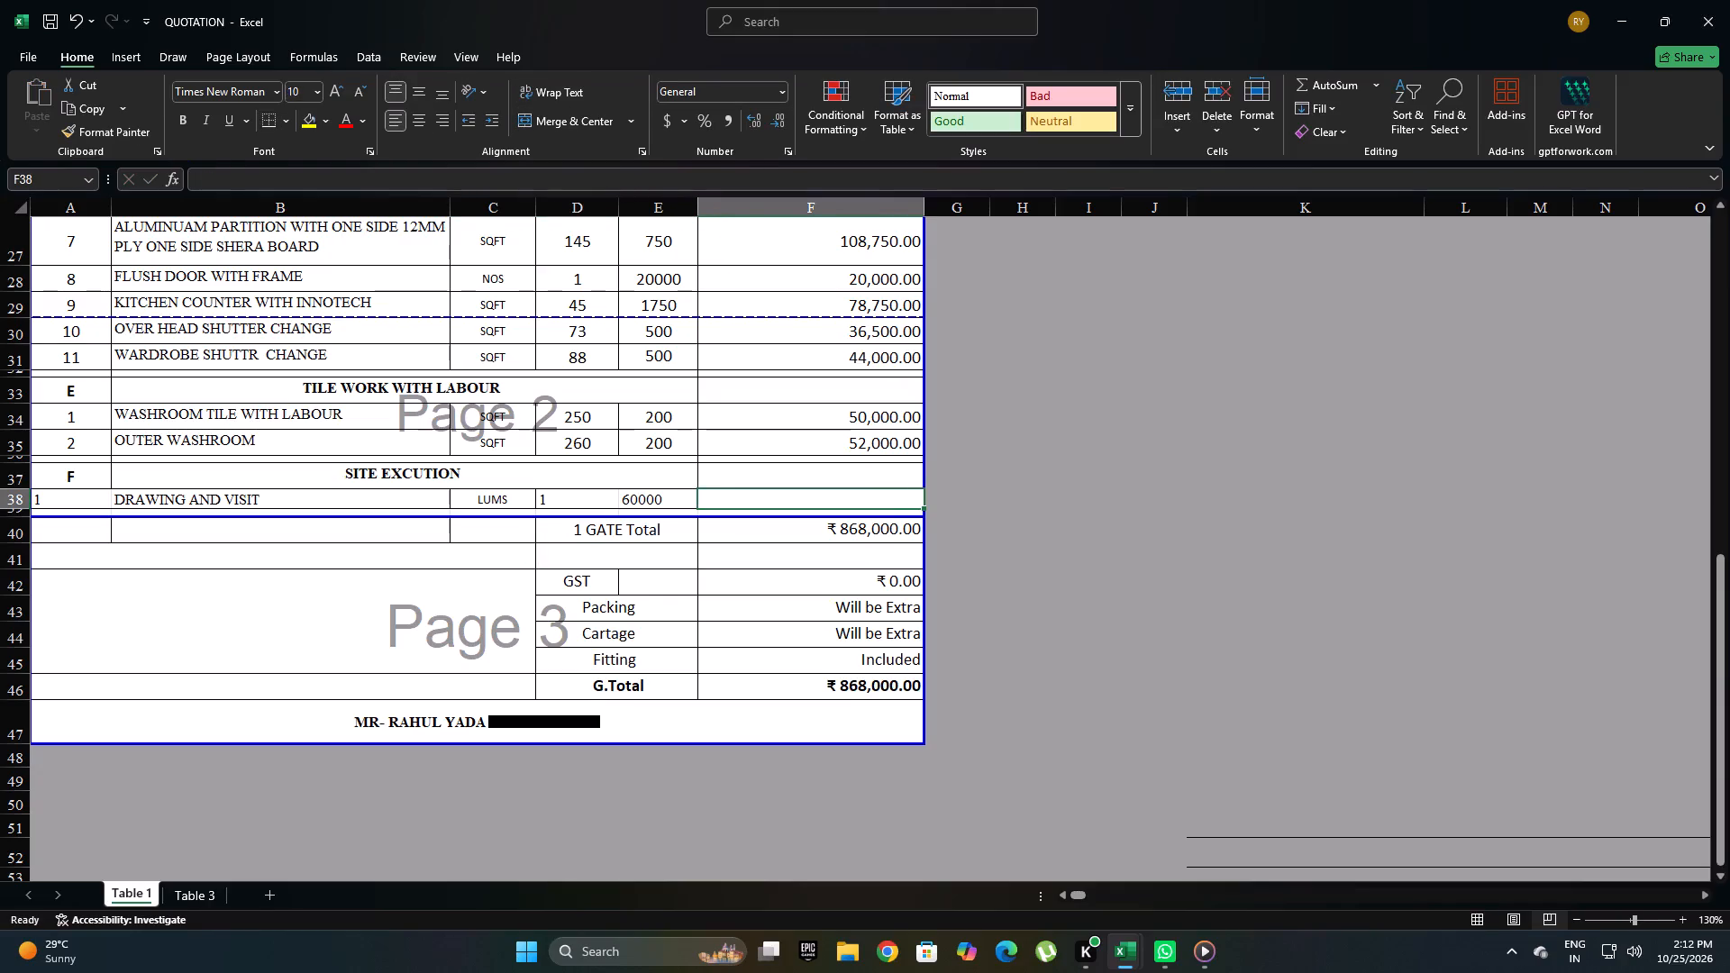
# Copy the OUTER WASHROOM amount formula into the DRAWING AND VISIT row's amount cell.
pyautogui.click(835, 448)
pyautogui.hotkey('ctrl', 'c')
pyautogui.click(853, 495)
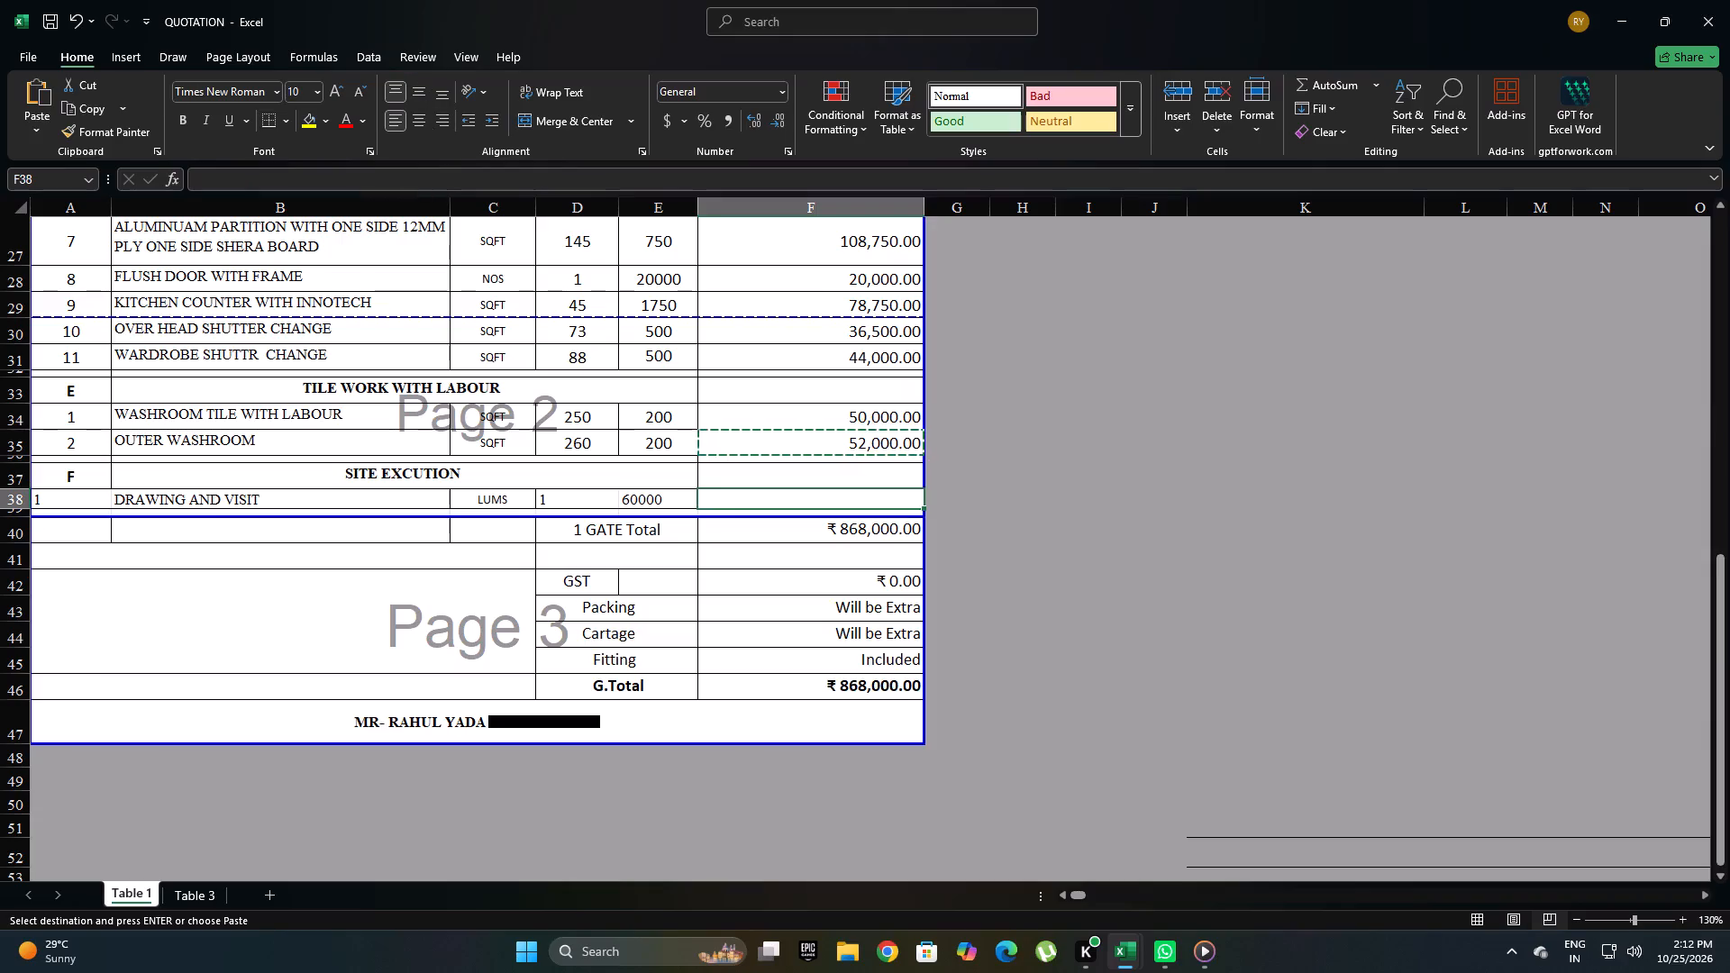
pyautogui.hotkey('ctrl', 'v')
pyautogui.click(850, 550)
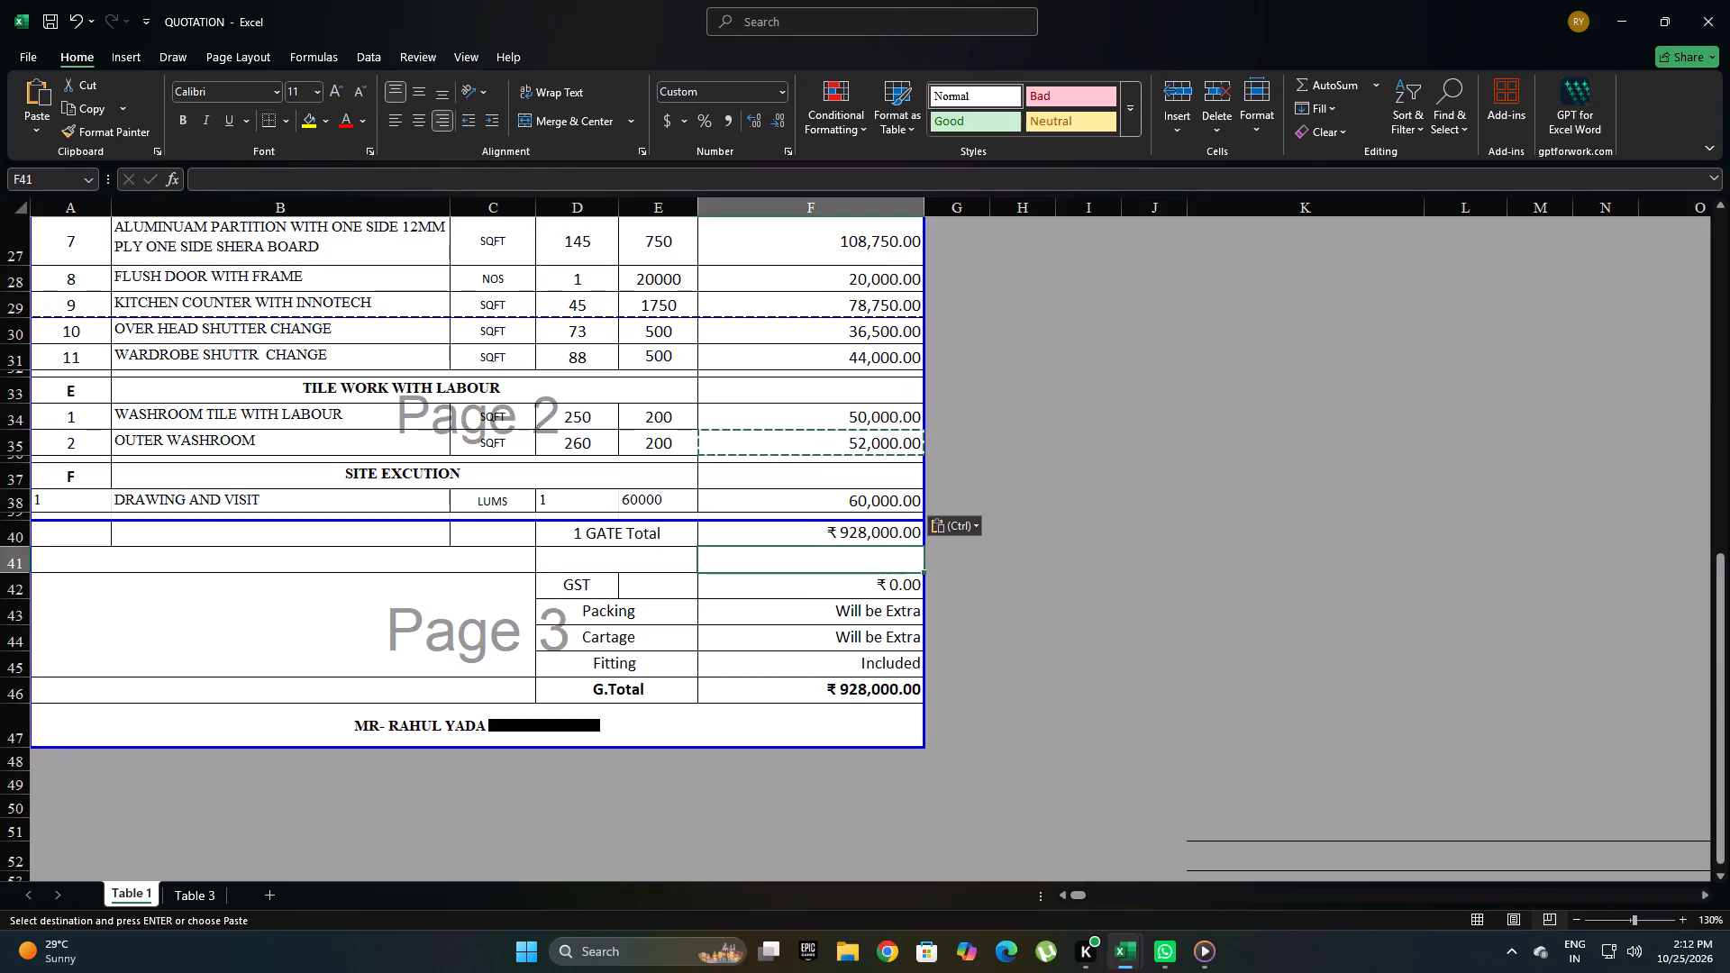
# Center the DRAWING AND VISIT row's serial number horizontally and vertically in A38.
pyautogui.click(69, 494)
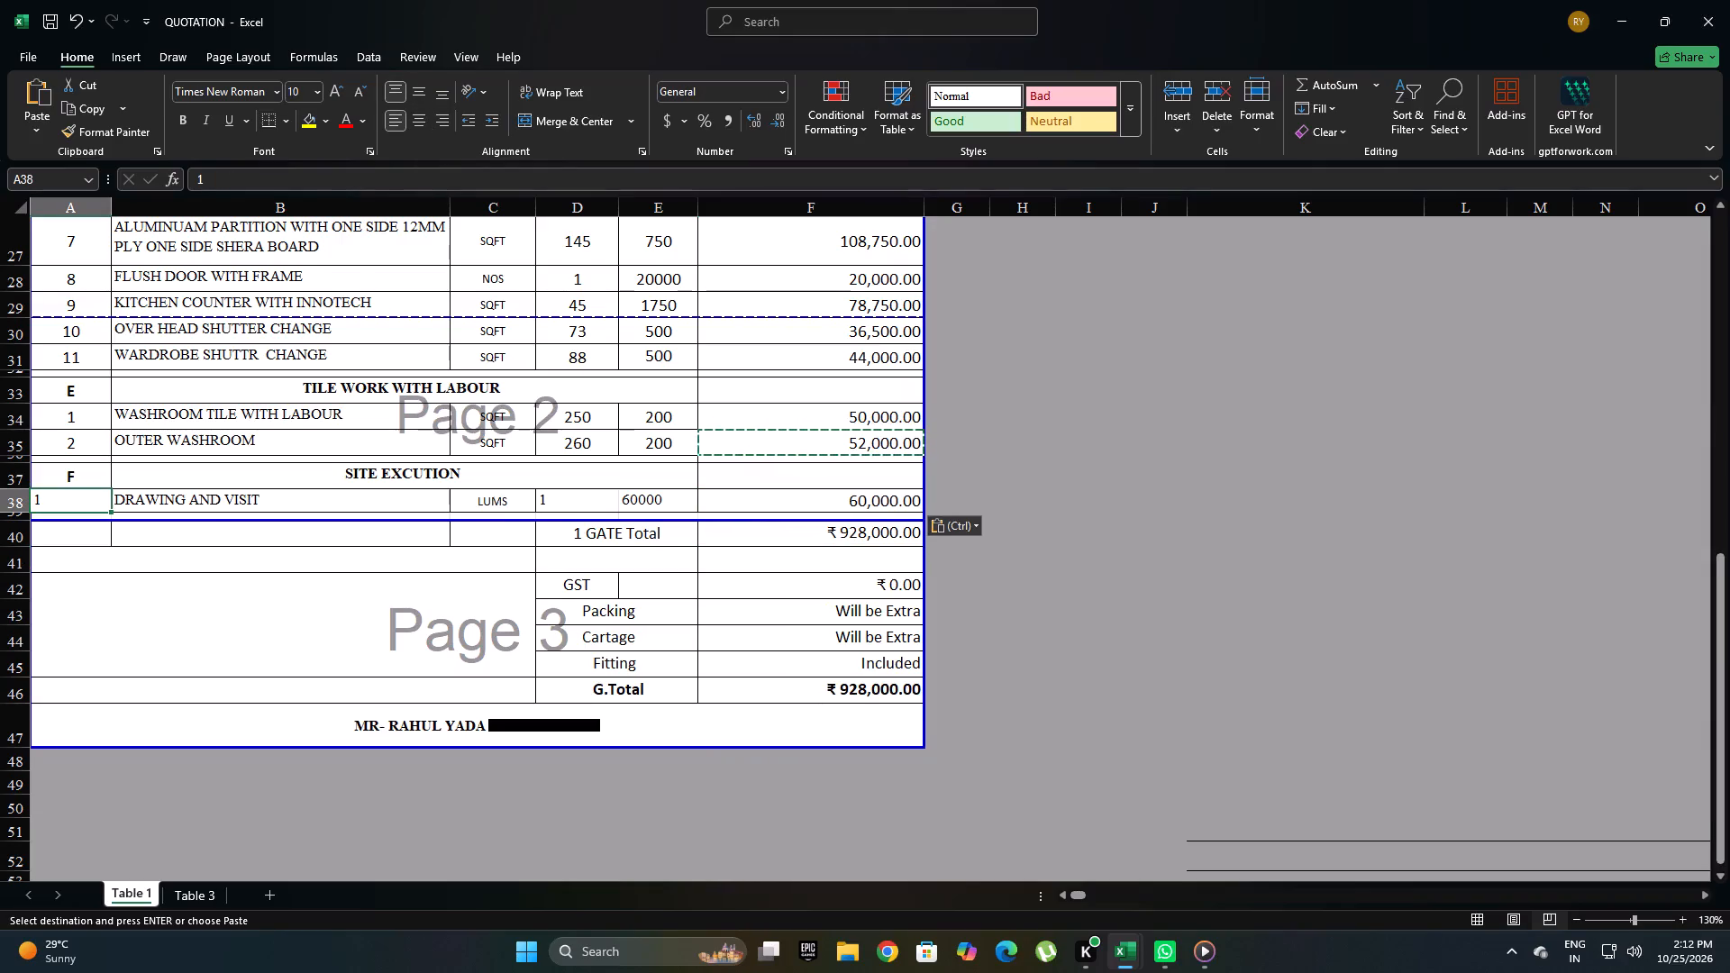
pyautogui.click(413, 114)
pyautogui.click(412, 100)
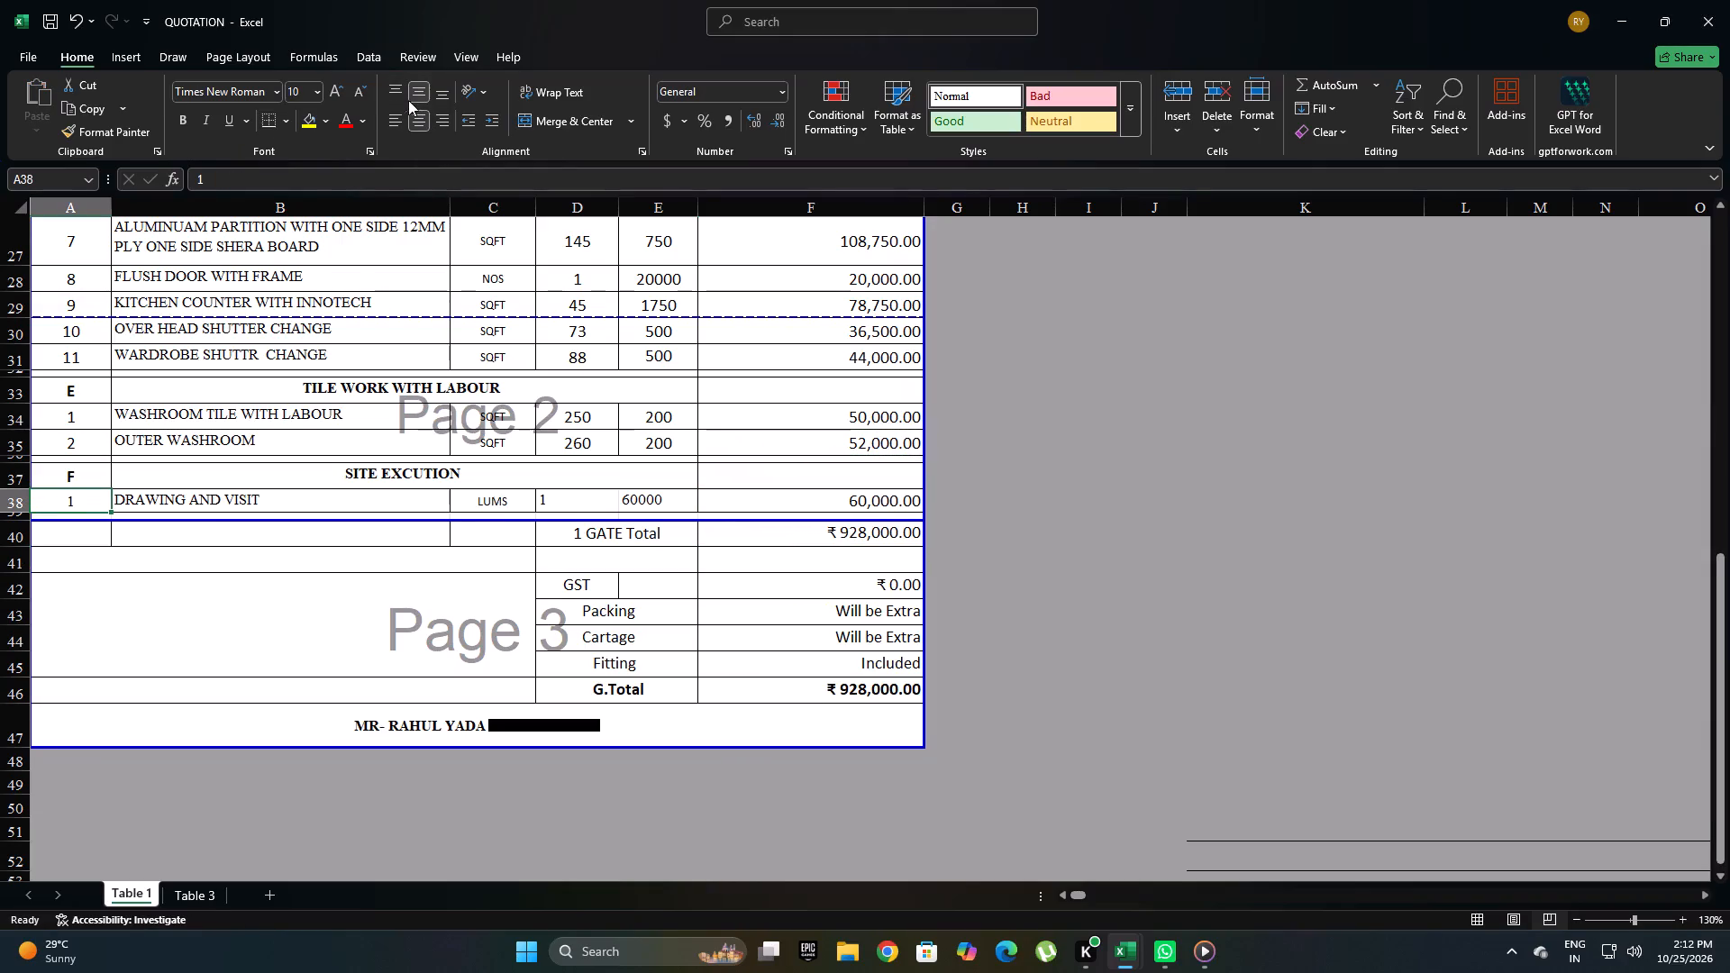
pyautogui.click(443, 600)
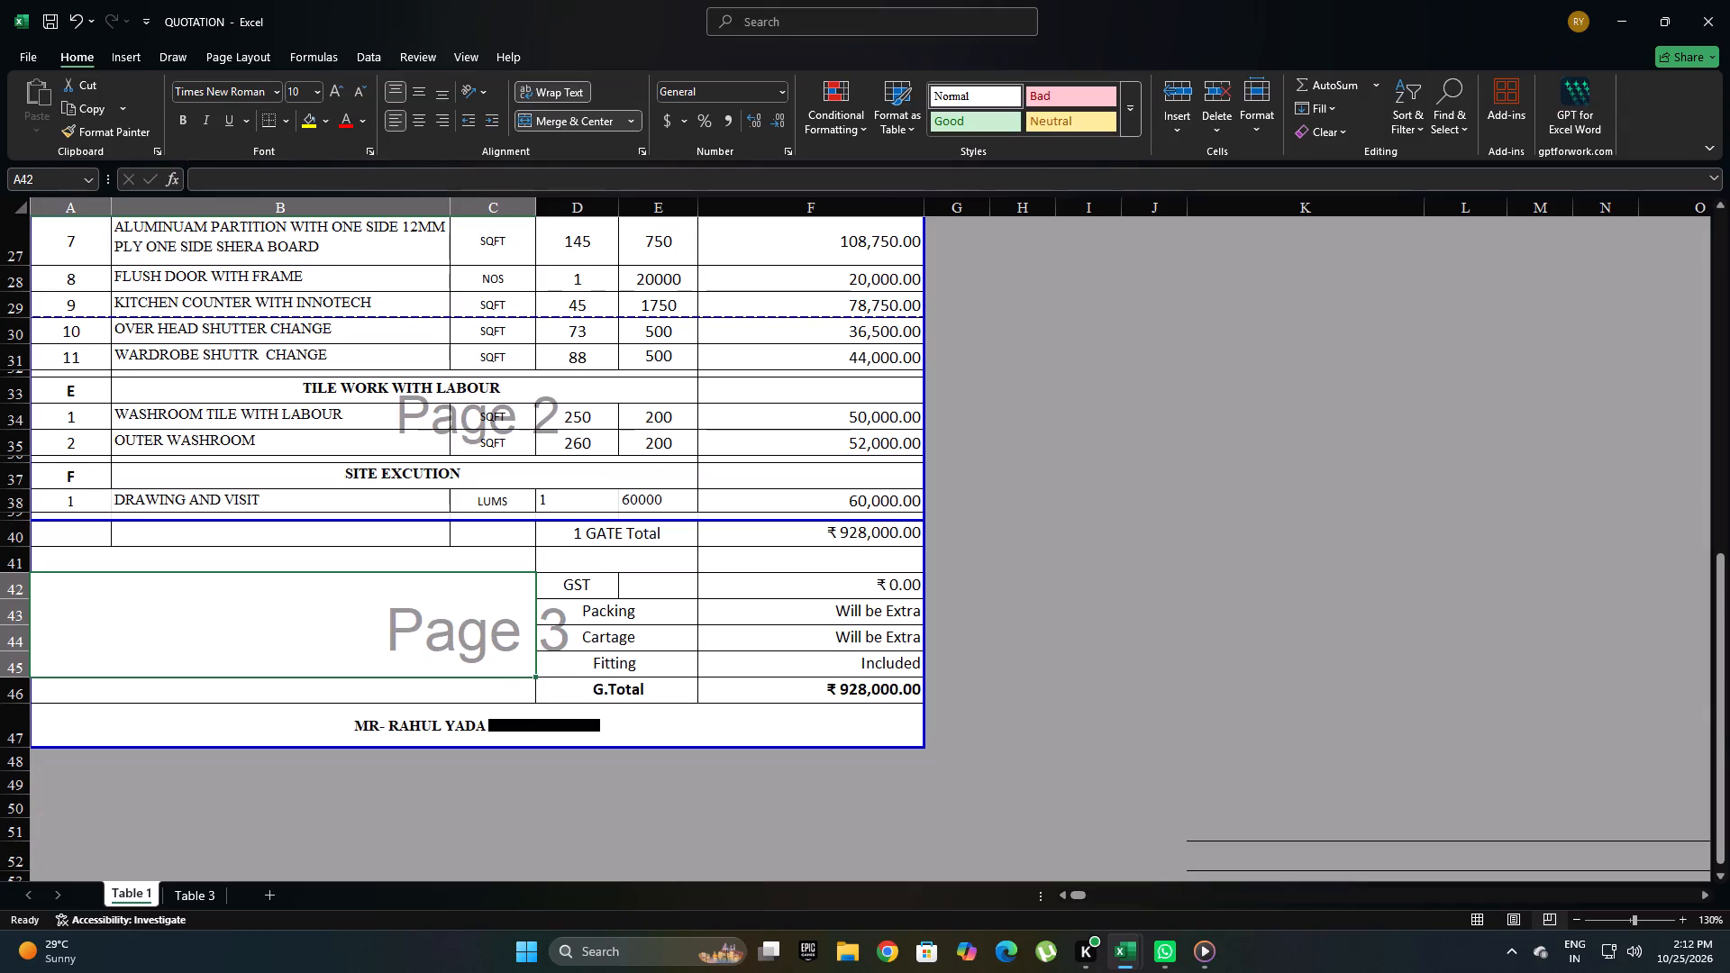
# Review the whole quotation, from the first section down to the grand total.
pyautogui.moveTo(1723, 627); pyautogui.dragTo(1707, 580)
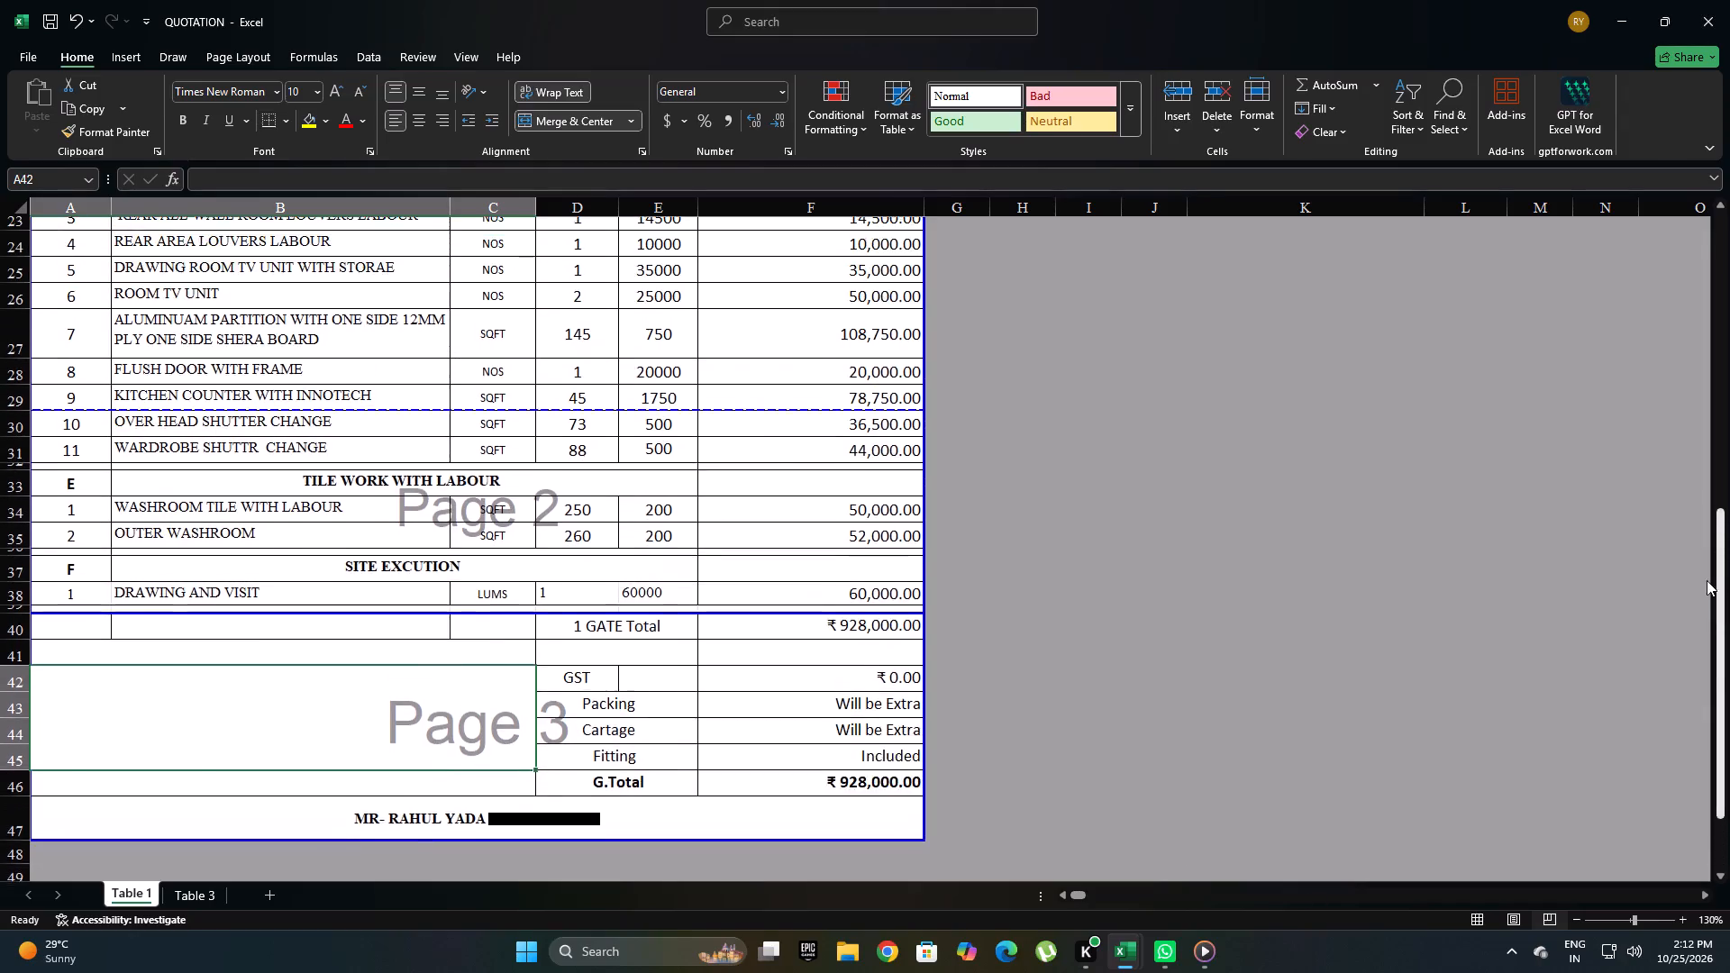
pyautogui.moveTo(1707, 580); pyautogui.dragTo(1707, 501)
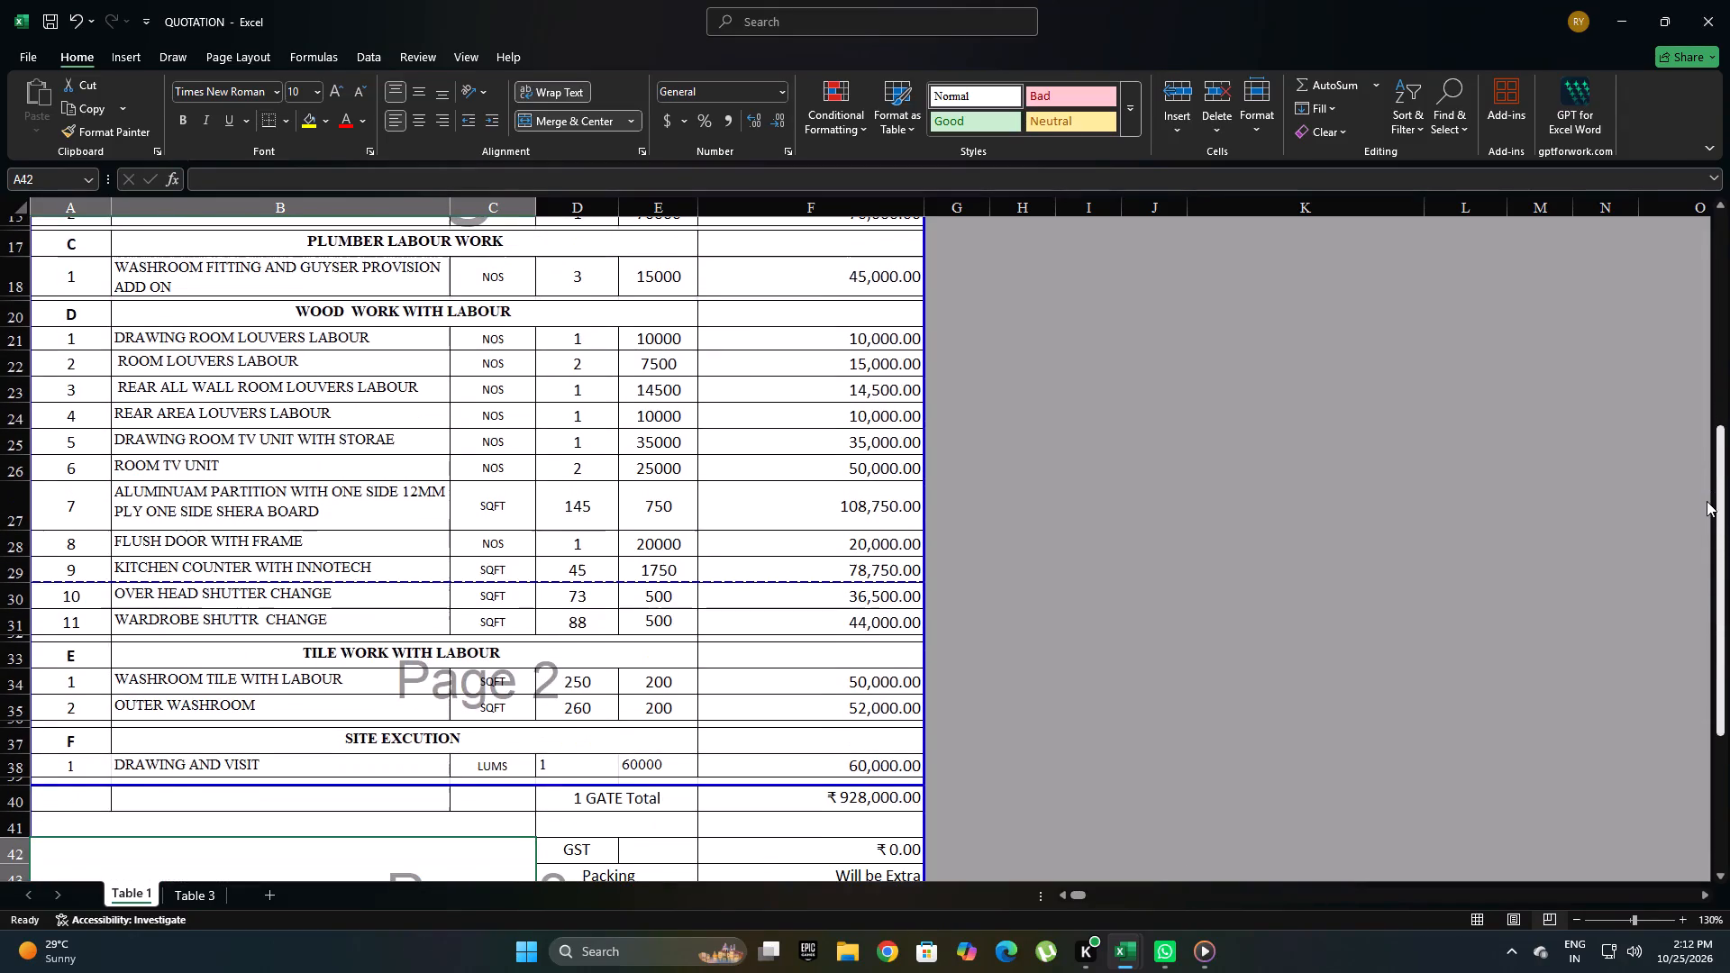
pyautogui.moveTo(1707, 501); pyautogui.dragTo(1672, 318)
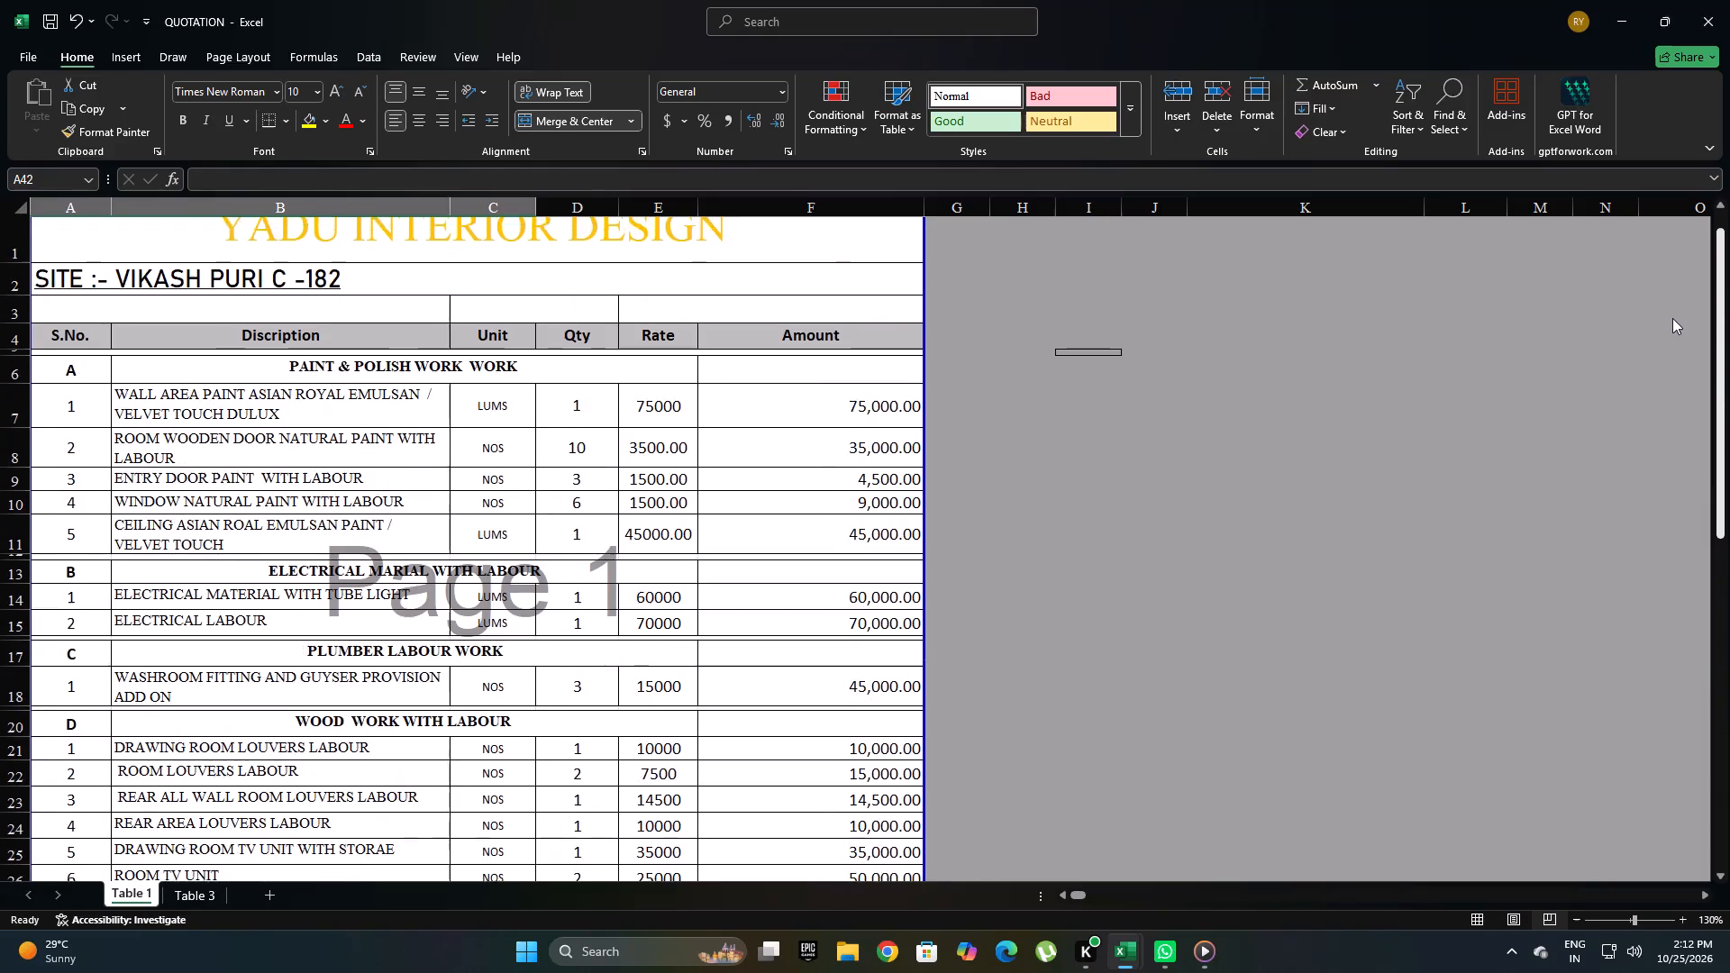
pyautogui.moveTo(1672, 318); pyautogui.dragTo(1682, 353)
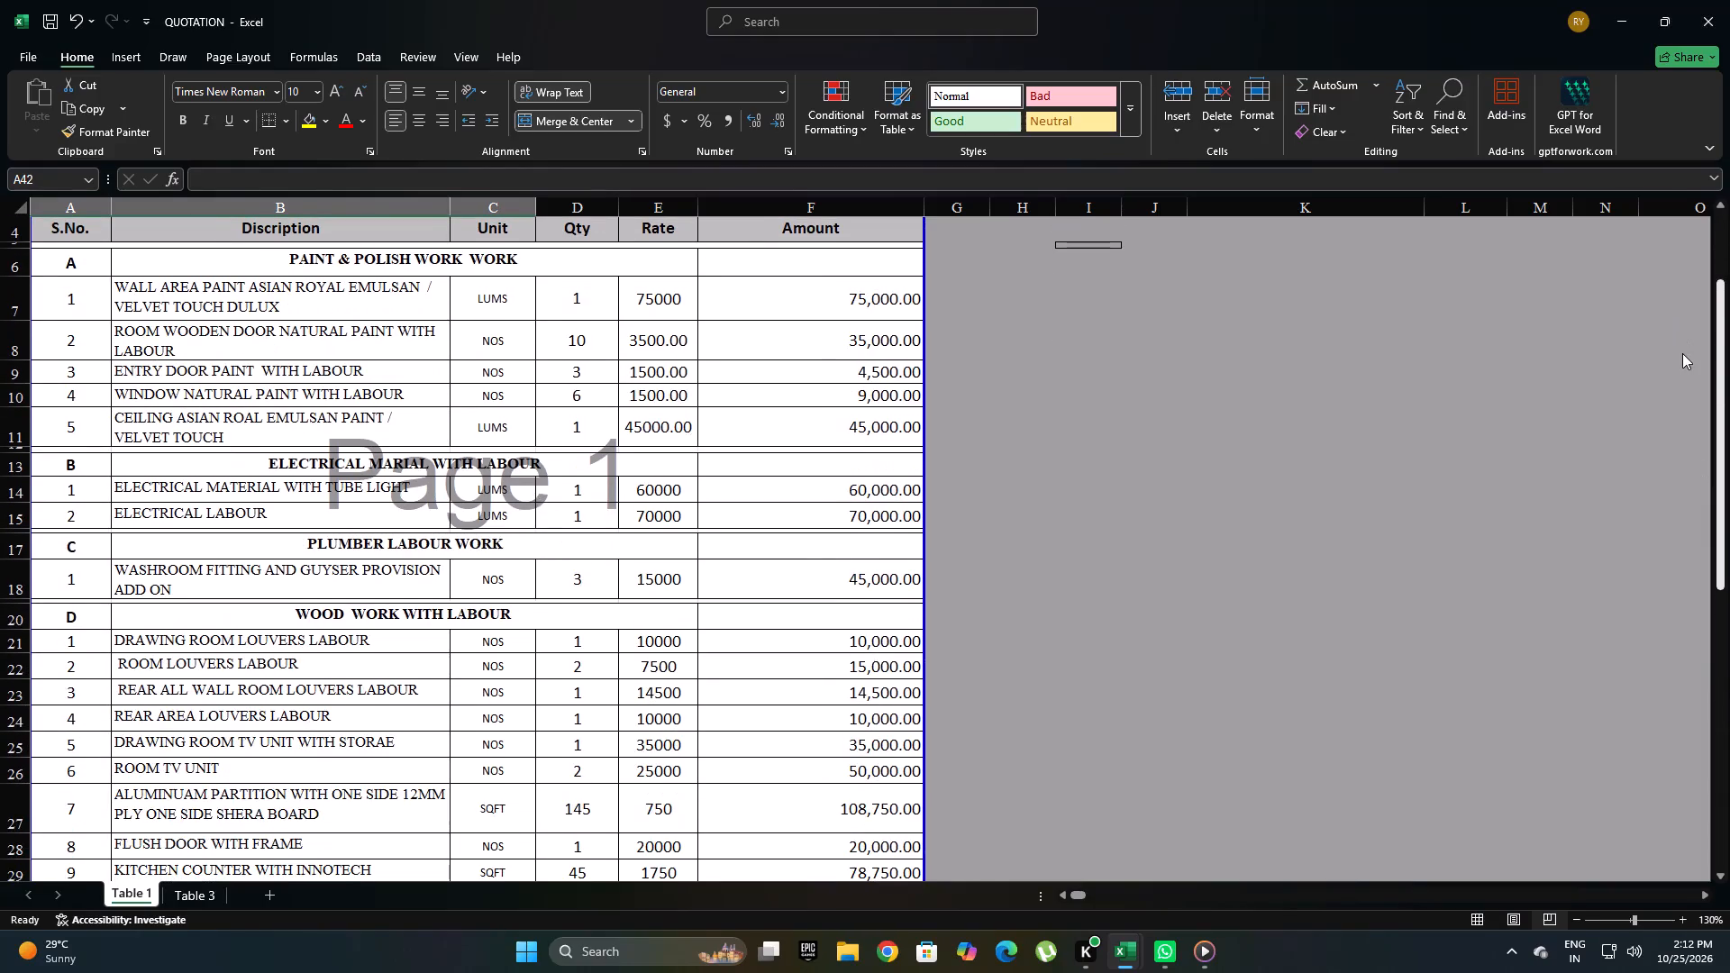
pyautogui.moveTo(1682, 353); pyautogui.dragTo(1671, 488)
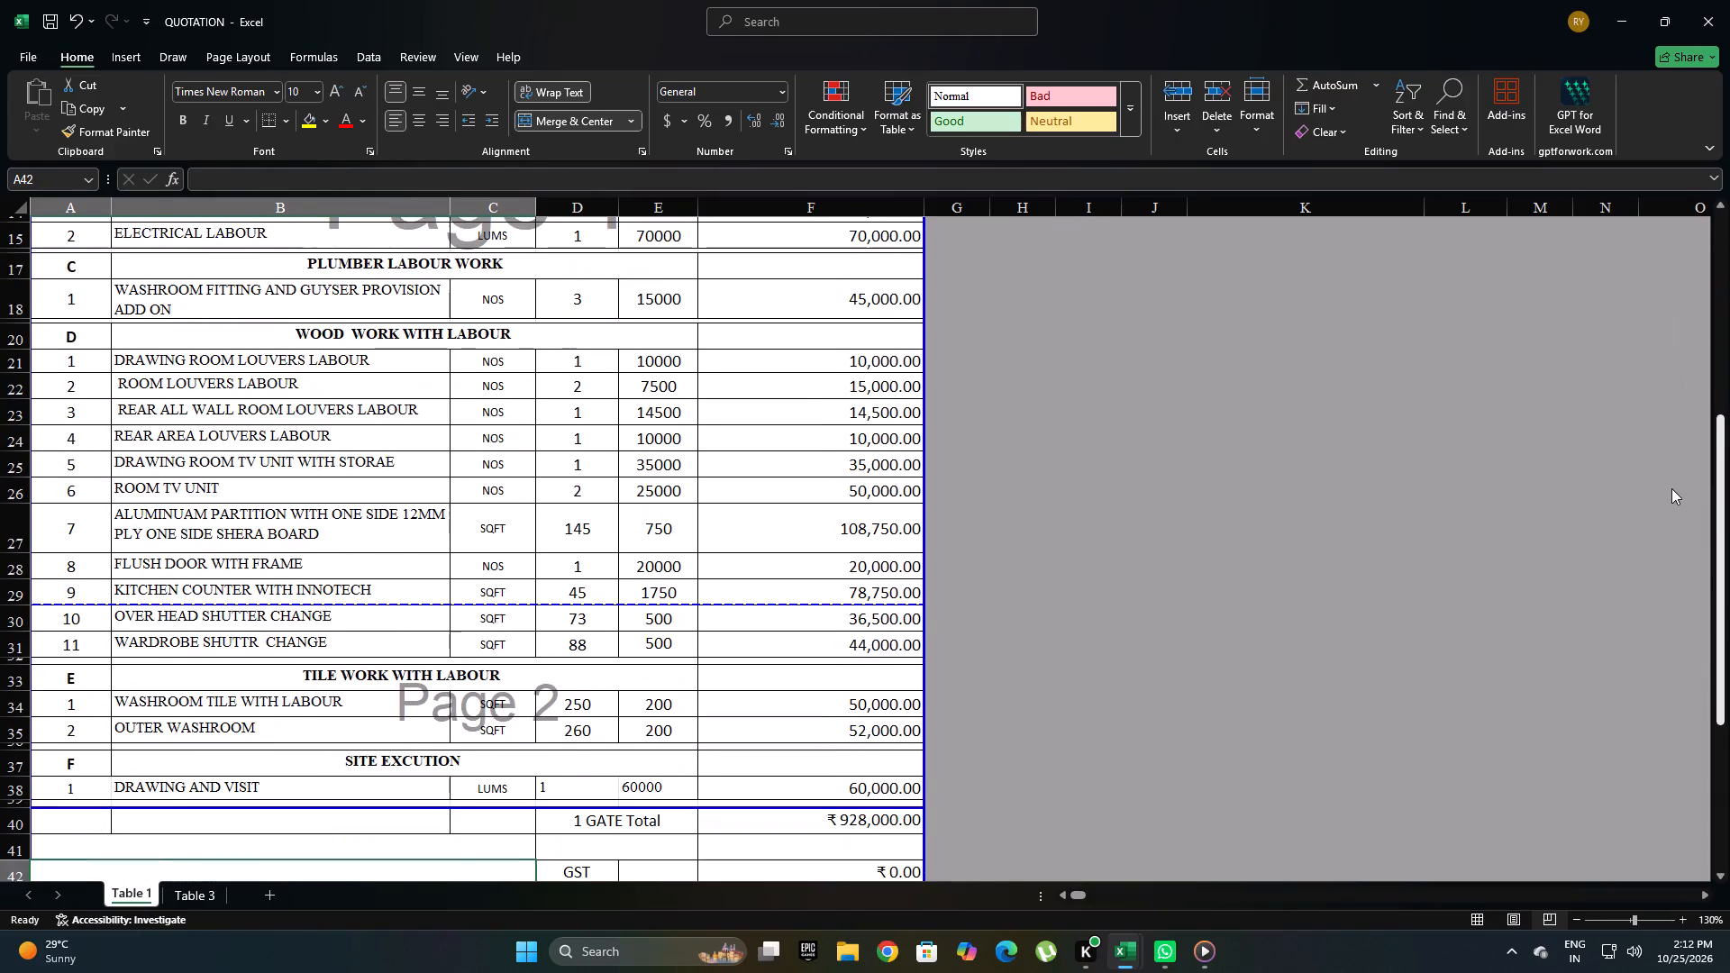
pyautogui.moveTo(1671, 488); pyautogui.dragTo(1686, 623)
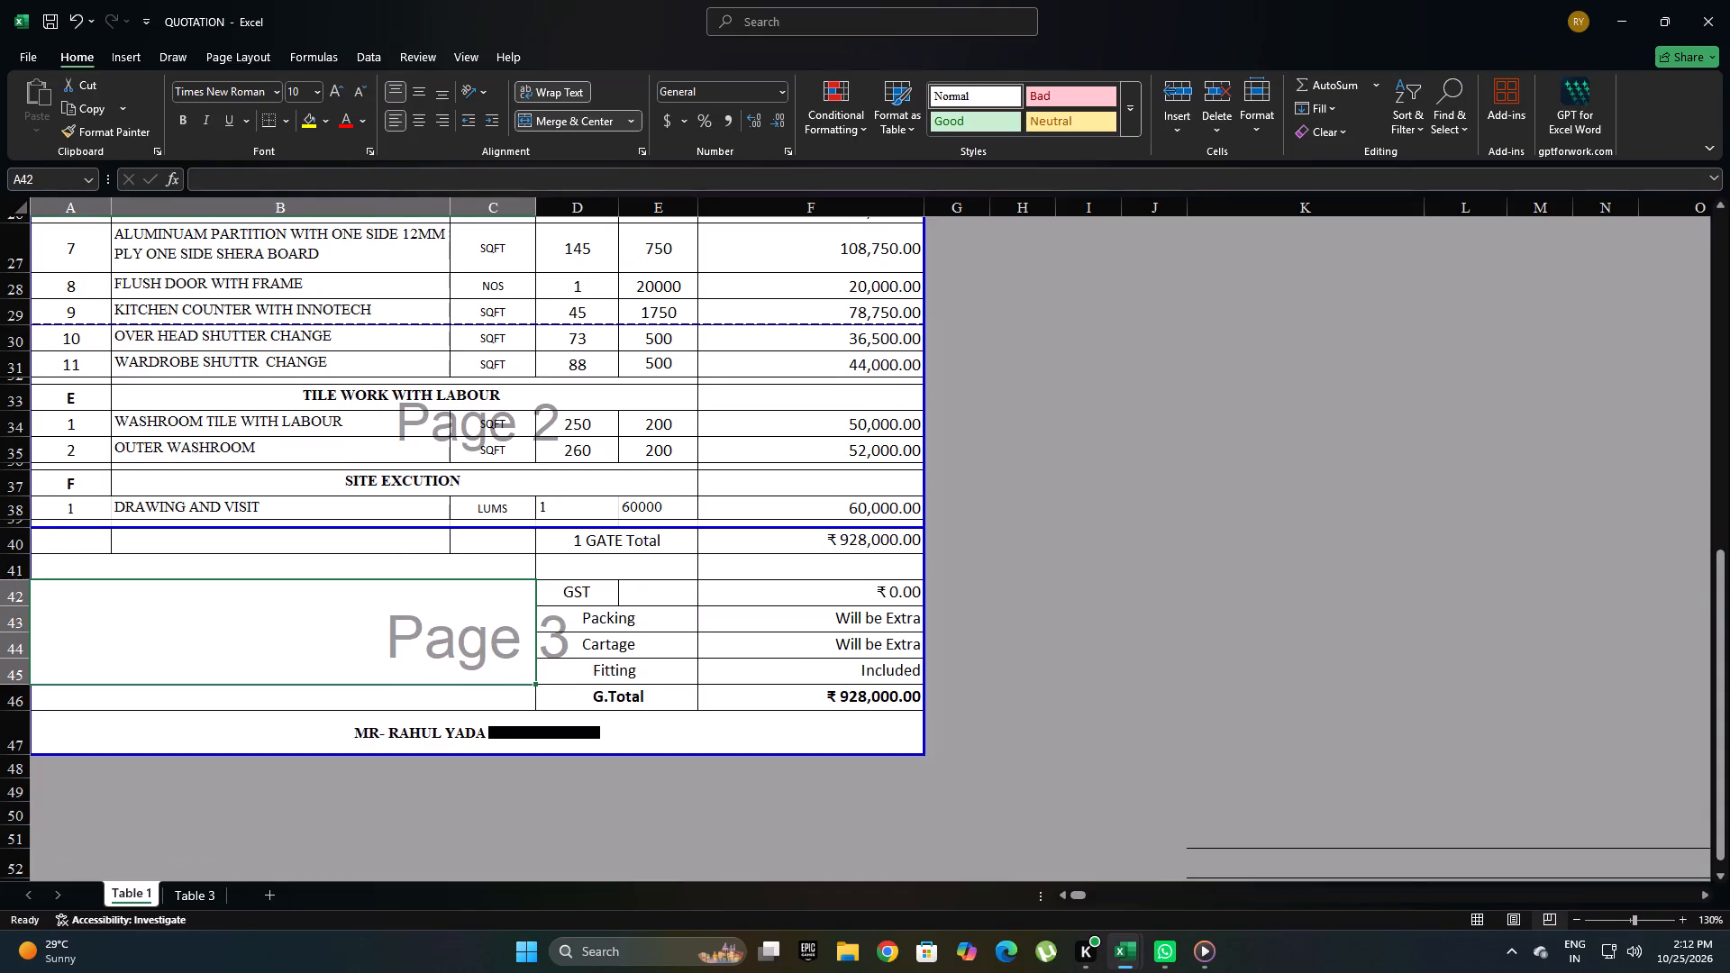
# Change the description in B38 to DRAWING AND SITE VISIT.
pyautogui.doubleClick(224, 505)
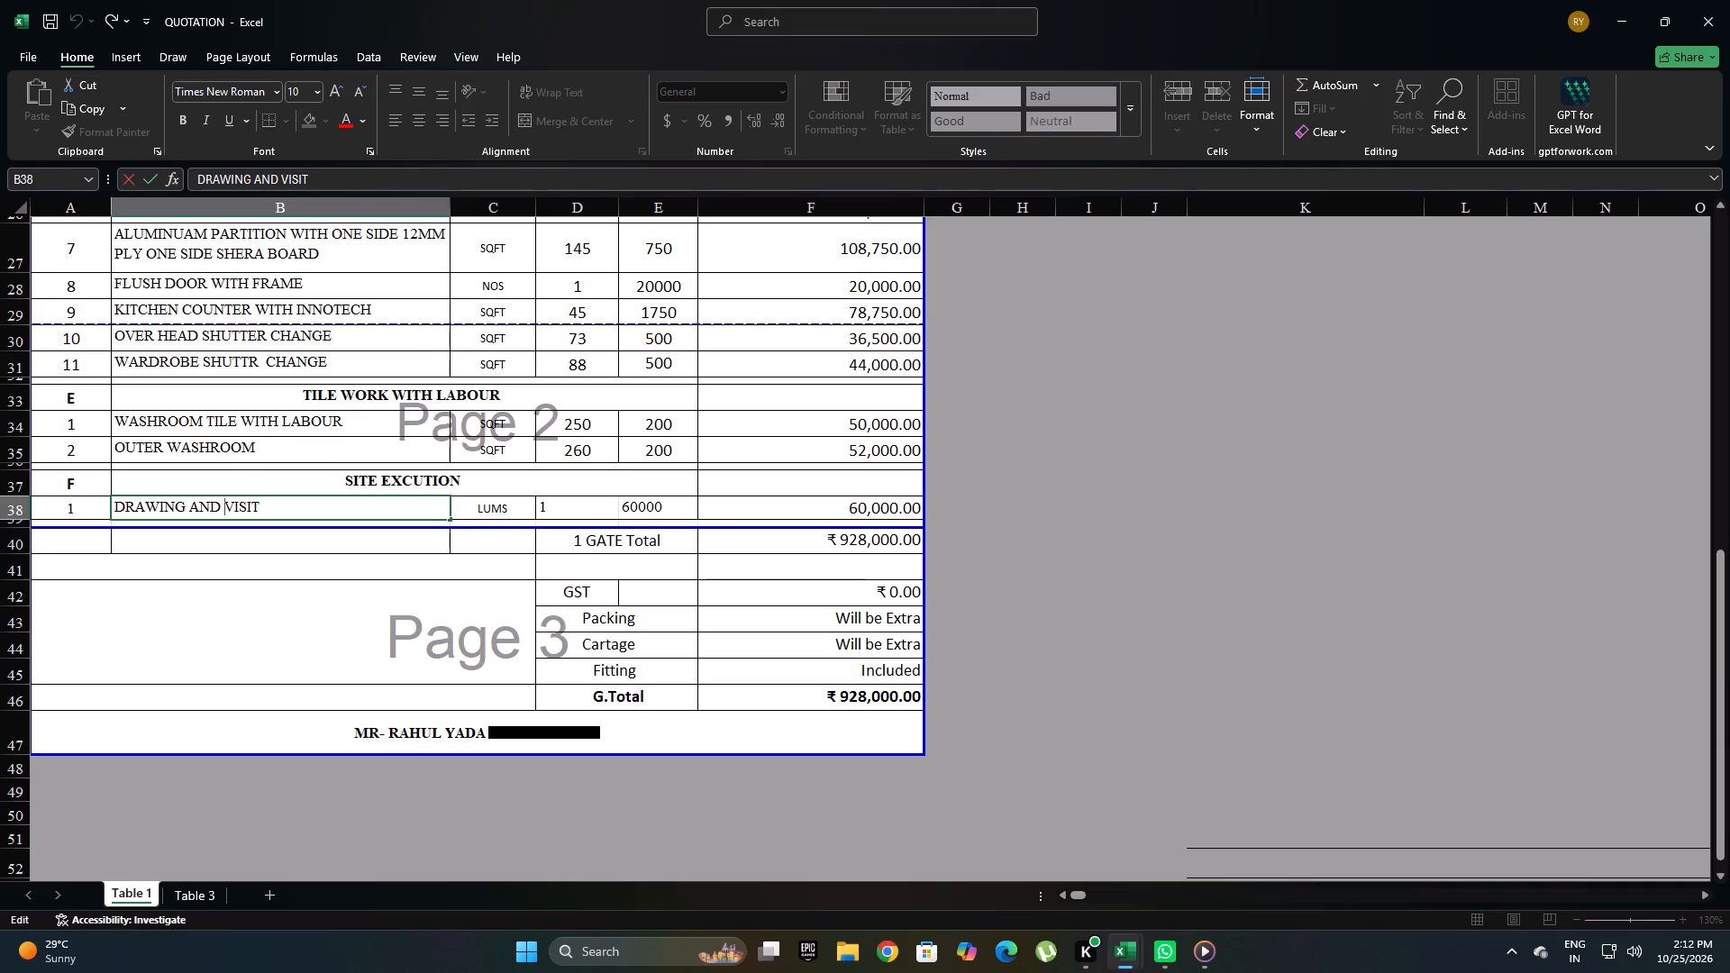
pyautogui.write('SITE')
pyautogui.press('space')
pyautogui.click(328, 526)
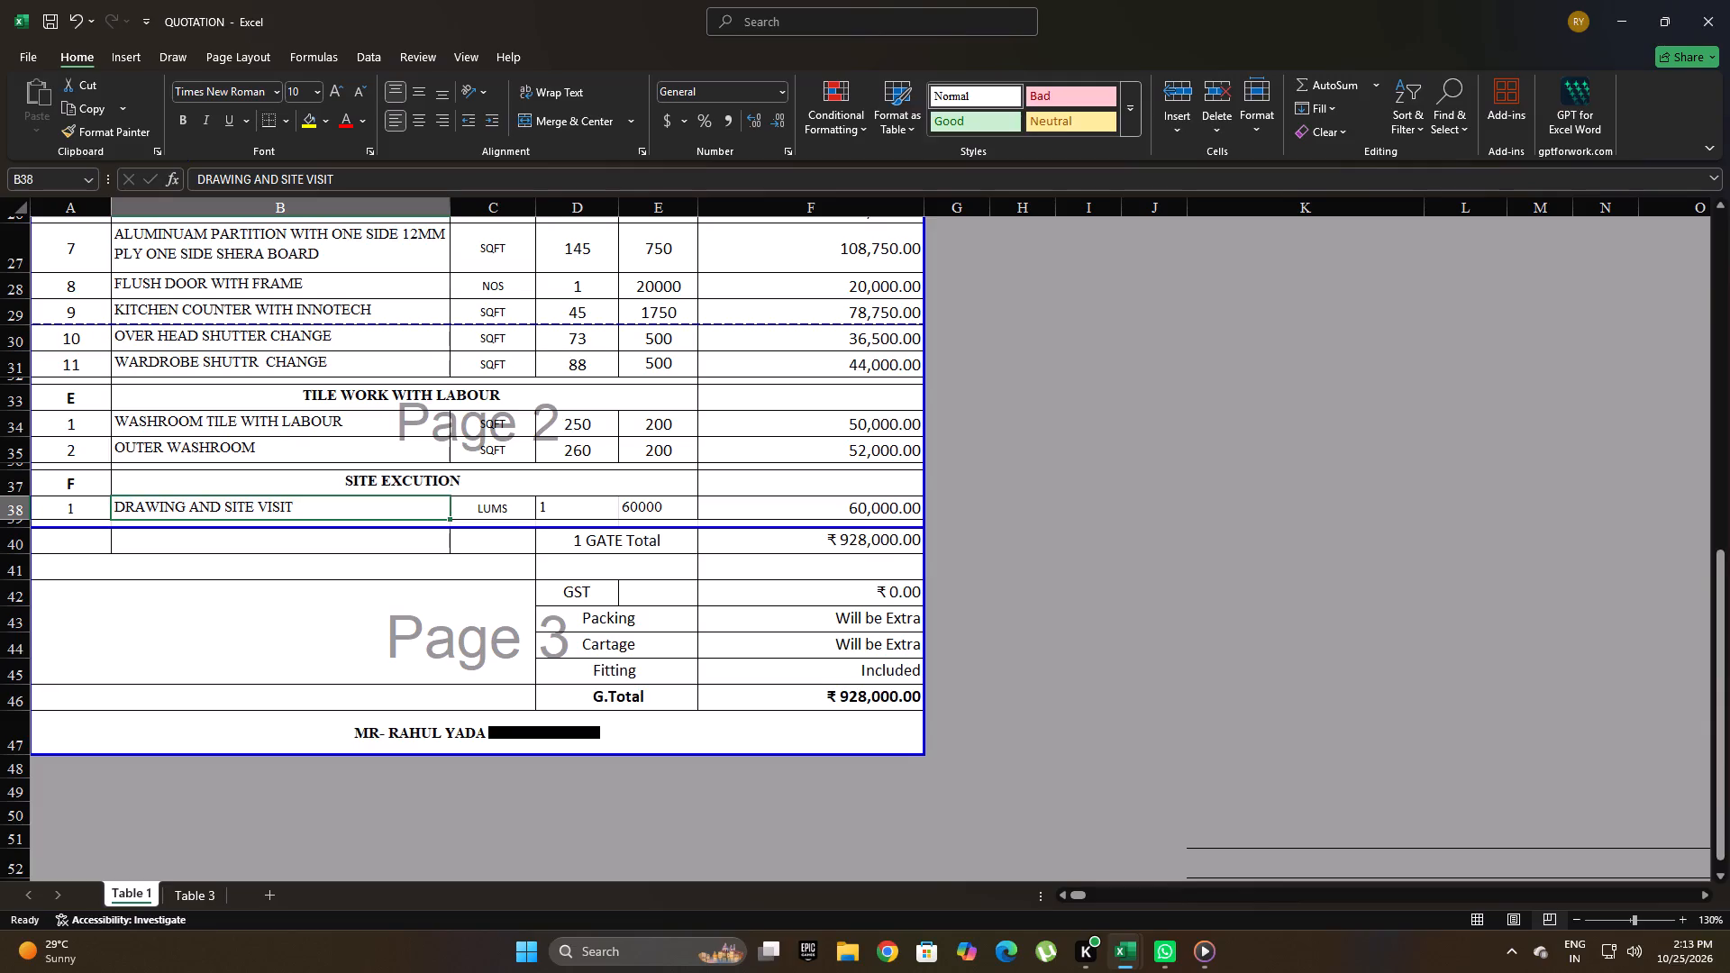
# Check the 1 GATE Total formula, look over the quotation and preview its printed pages.
pyautogui.click(765, 545)
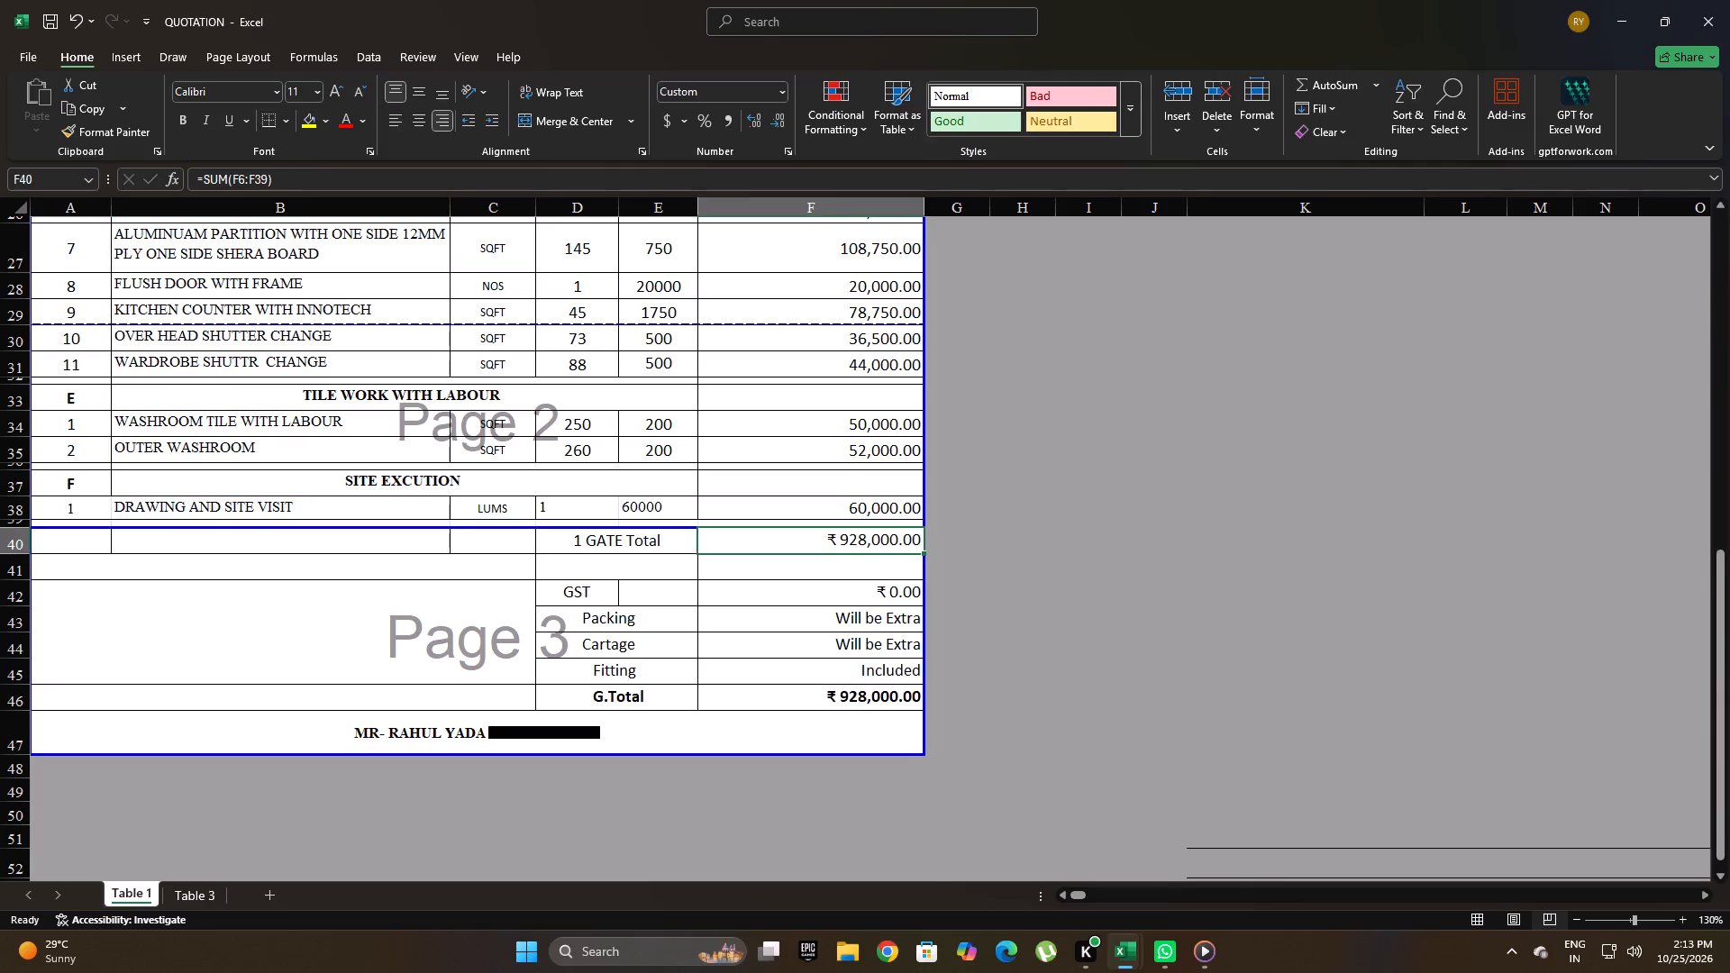
pyautogui.scroll(1, 491, 375)
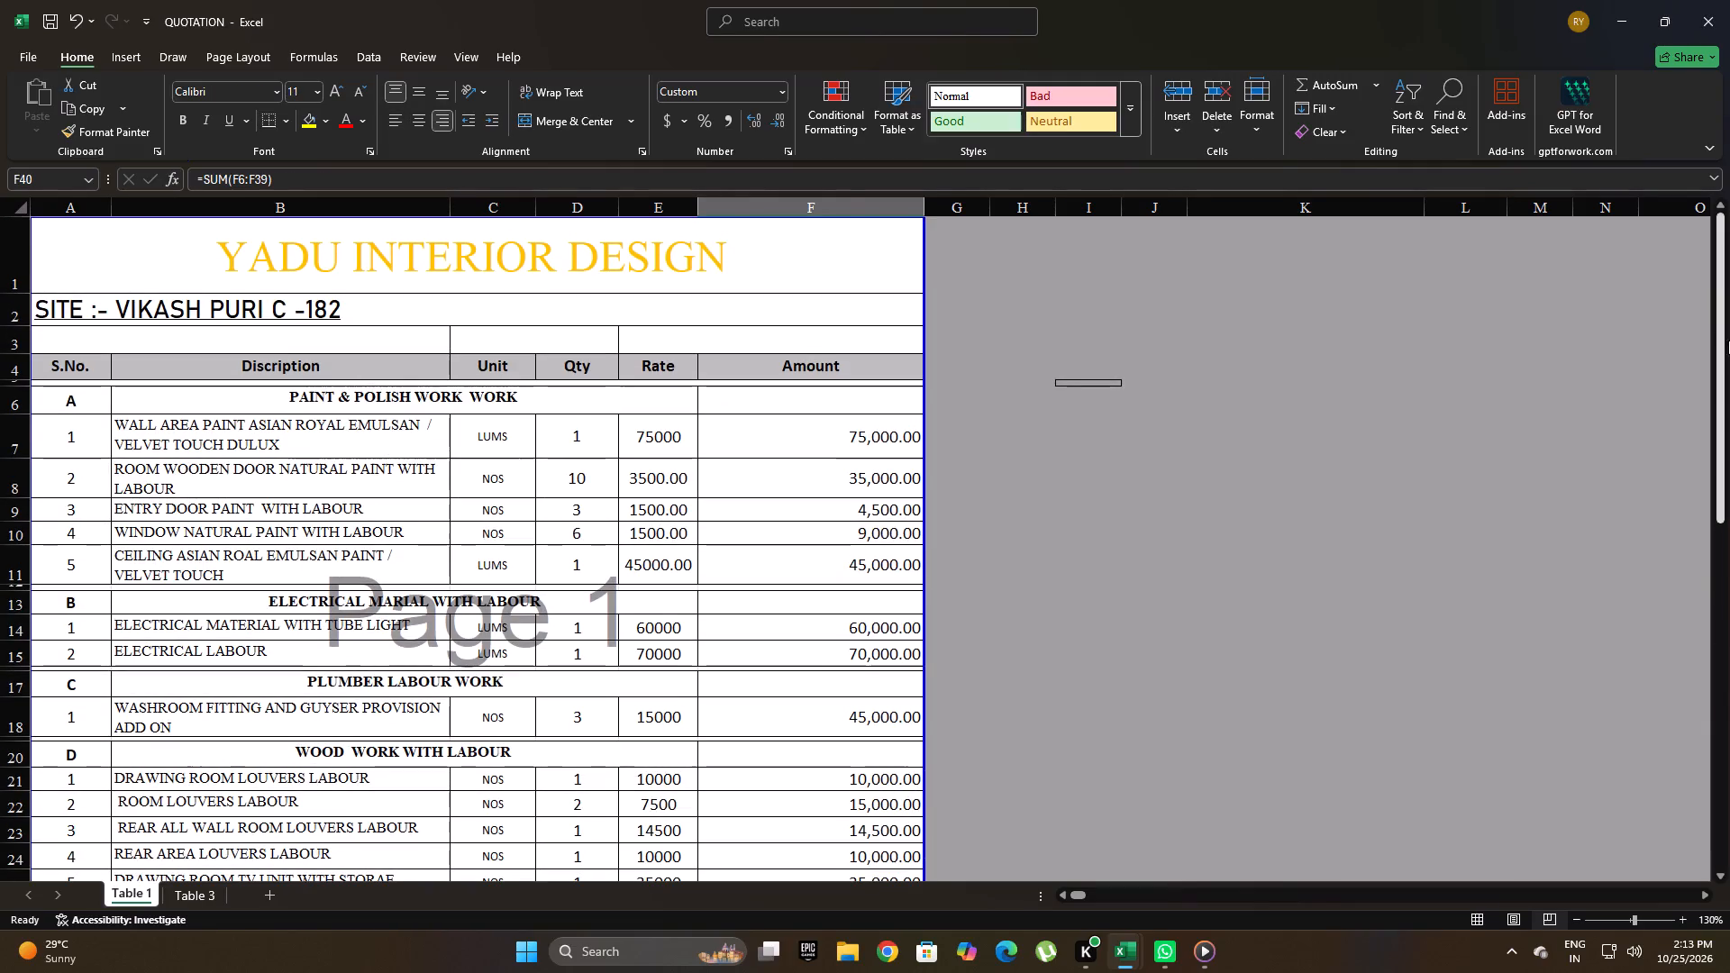
pyautogui.moveTo(1726, 340); pyautogui.dragTo(1725, 363)
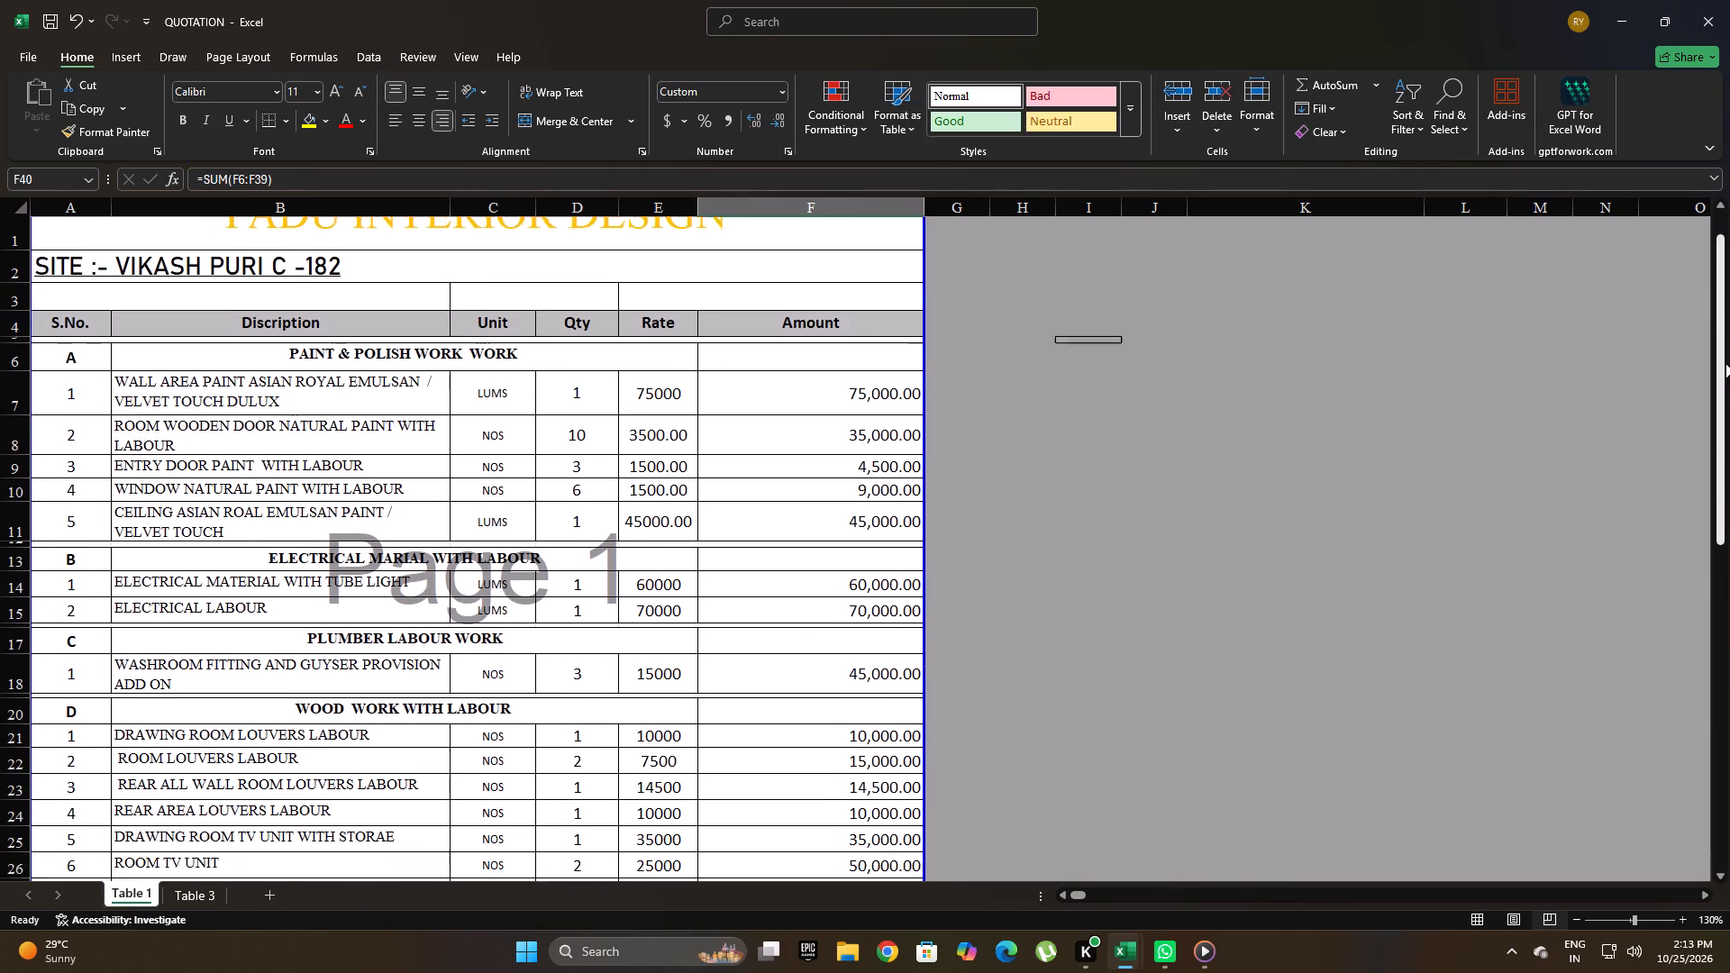
pyautogui.moveTo(1725, 363); pyautogui.dragTo(1729, 605)
pyautogui.hotkey('ctrl', 'p')
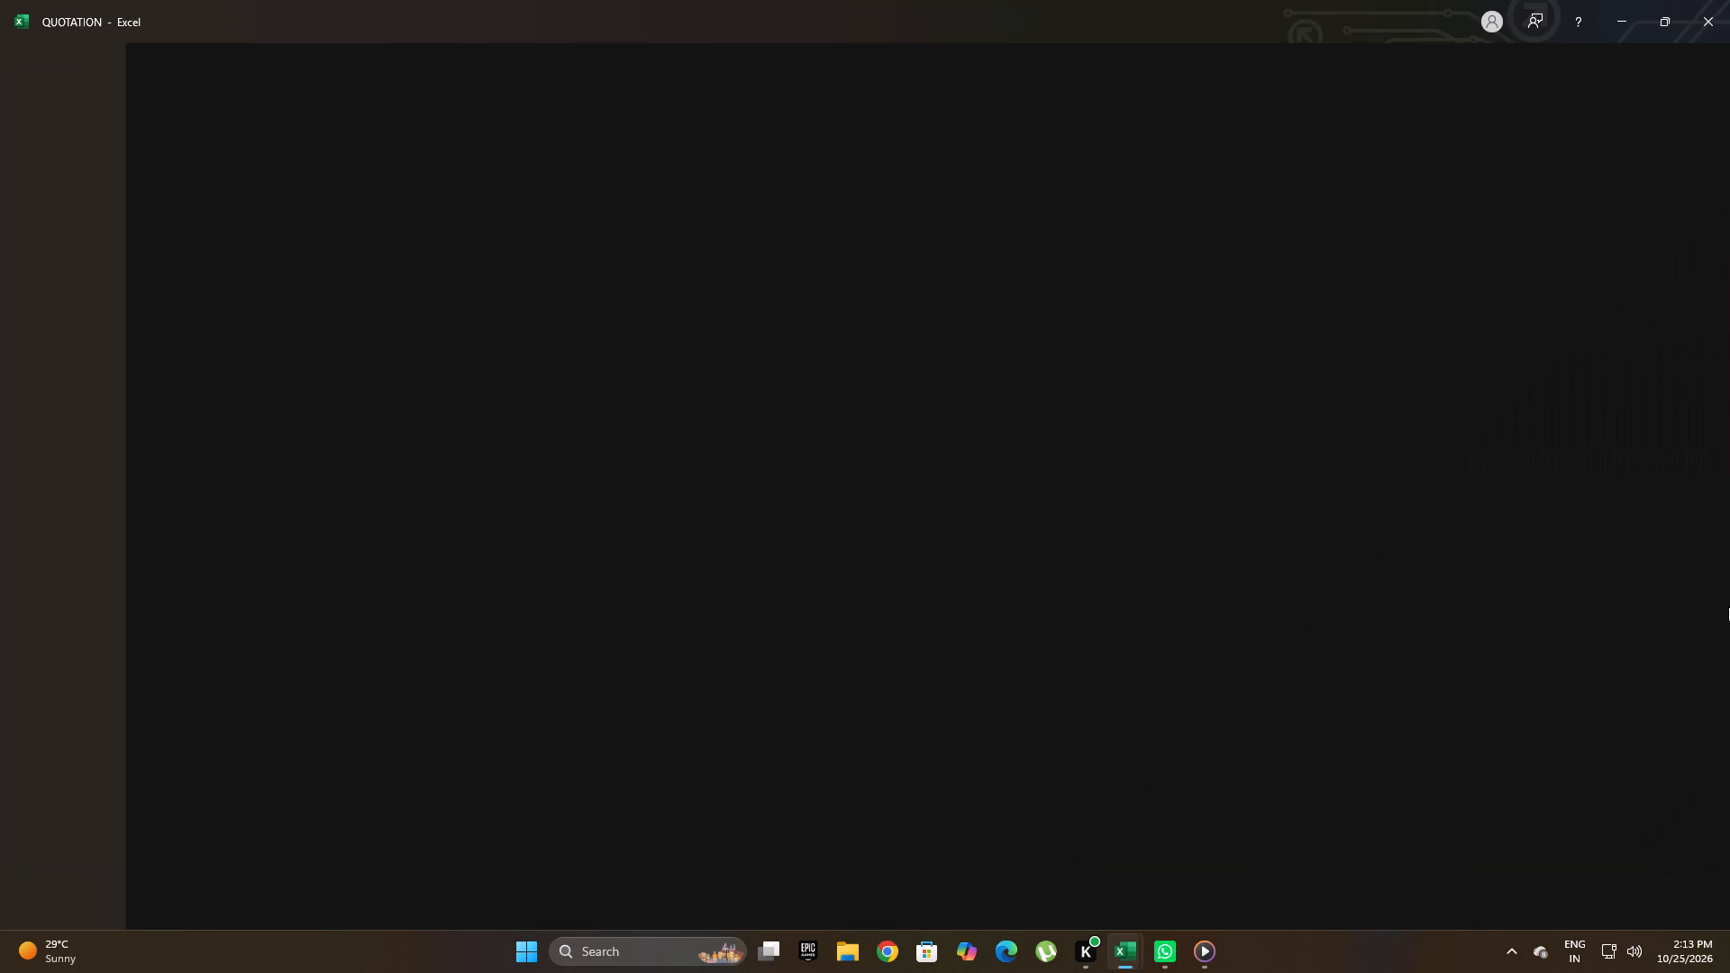
pyautogui.scroll(-1, 1349, 632)
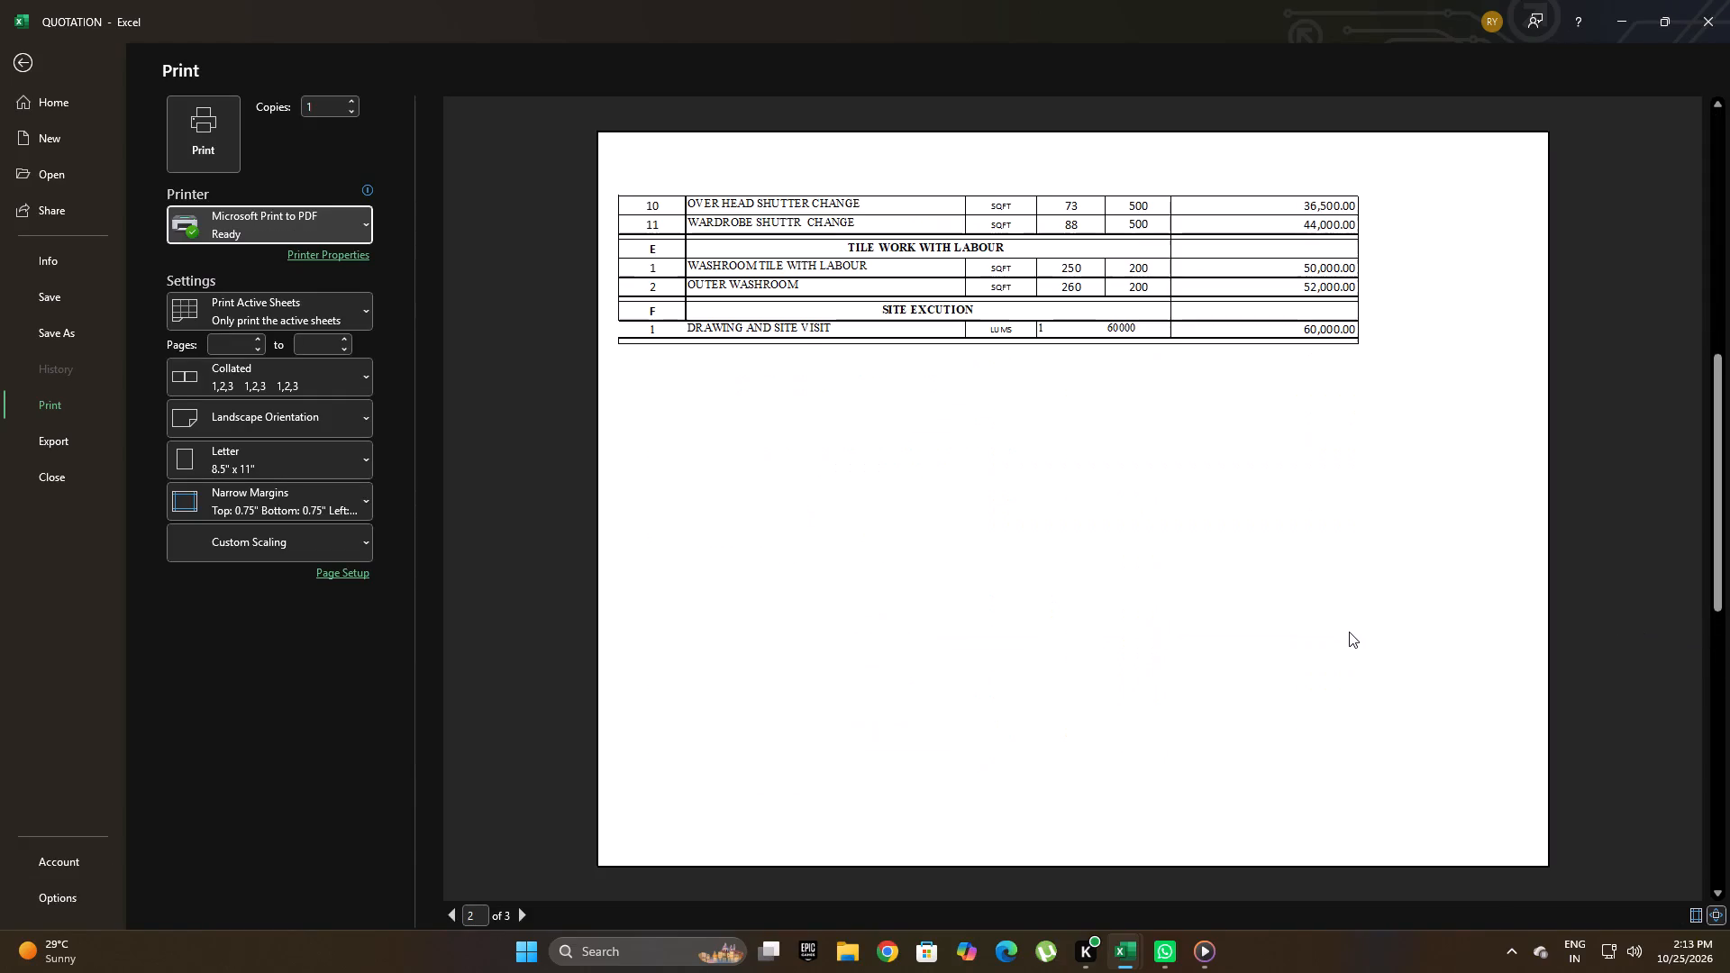
pyautogui.scroll(-1, 1349, 632)
pyautogui.scroll(1, 1349, 632)
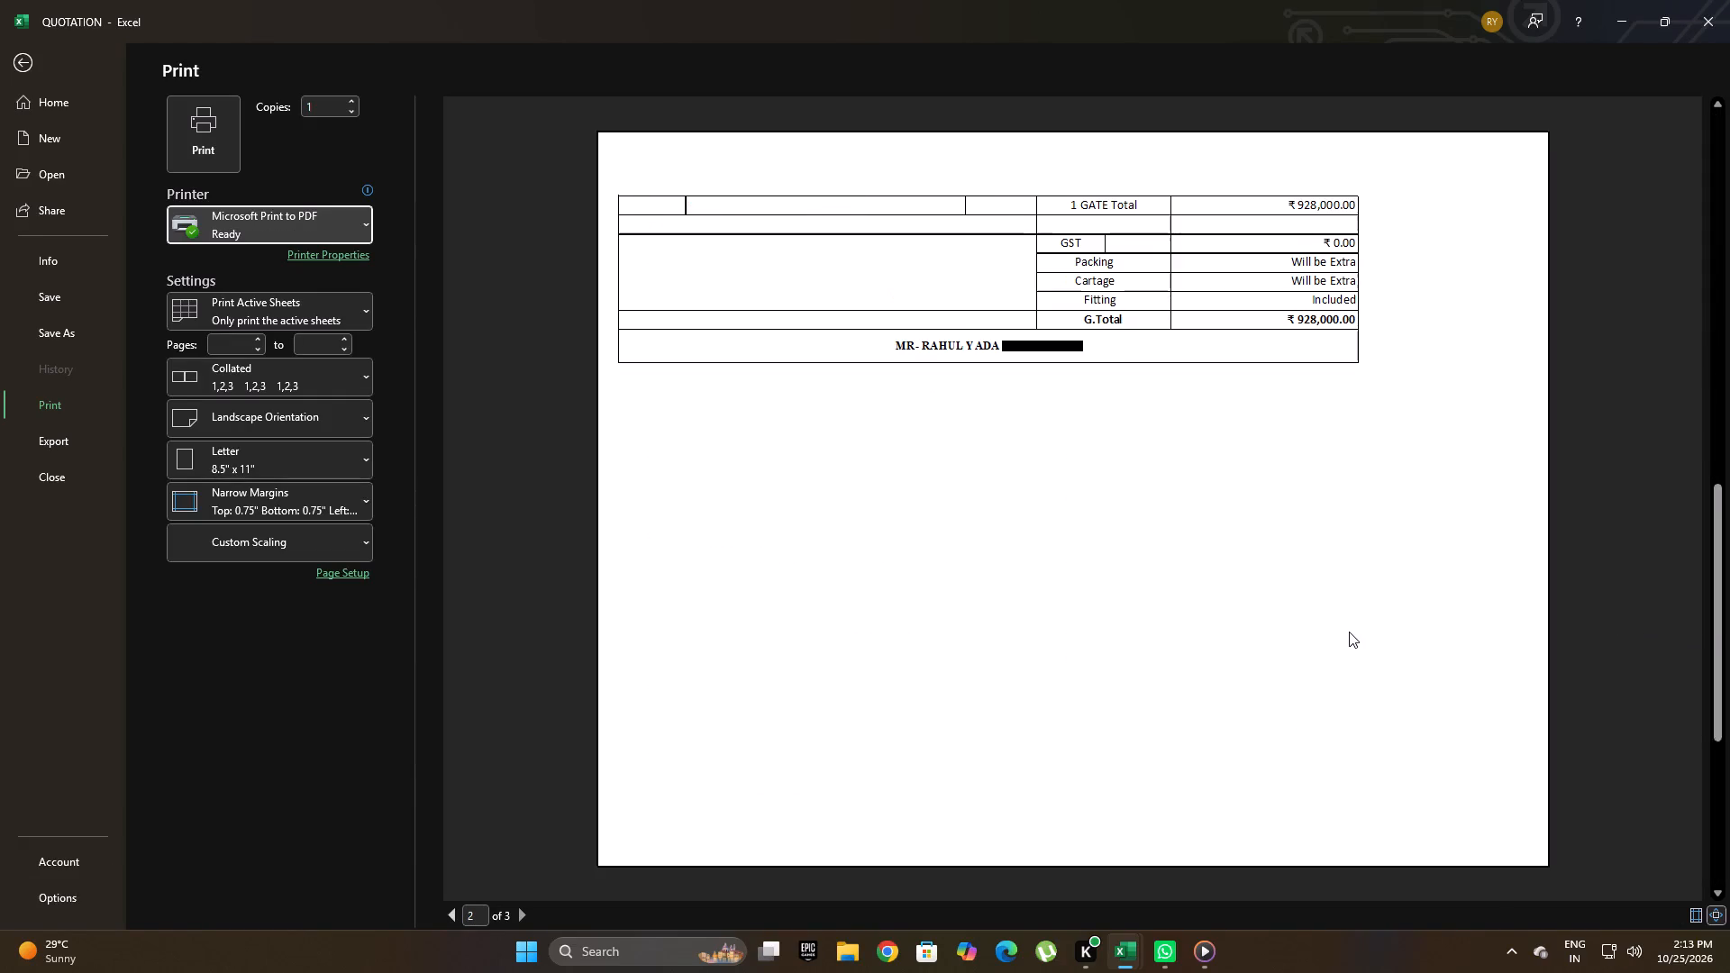
pyautogui.press('Escape')
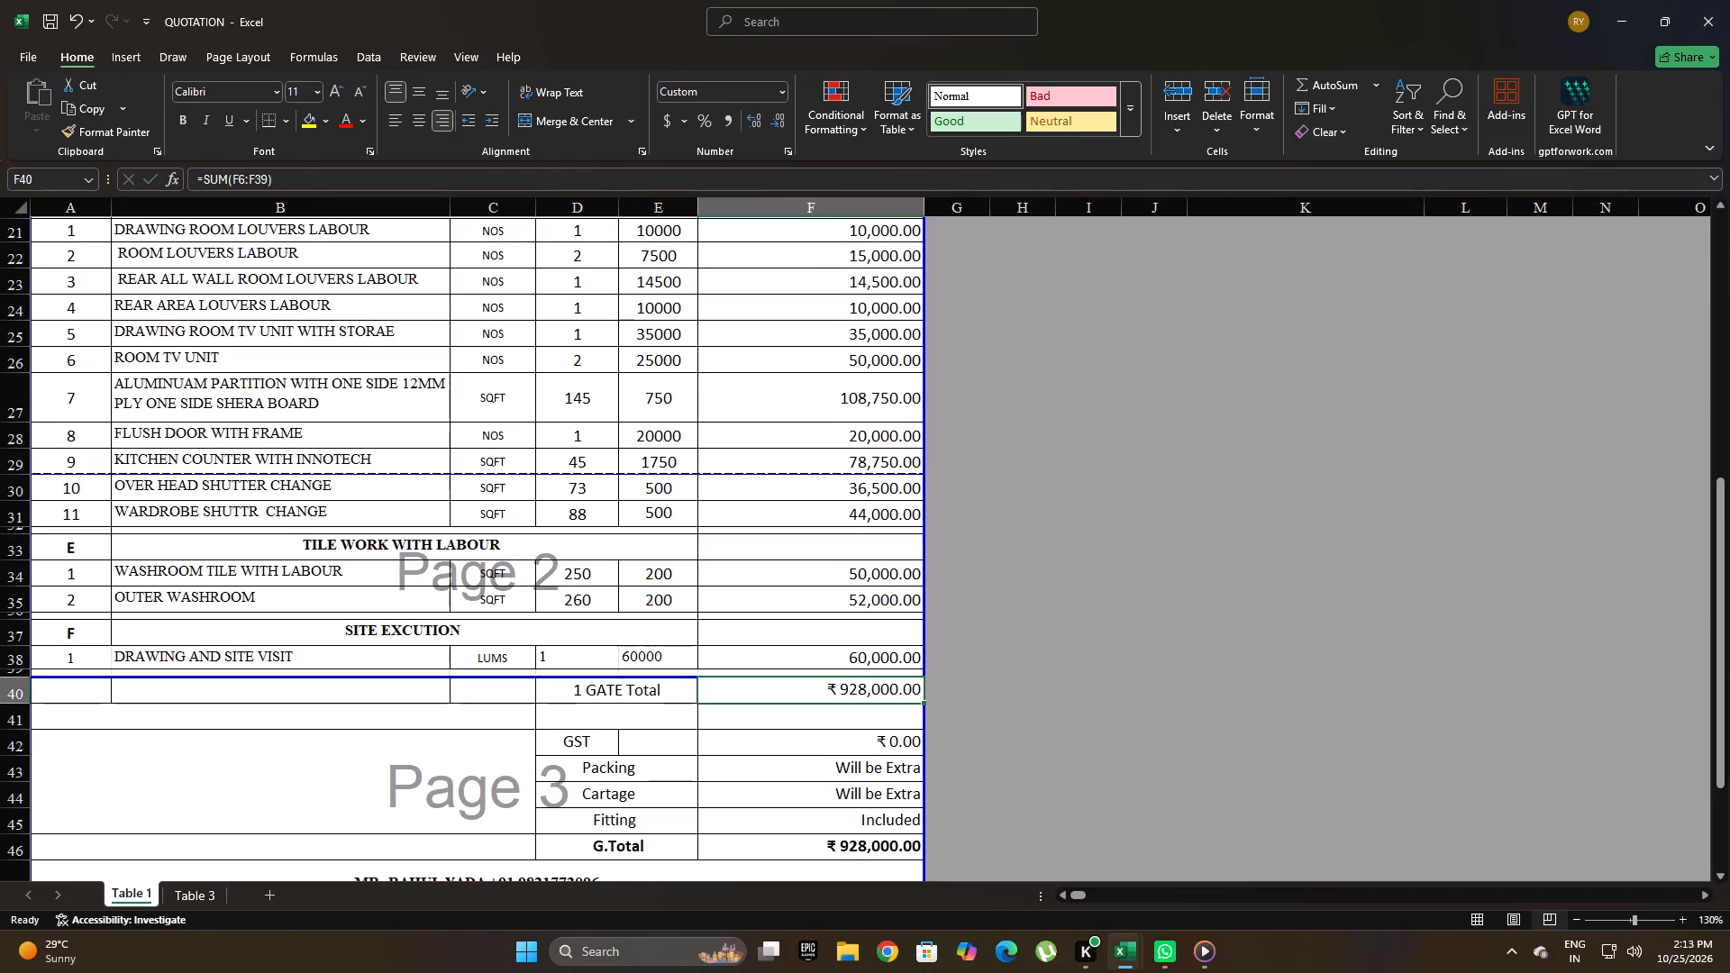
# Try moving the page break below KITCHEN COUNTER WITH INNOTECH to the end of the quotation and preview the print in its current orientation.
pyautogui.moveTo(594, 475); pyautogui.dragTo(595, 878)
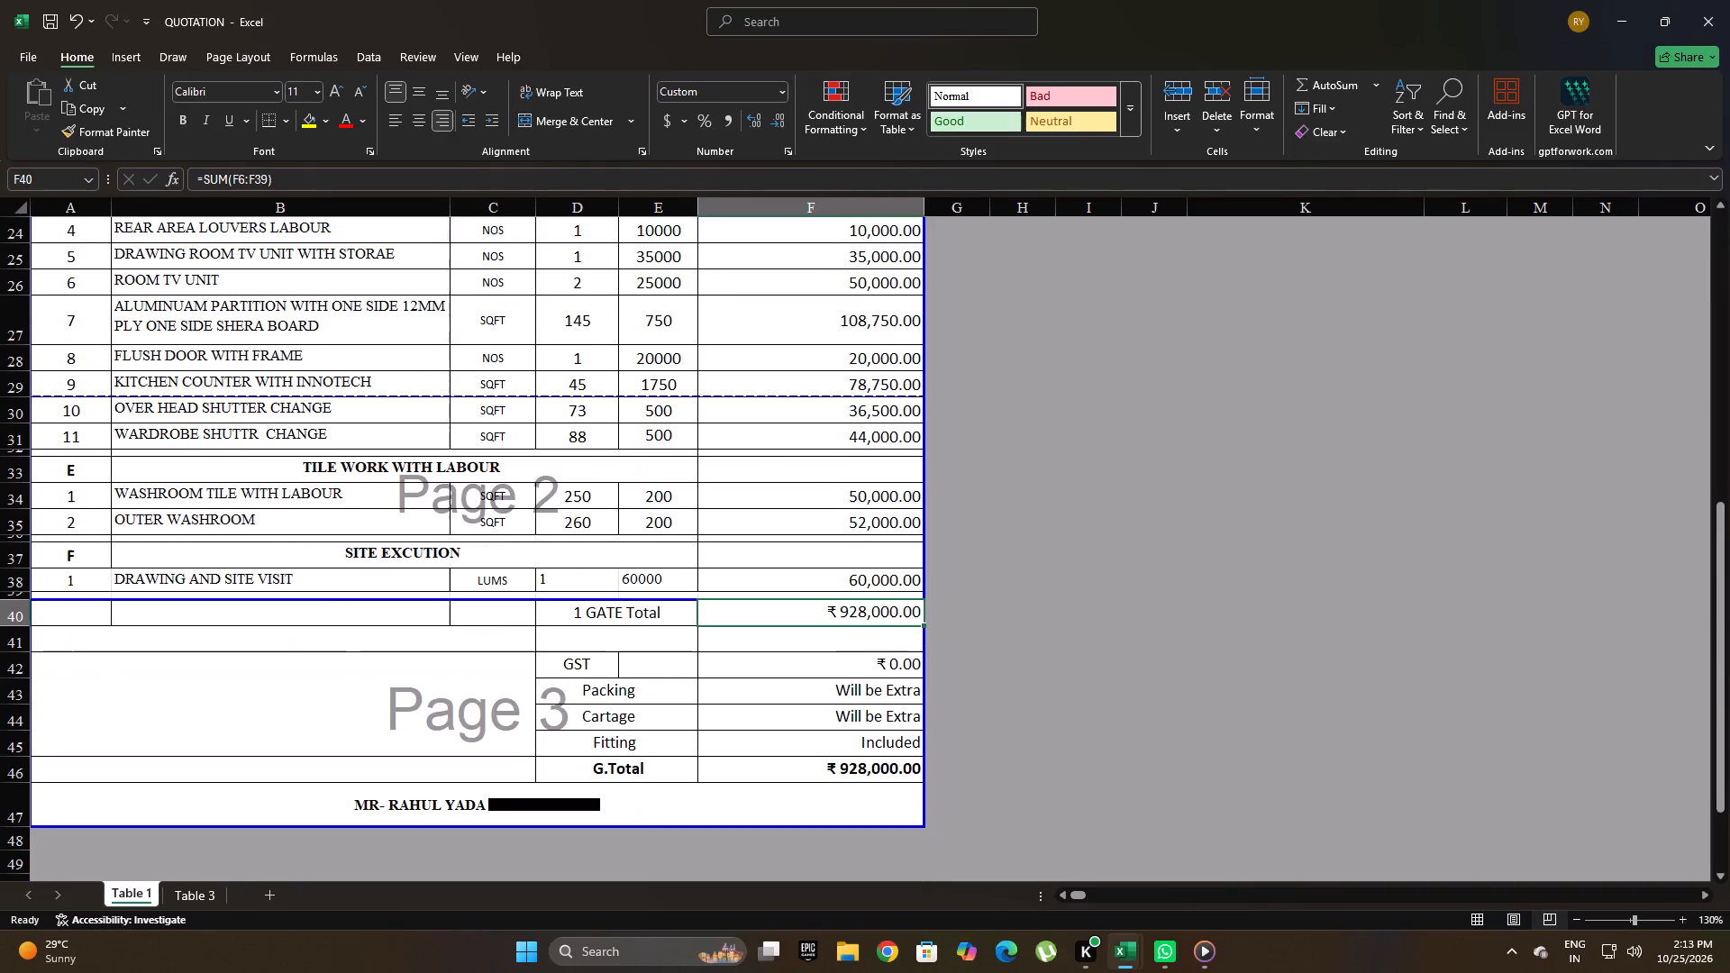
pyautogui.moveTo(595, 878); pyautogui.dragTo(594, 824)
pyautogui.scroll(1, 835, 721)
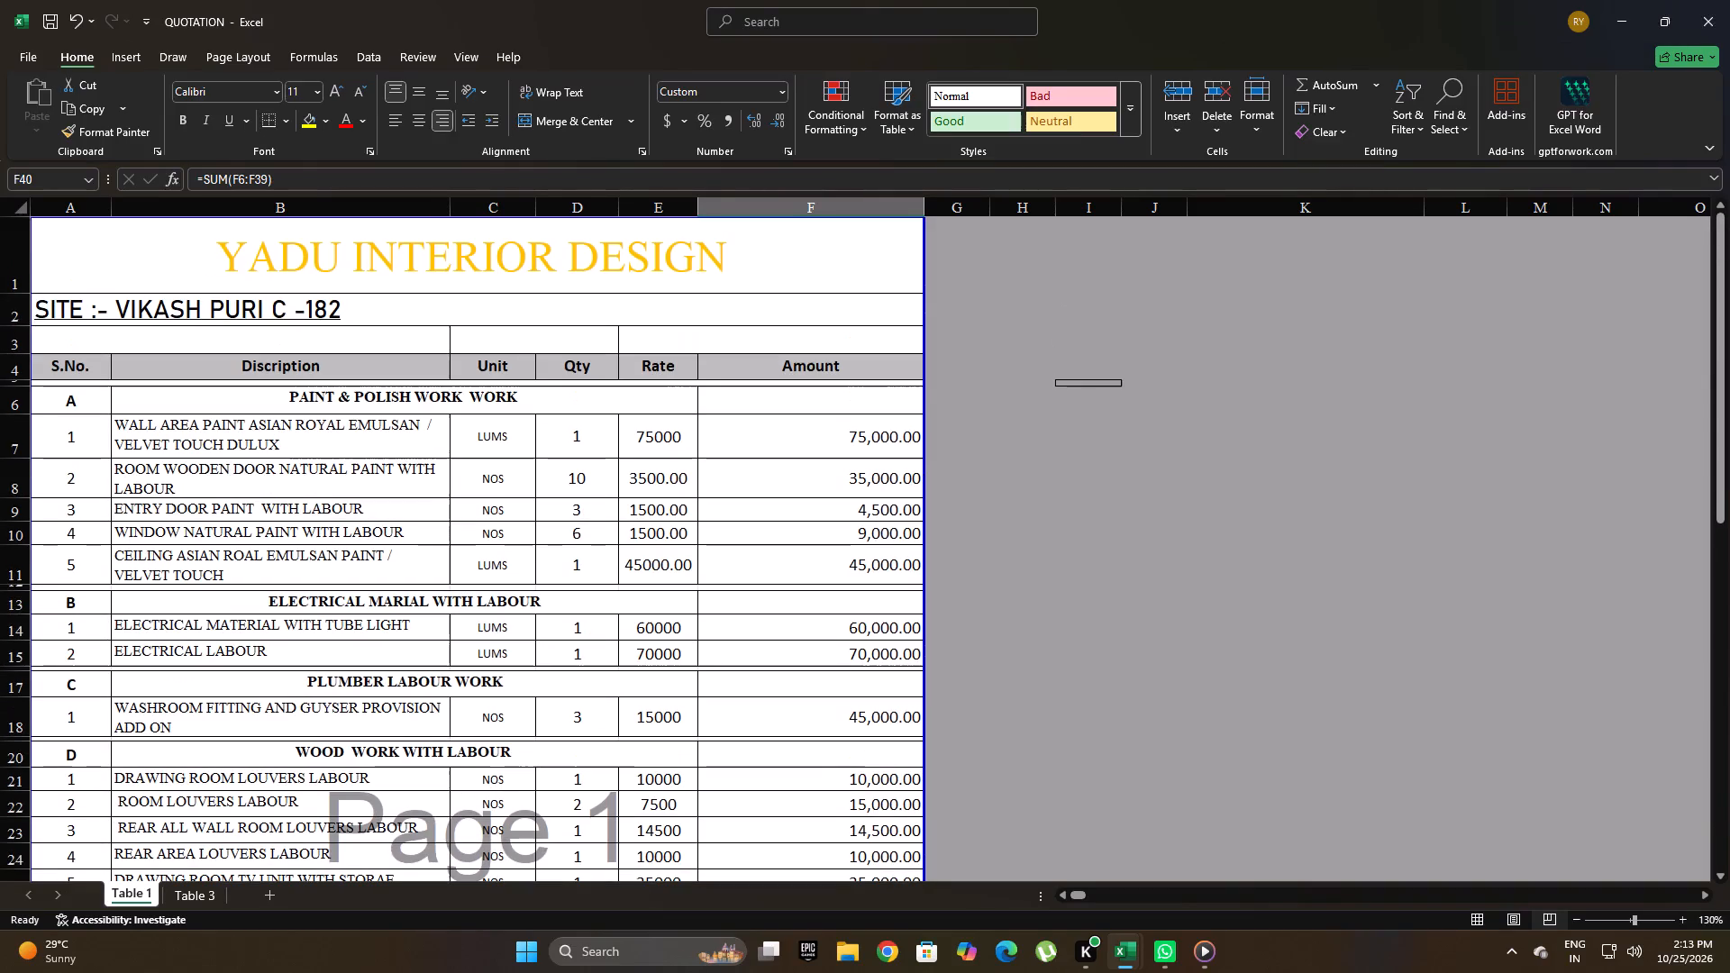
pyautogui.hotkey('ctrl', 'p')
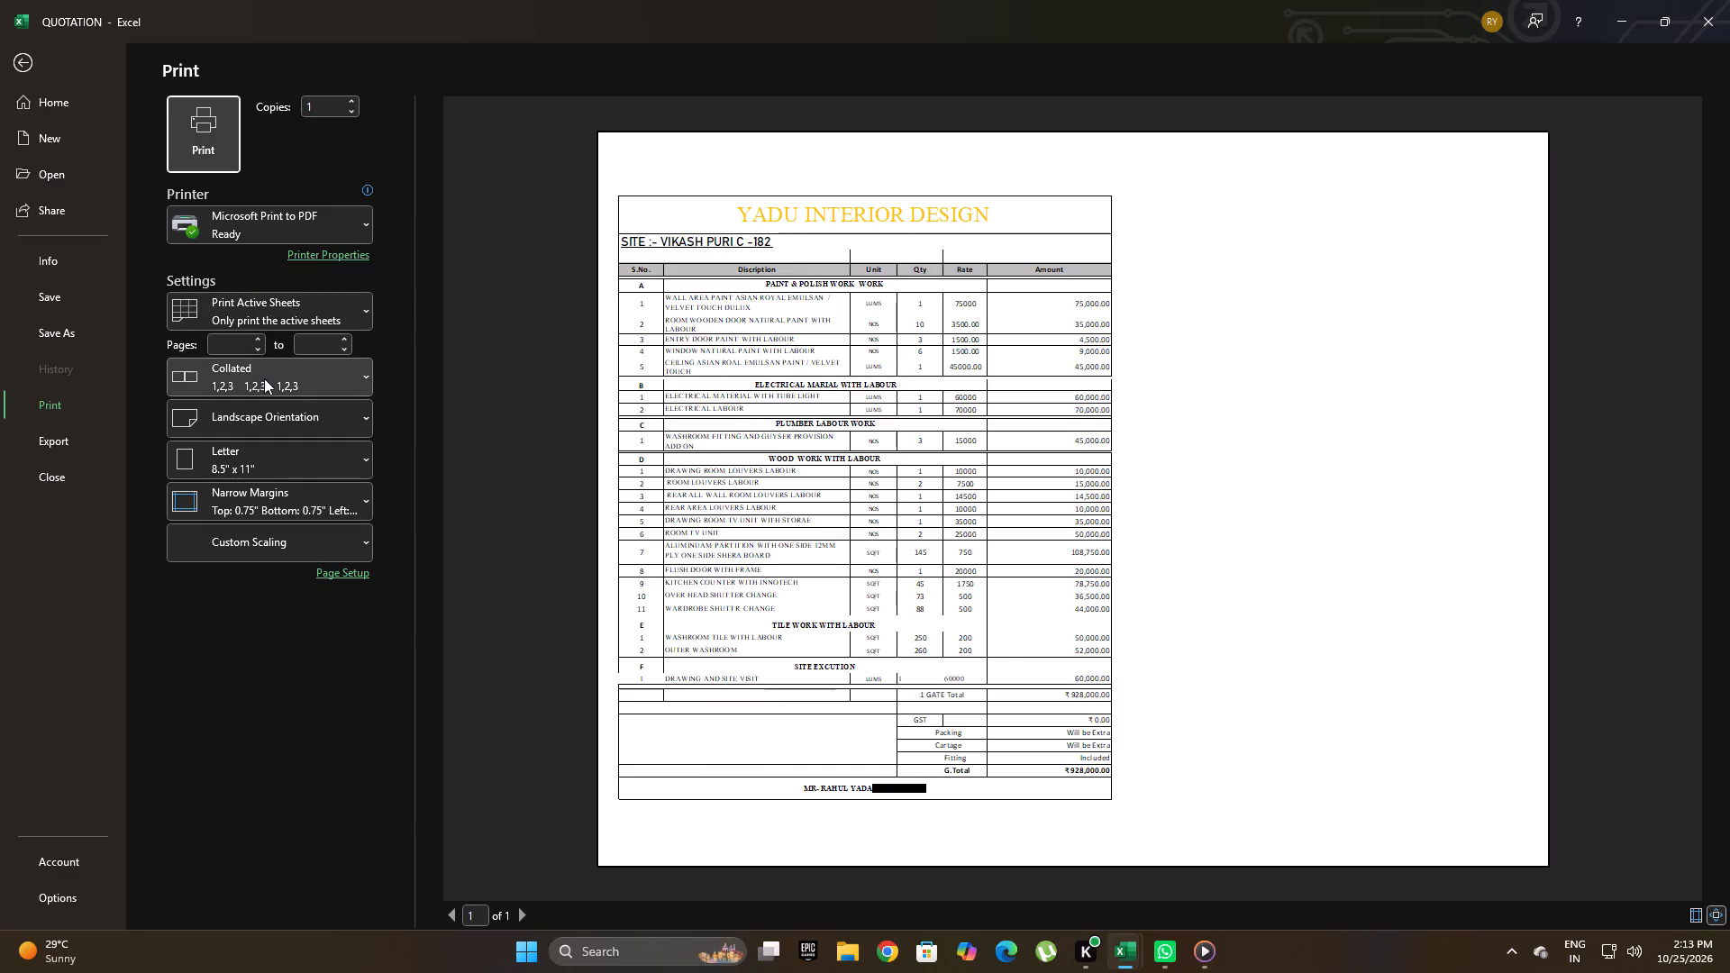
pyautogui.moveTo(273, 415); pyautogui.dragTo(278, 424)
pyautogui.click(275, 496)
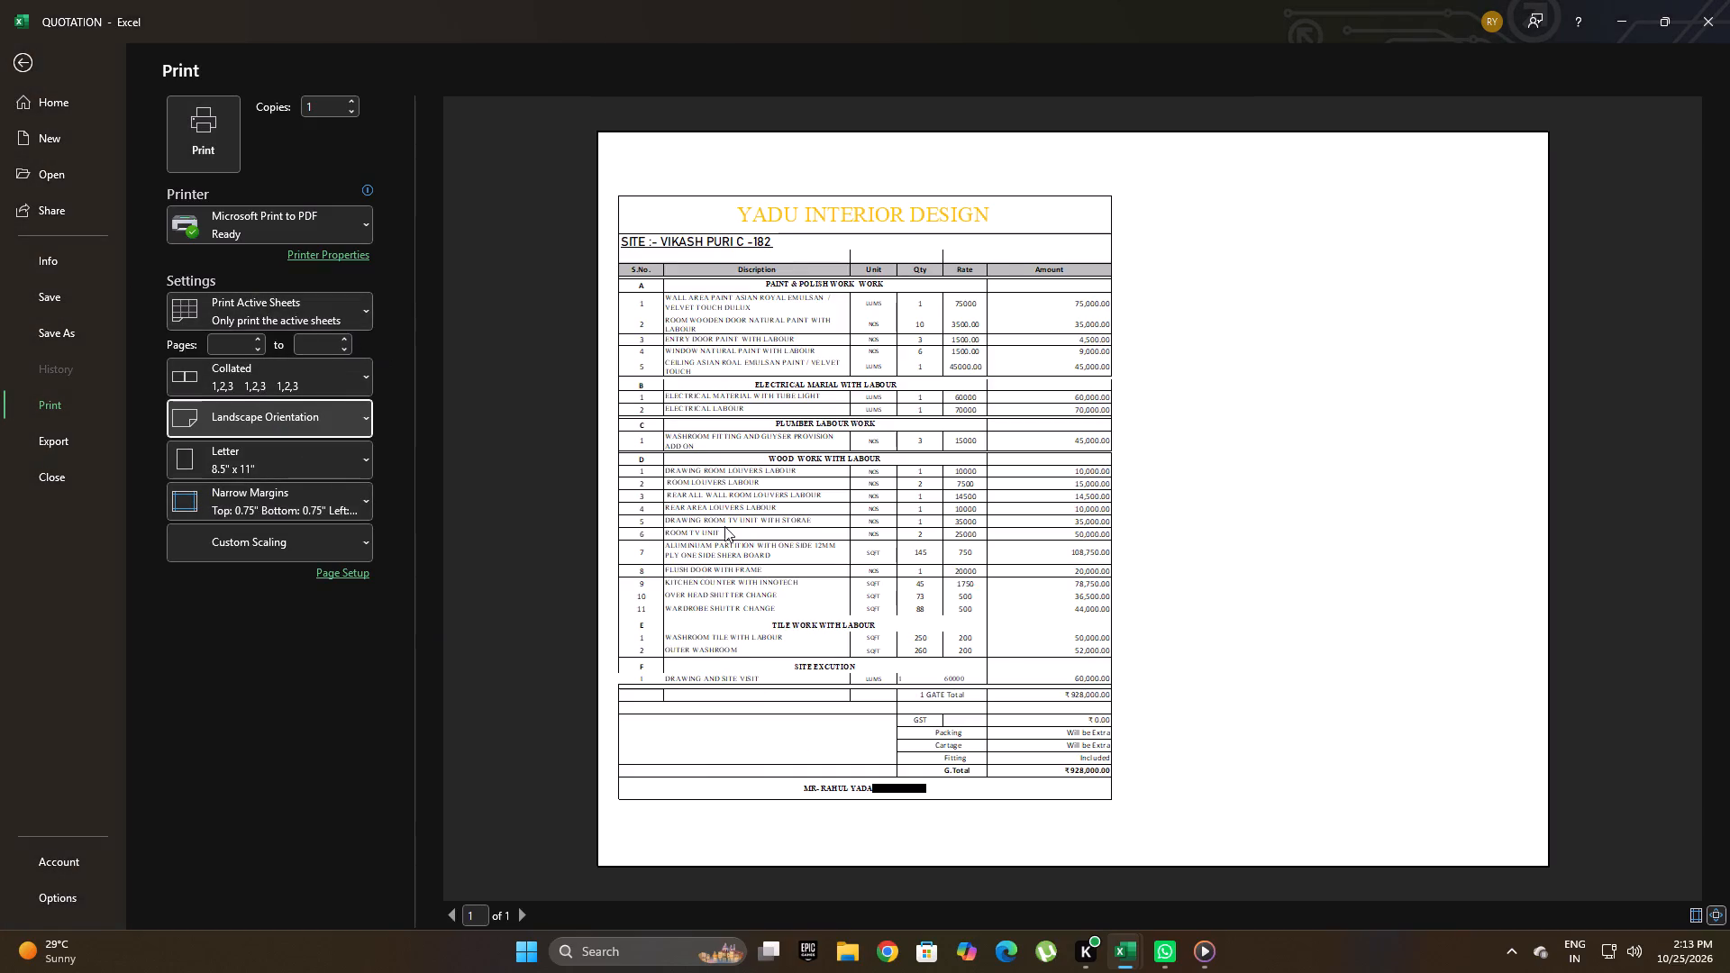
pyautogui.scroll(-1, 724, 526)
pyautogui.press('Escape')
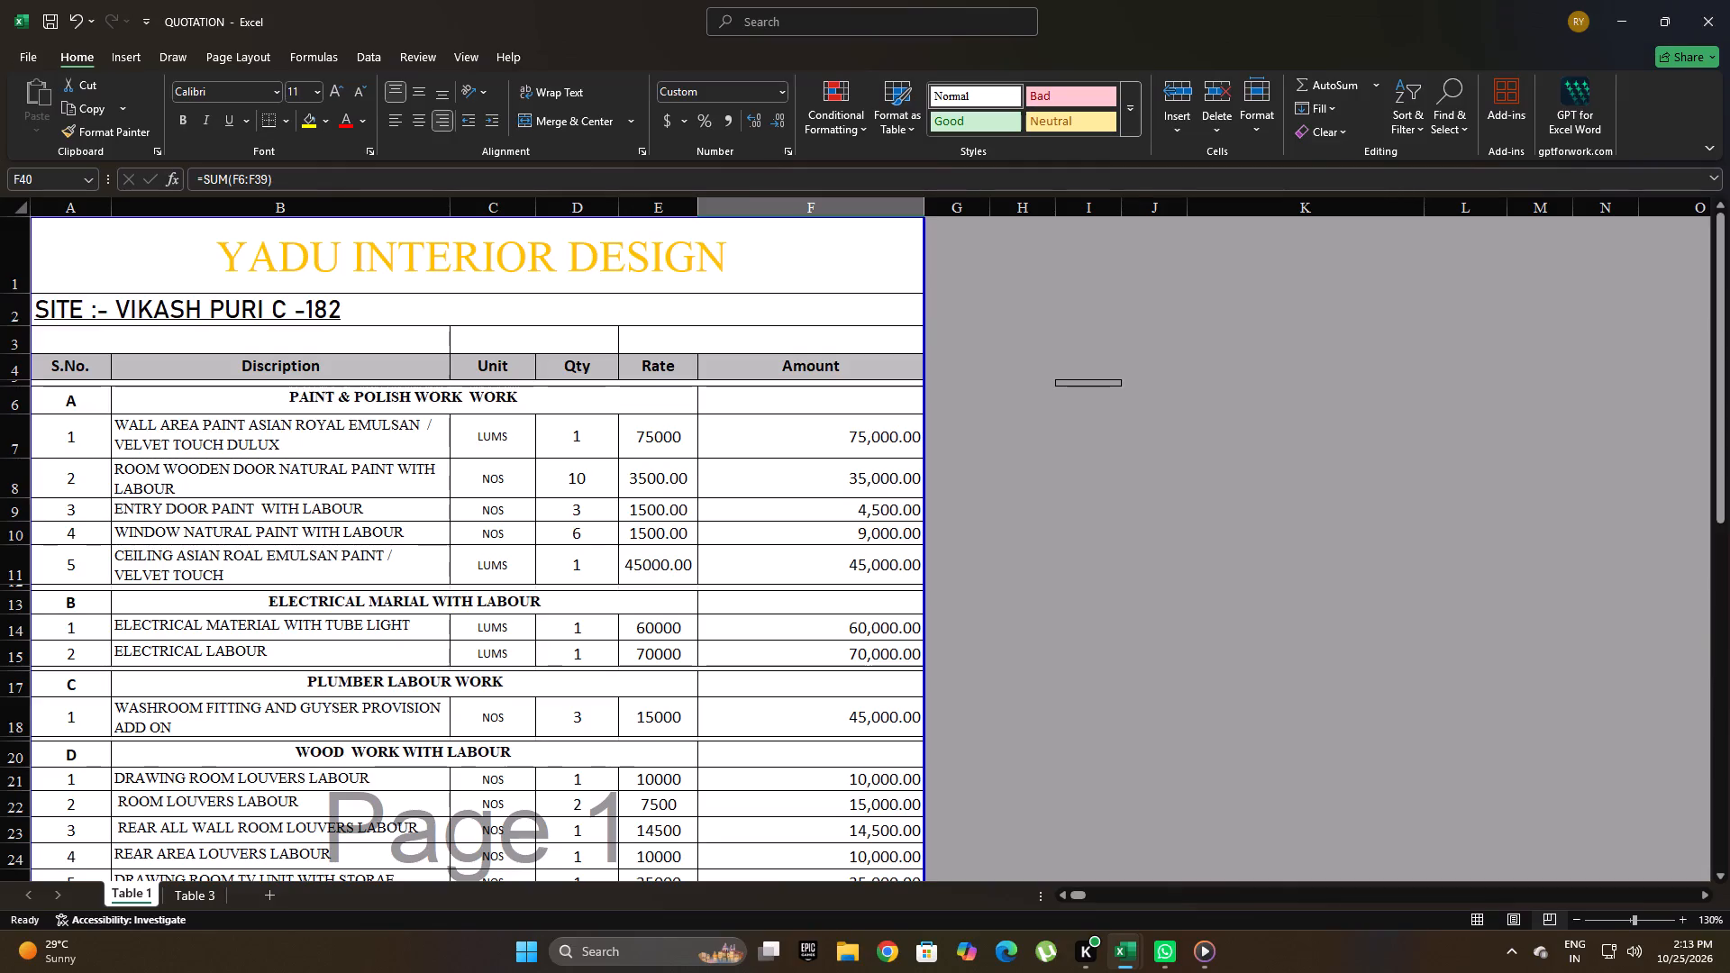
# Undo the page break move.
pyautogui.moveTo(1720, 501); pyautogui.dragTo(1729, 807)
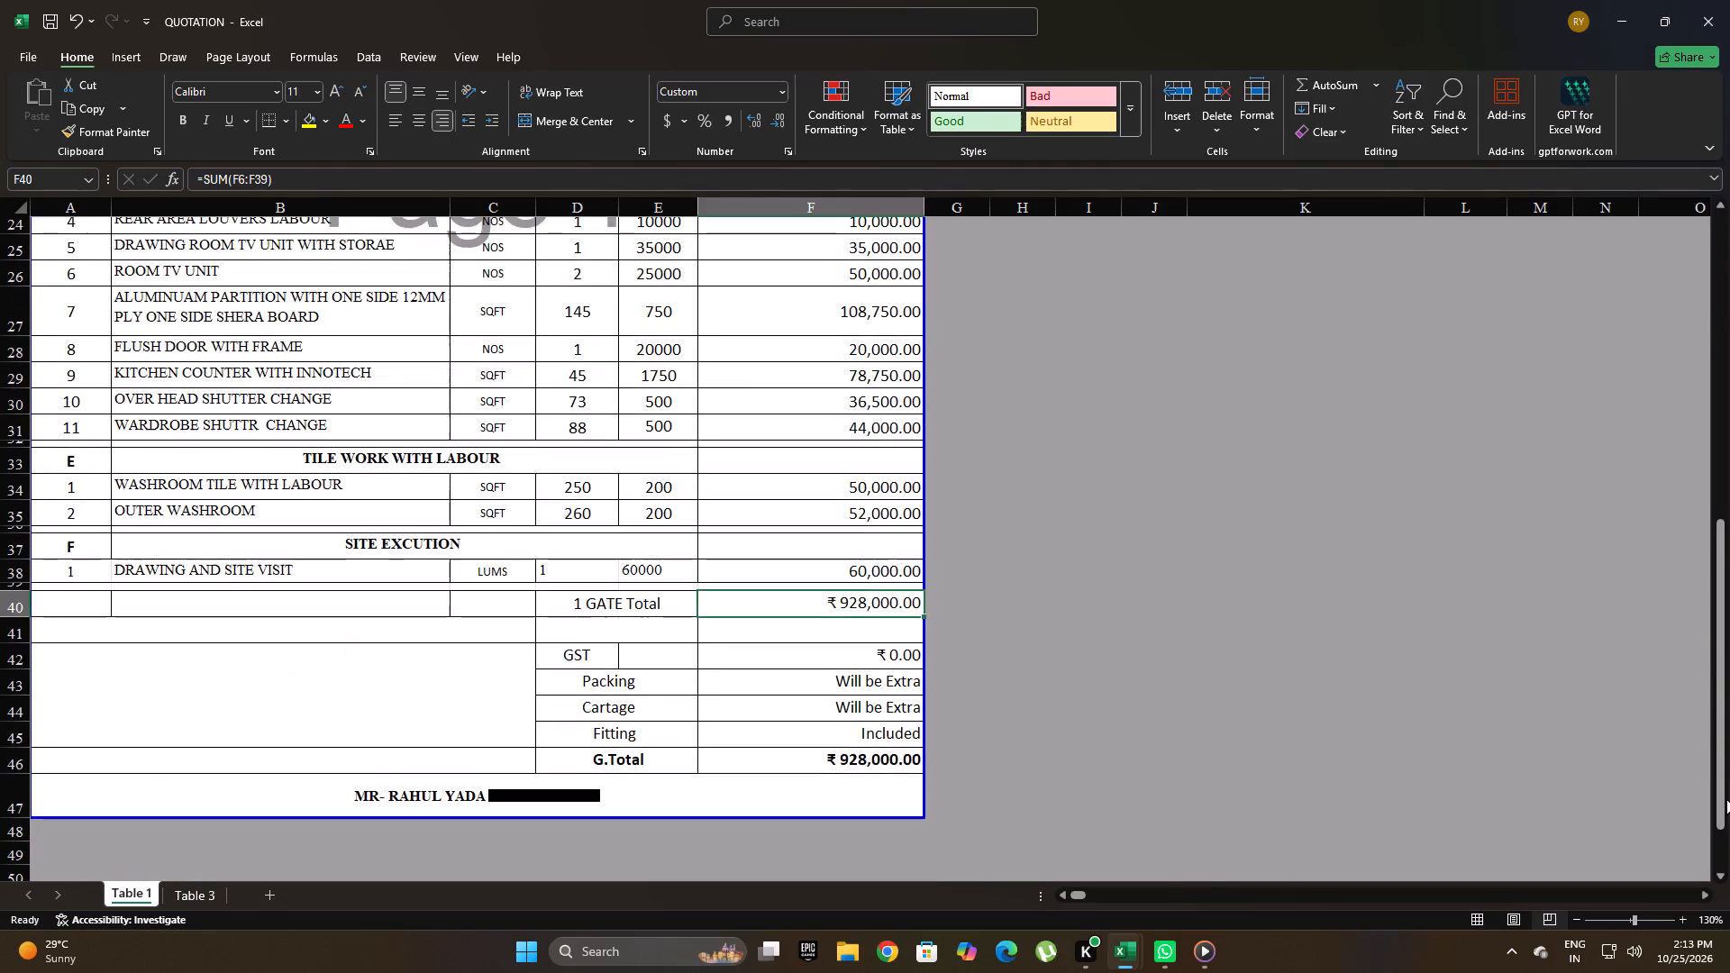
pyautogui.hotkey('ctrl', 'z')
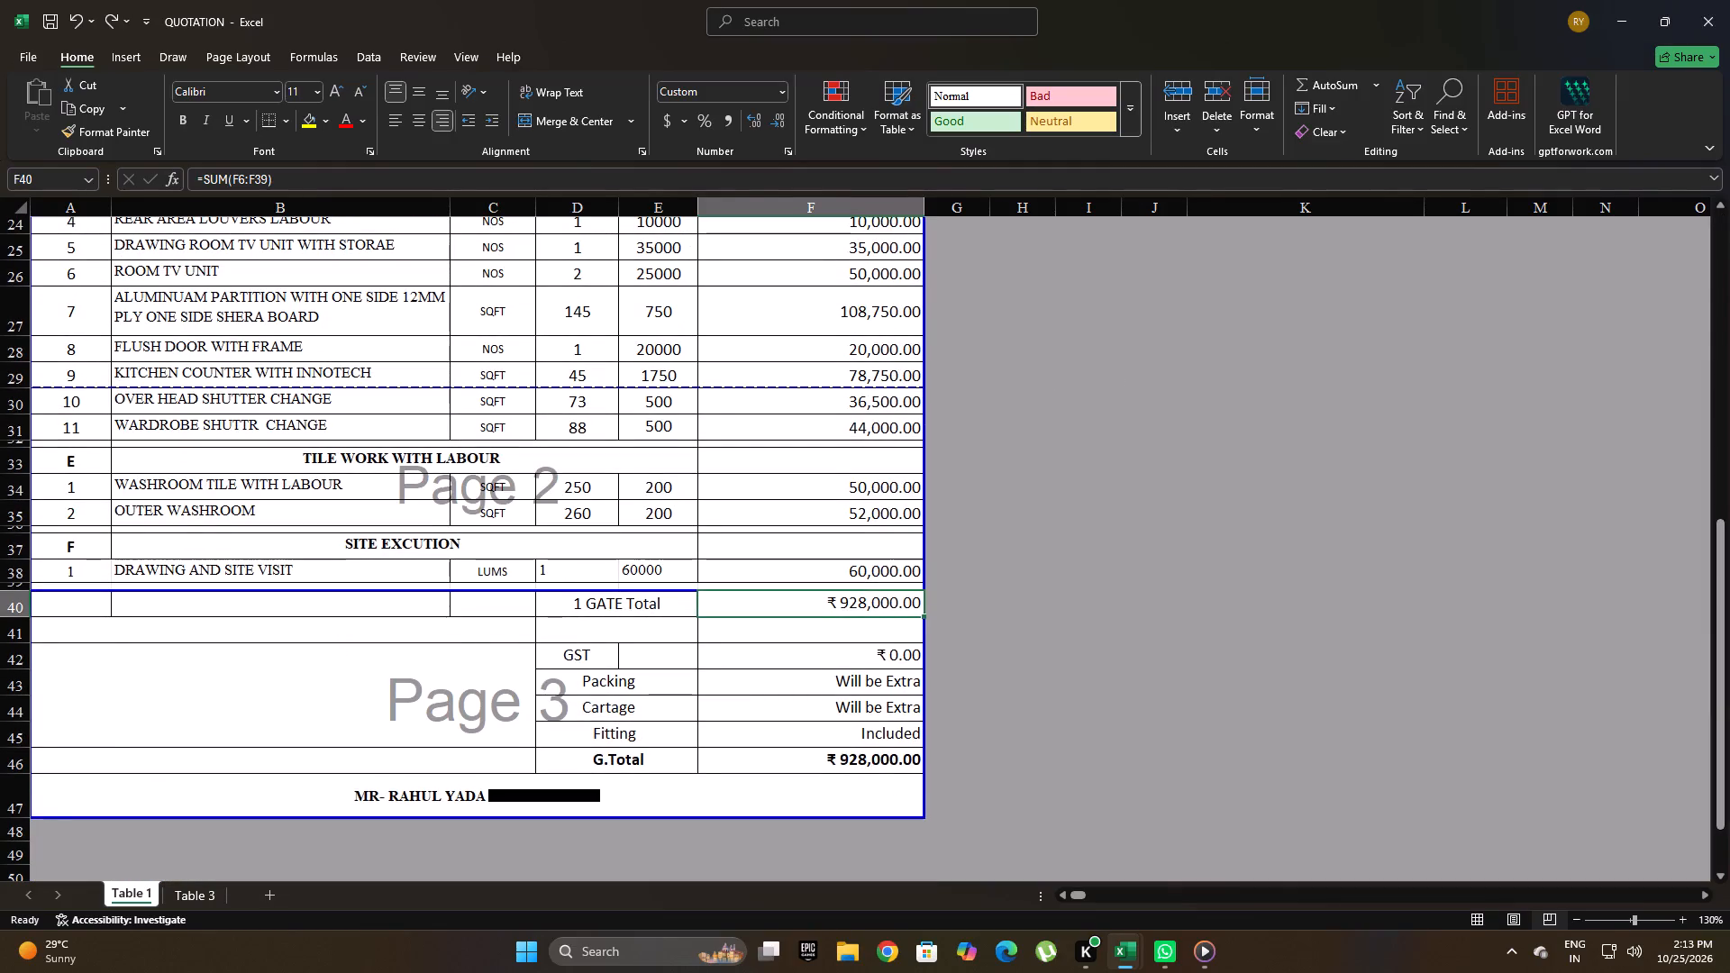
# Move the page break above the 1 GATE Total row to the end of the quotation and preview the print.
pyautogui.click(441, 420)
pyautogui.moveTo(514, 588); pyautogui.dragTo(521, 821)
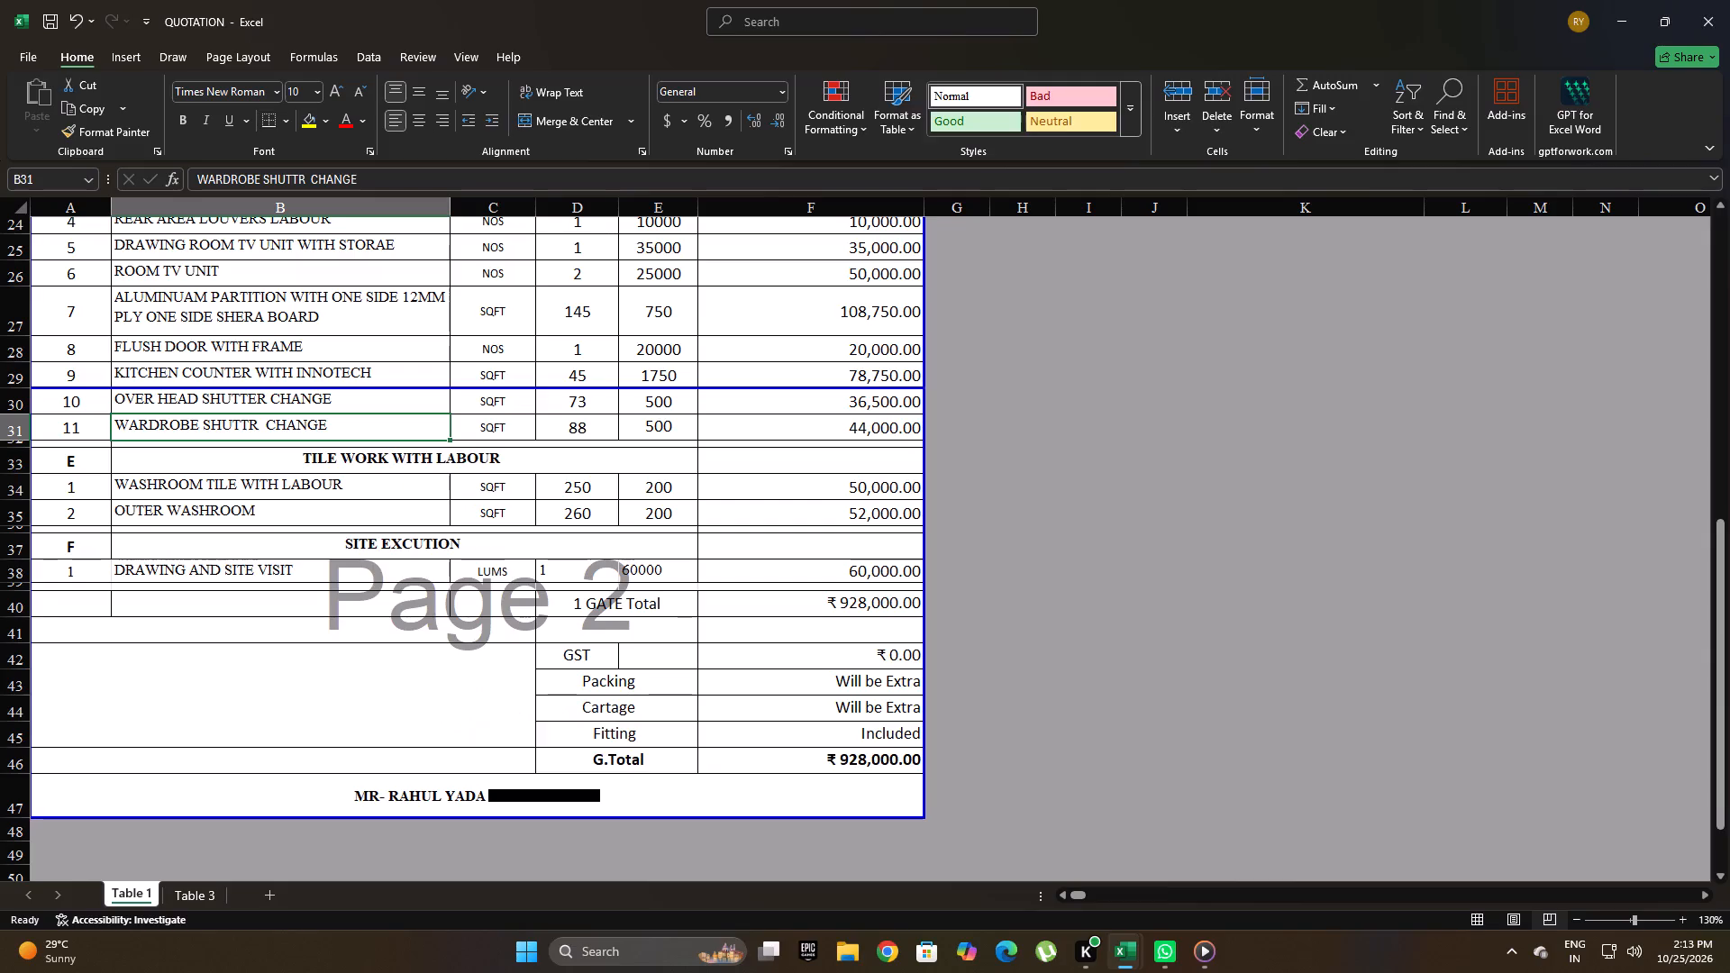
pyautogui.hotkey('ctrl', 'p')
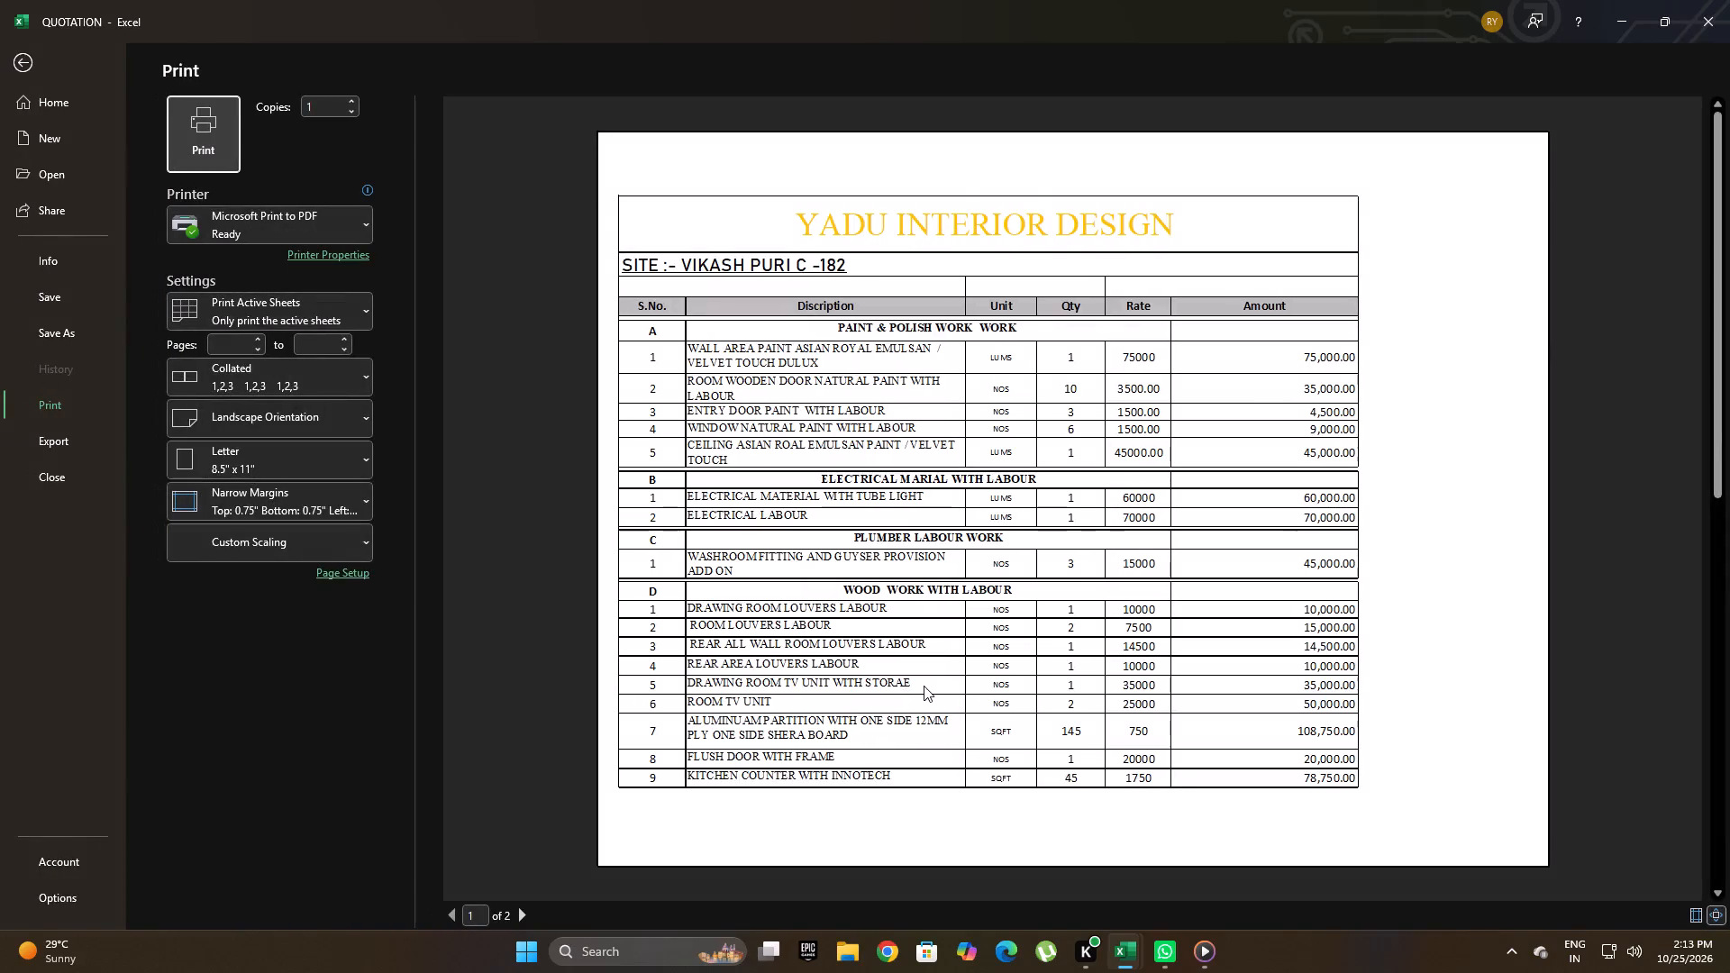
pyautogui.scroll(-1, 924, 686)
pyautogui.scroll(1, 924, 686)
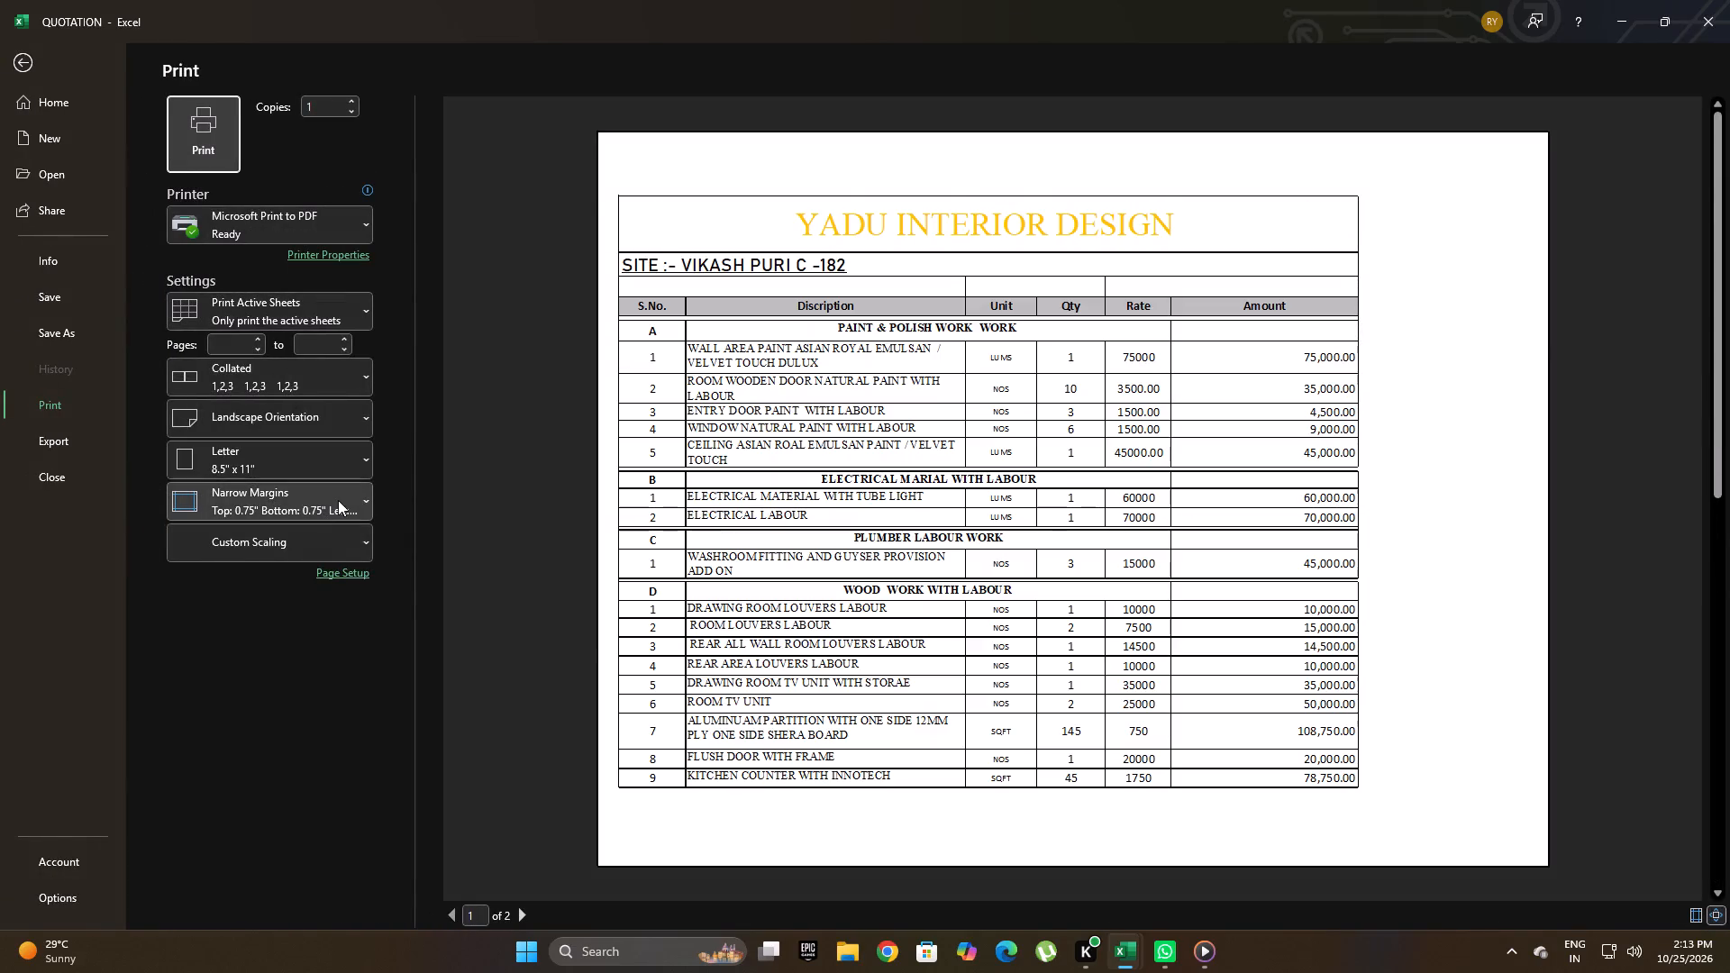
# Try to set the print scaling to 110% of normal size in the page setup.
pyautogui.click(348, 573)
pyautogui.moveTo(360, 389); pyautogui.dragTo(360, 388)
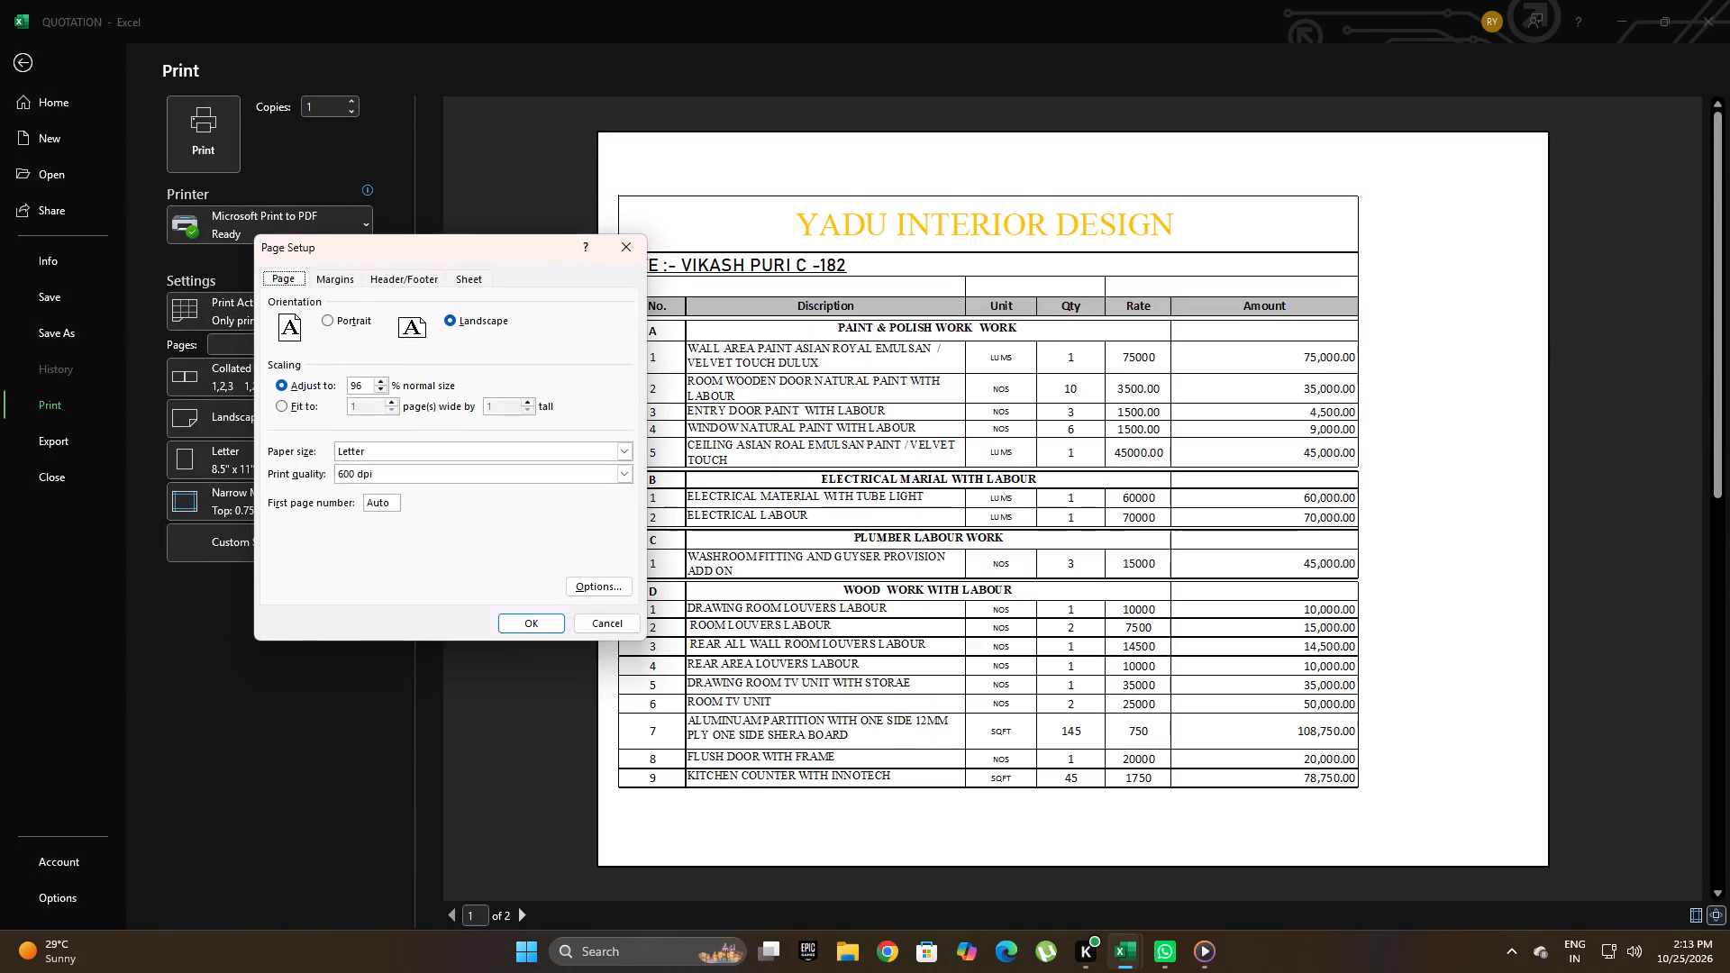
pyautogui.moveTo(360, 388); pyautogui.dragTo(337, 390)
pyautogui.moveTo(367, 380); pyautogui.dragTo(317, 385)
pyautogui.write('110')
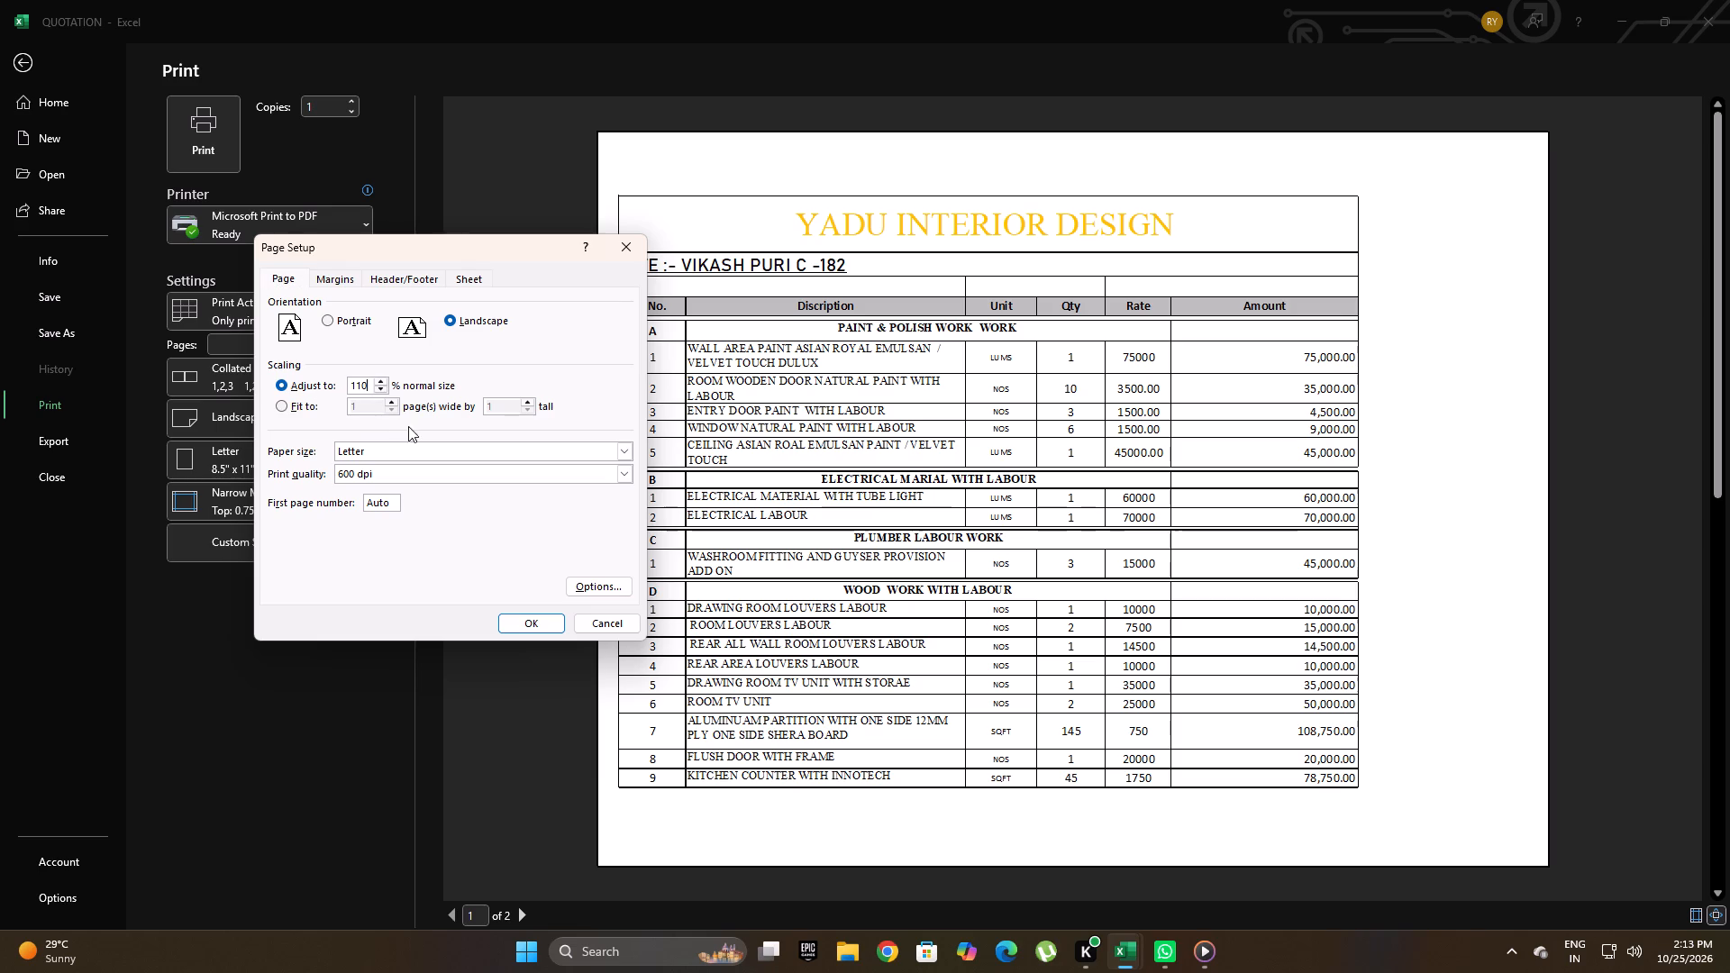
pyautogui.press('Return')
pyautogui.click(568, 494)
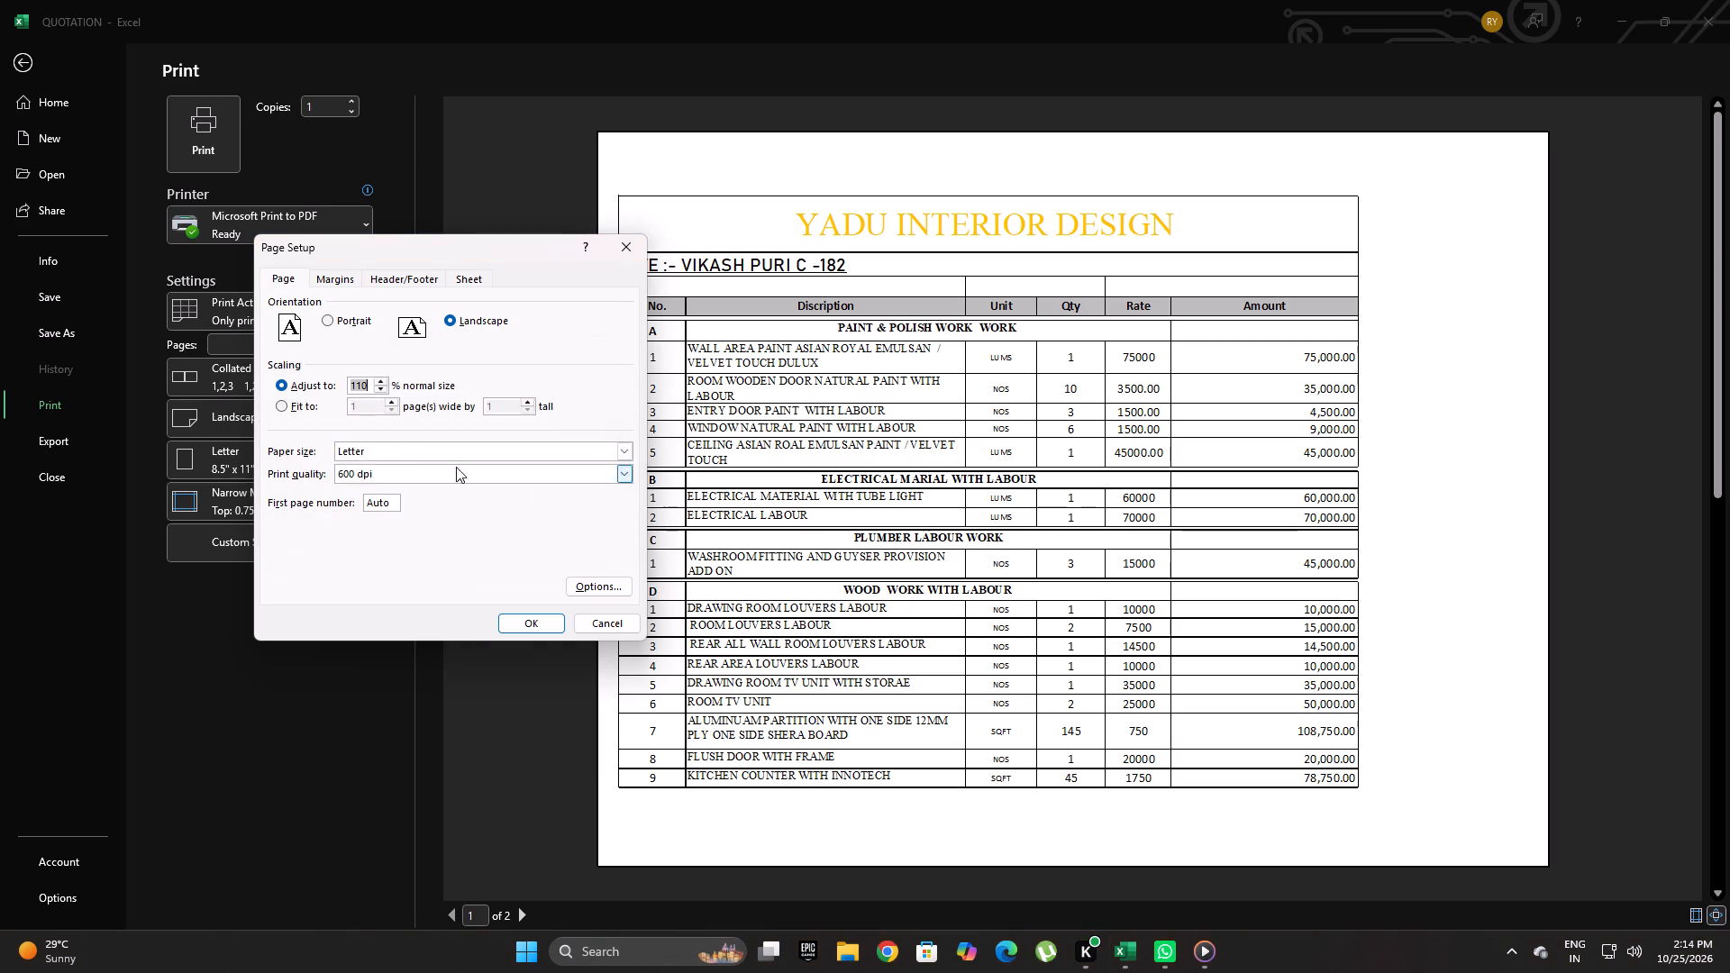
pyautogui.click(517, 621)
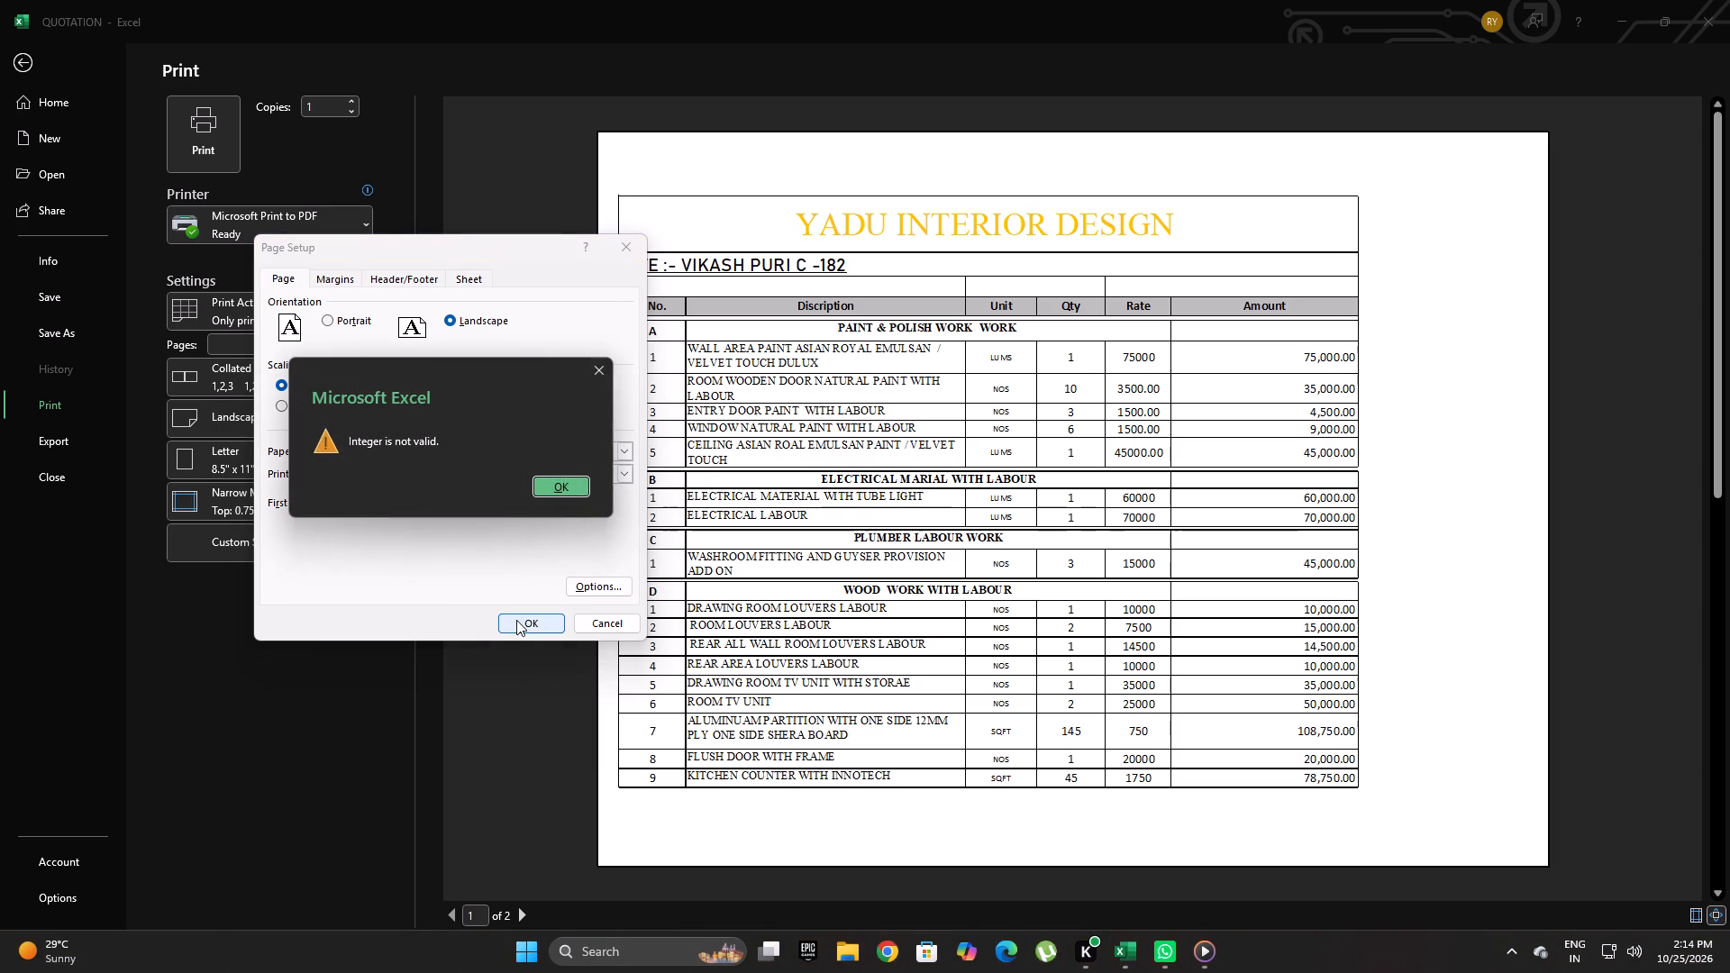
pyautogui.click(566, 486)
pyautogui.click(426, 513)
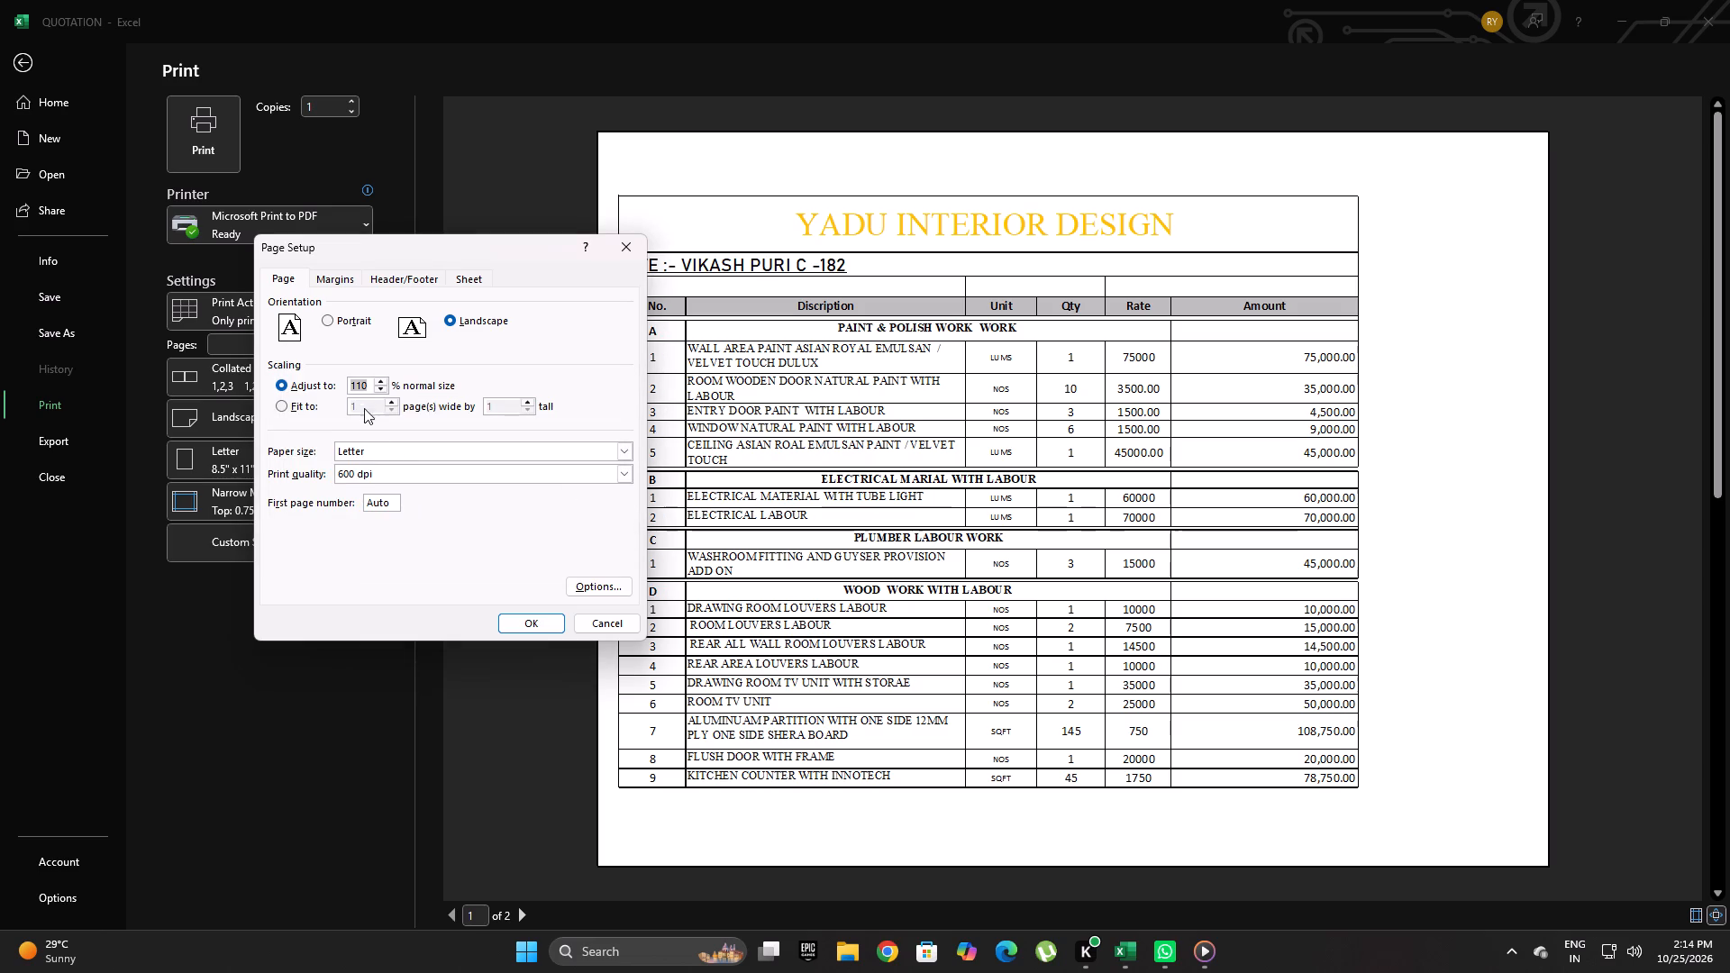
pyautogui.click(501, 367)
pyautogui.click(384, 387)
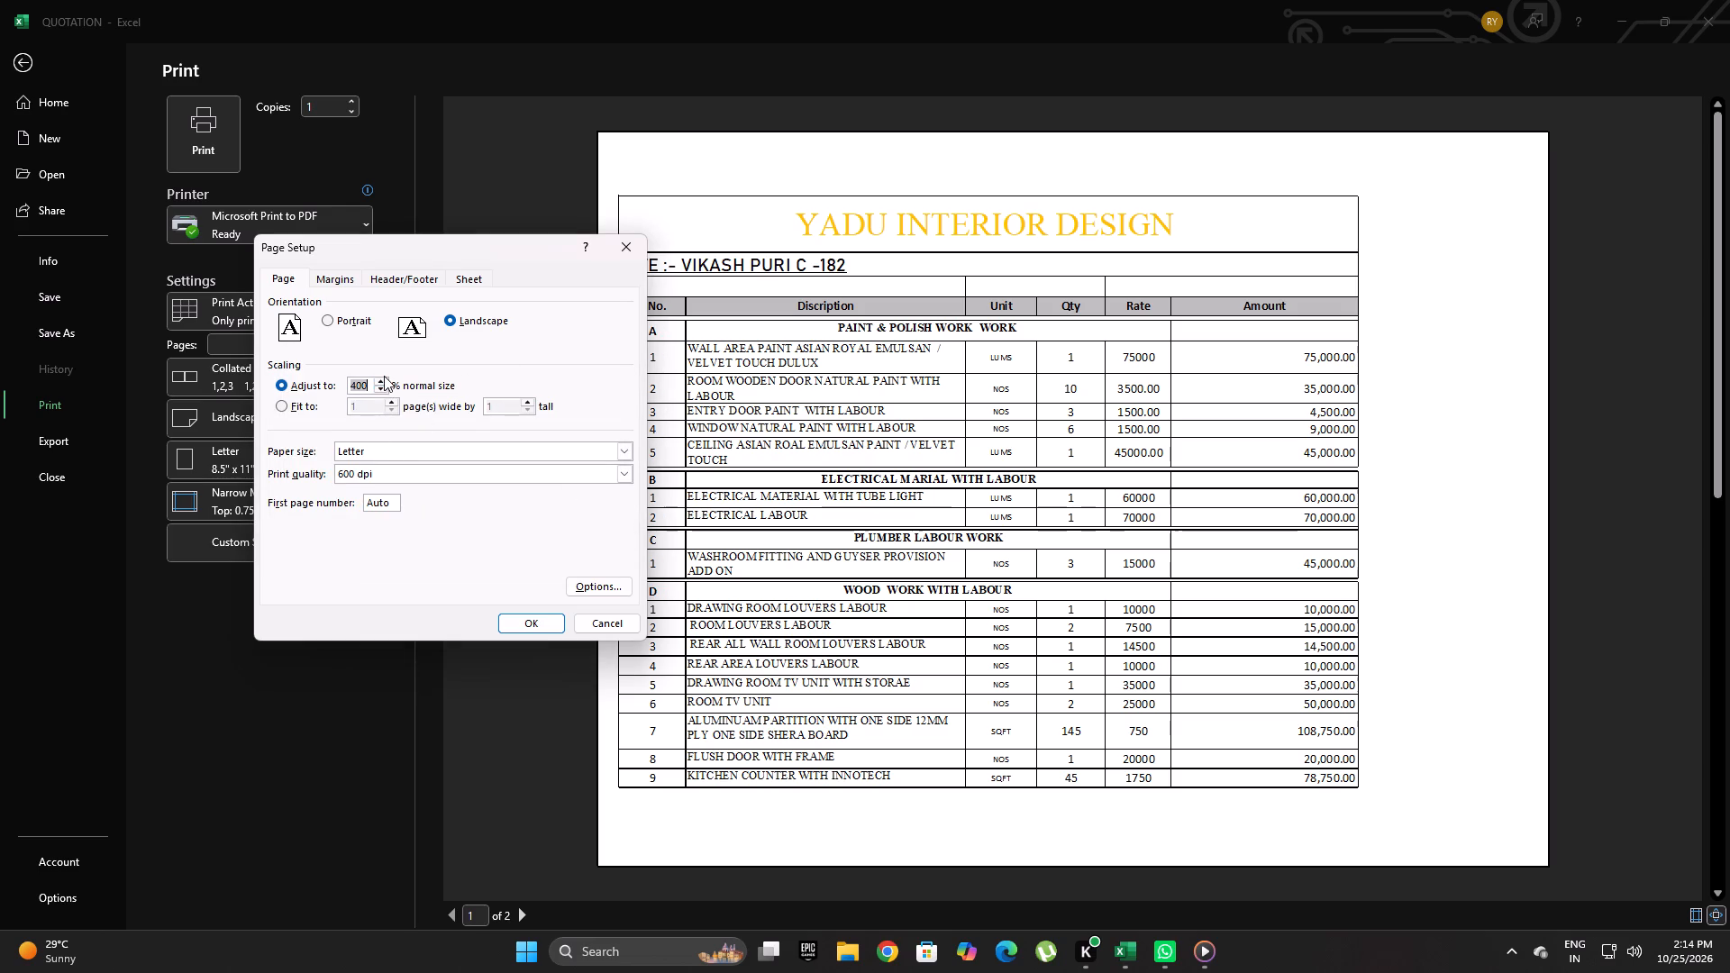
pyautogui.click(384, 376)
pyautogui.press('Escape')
# Set the print scaling to 105% of normal size and check the previewed pages.
pyautogui.click(341, 568)
pyautogui.click(381, 390)
pyautogui.doubleClick(381, 382)
pyautogui.click(539, 624)
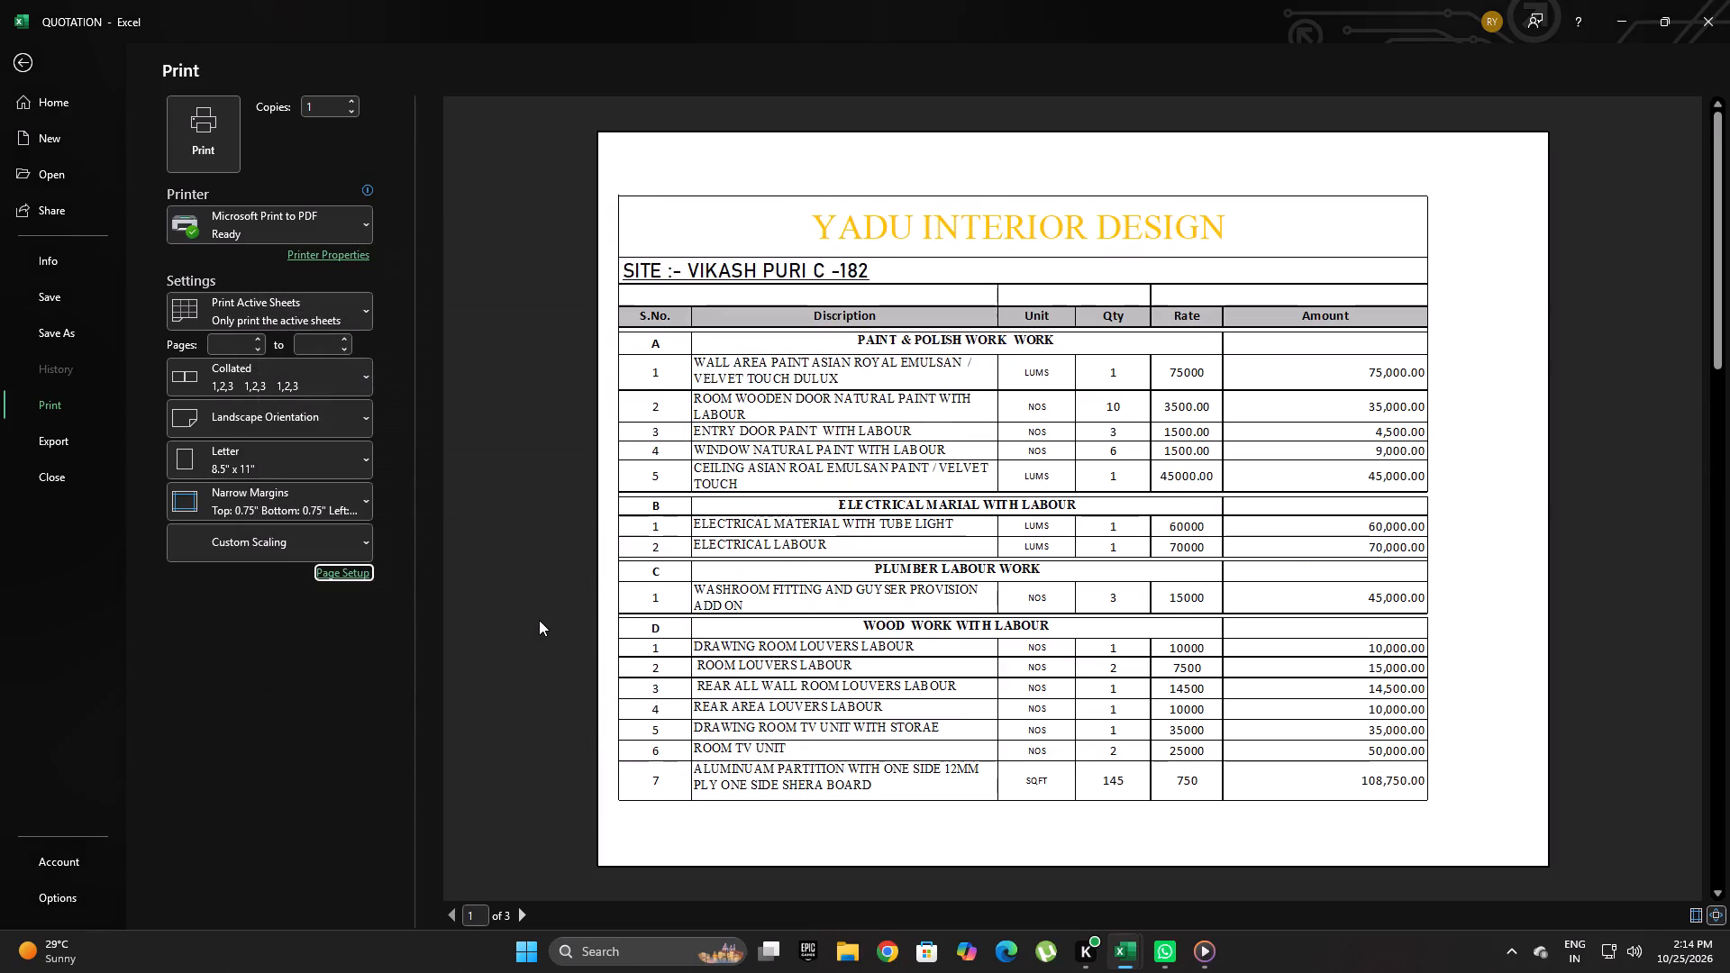
pyautogui.scroll(-2, 539, 620)
pyautogui.scroll(1, 539, 620)
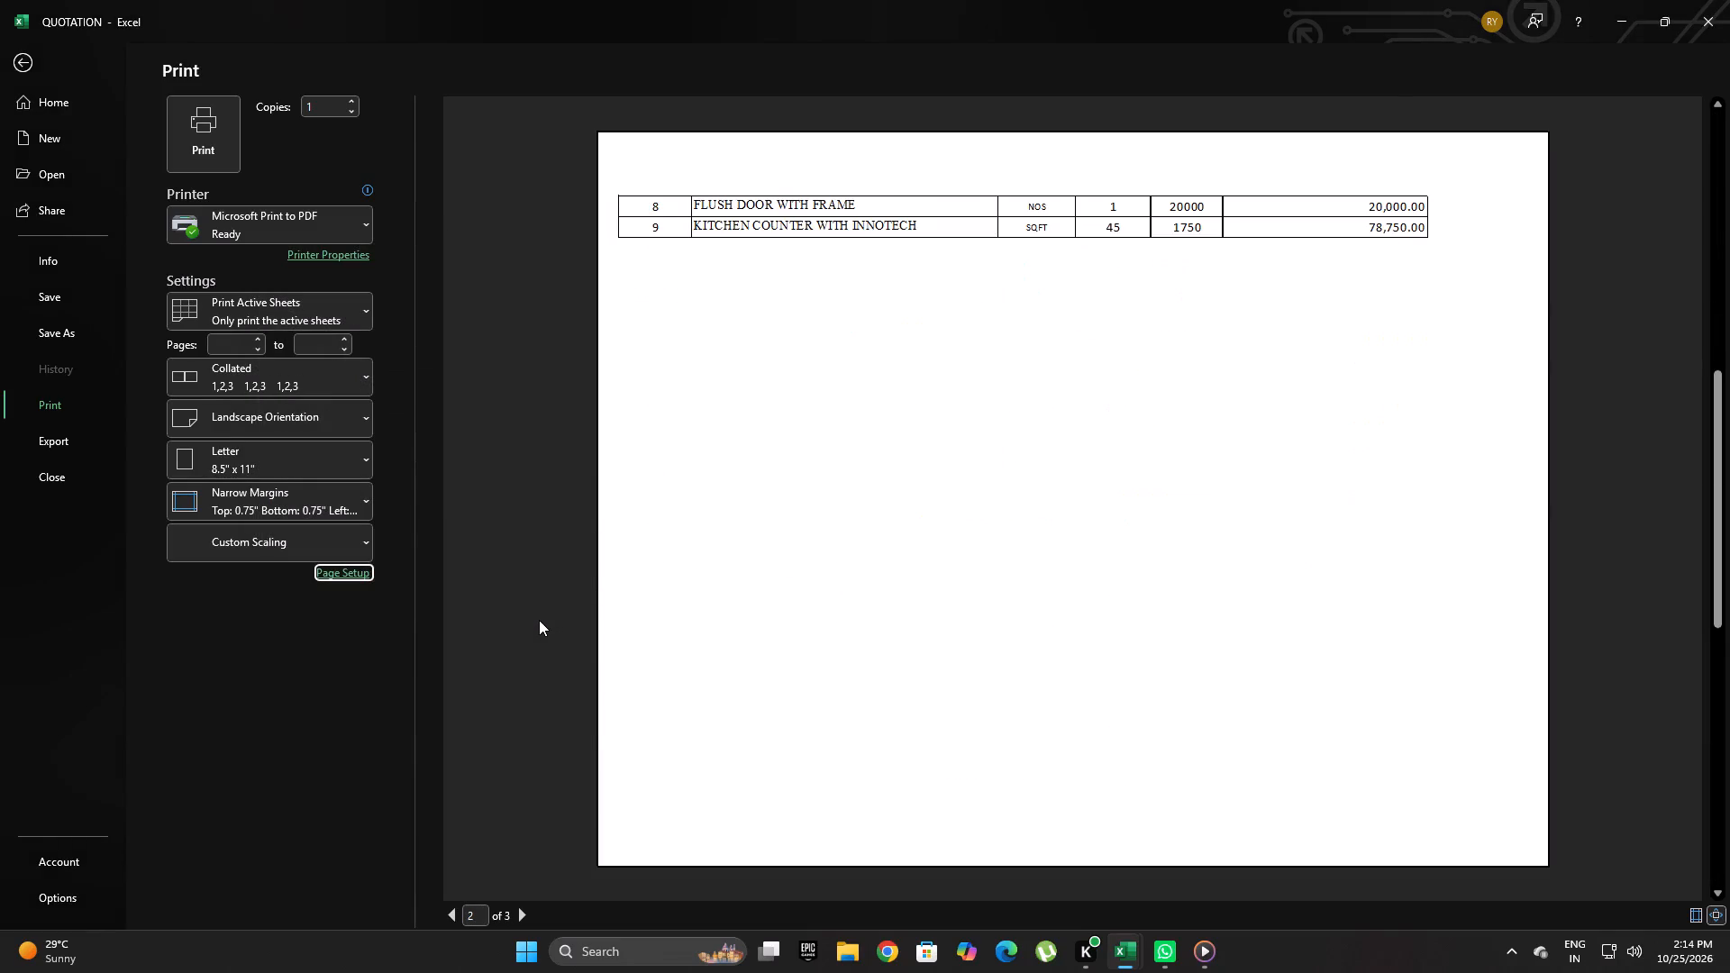
pyautogui.scroll(1, 539, 620)
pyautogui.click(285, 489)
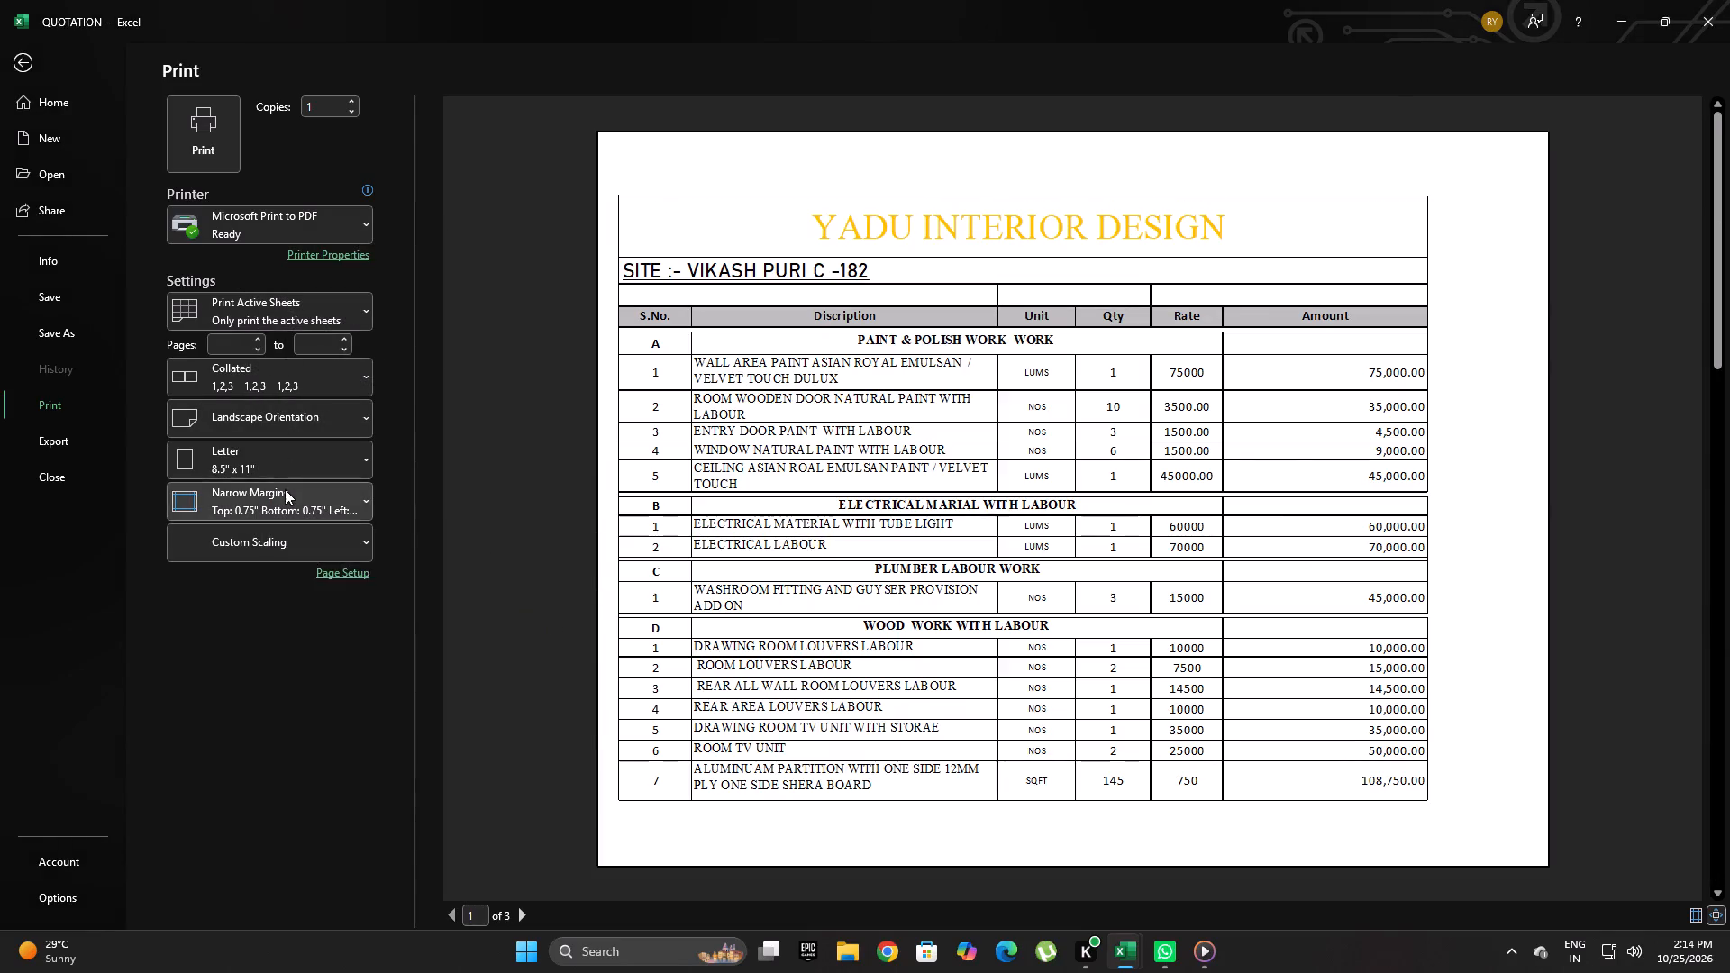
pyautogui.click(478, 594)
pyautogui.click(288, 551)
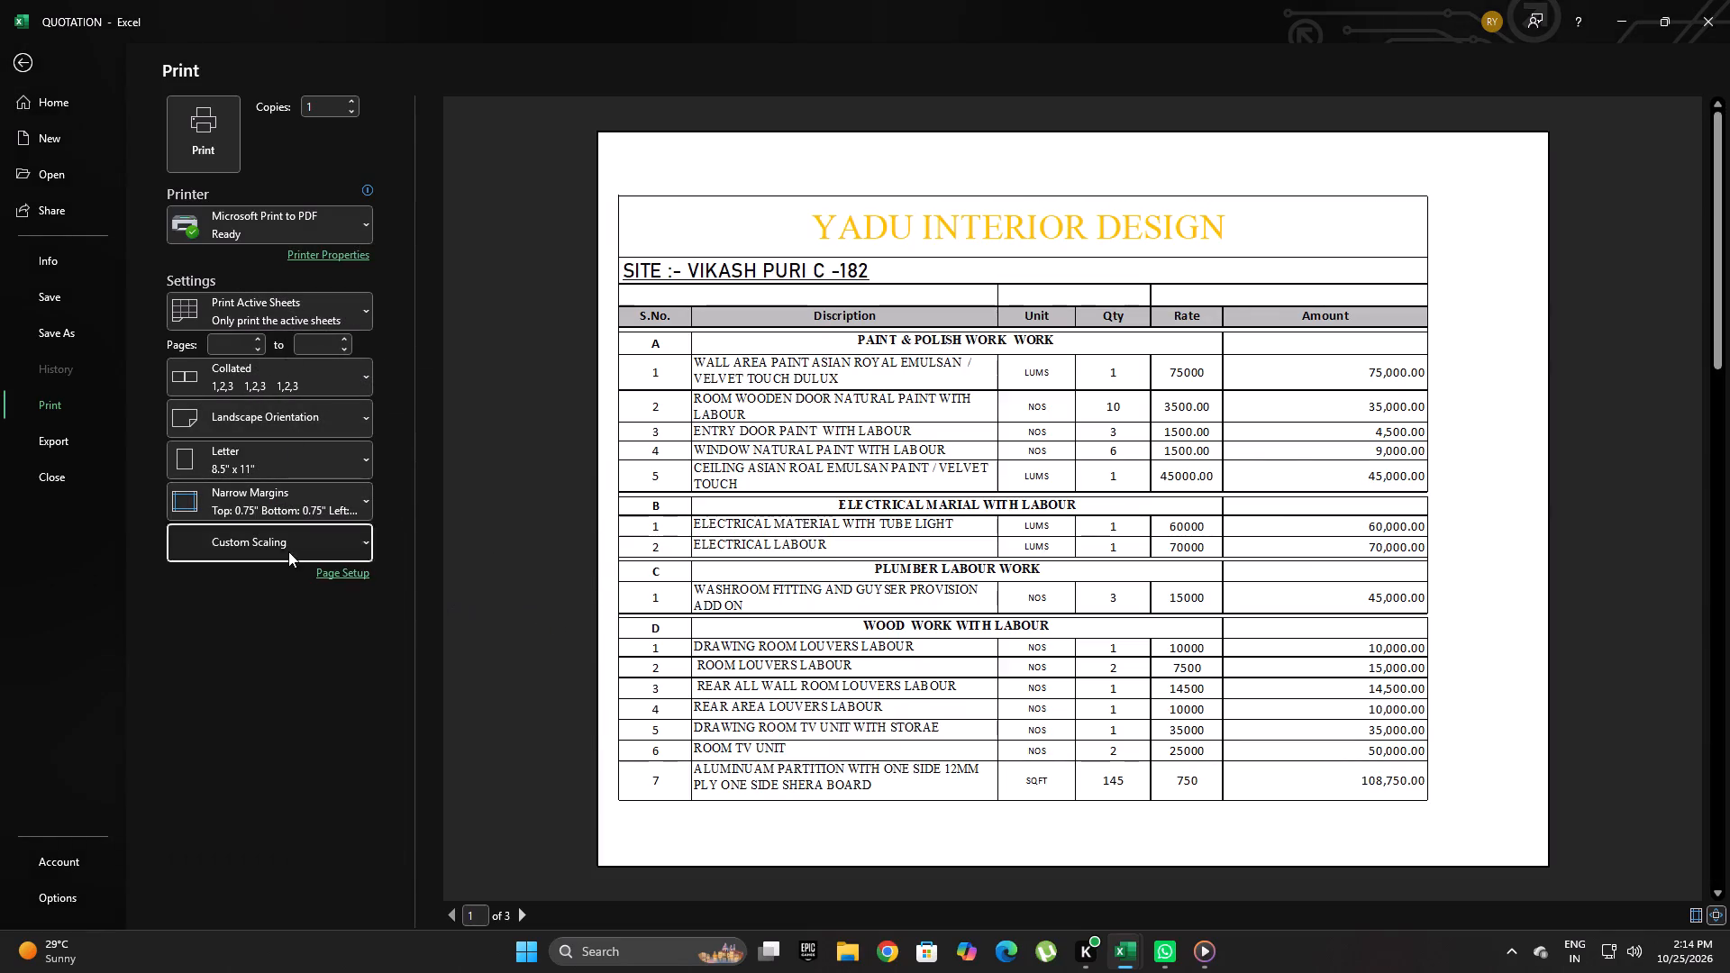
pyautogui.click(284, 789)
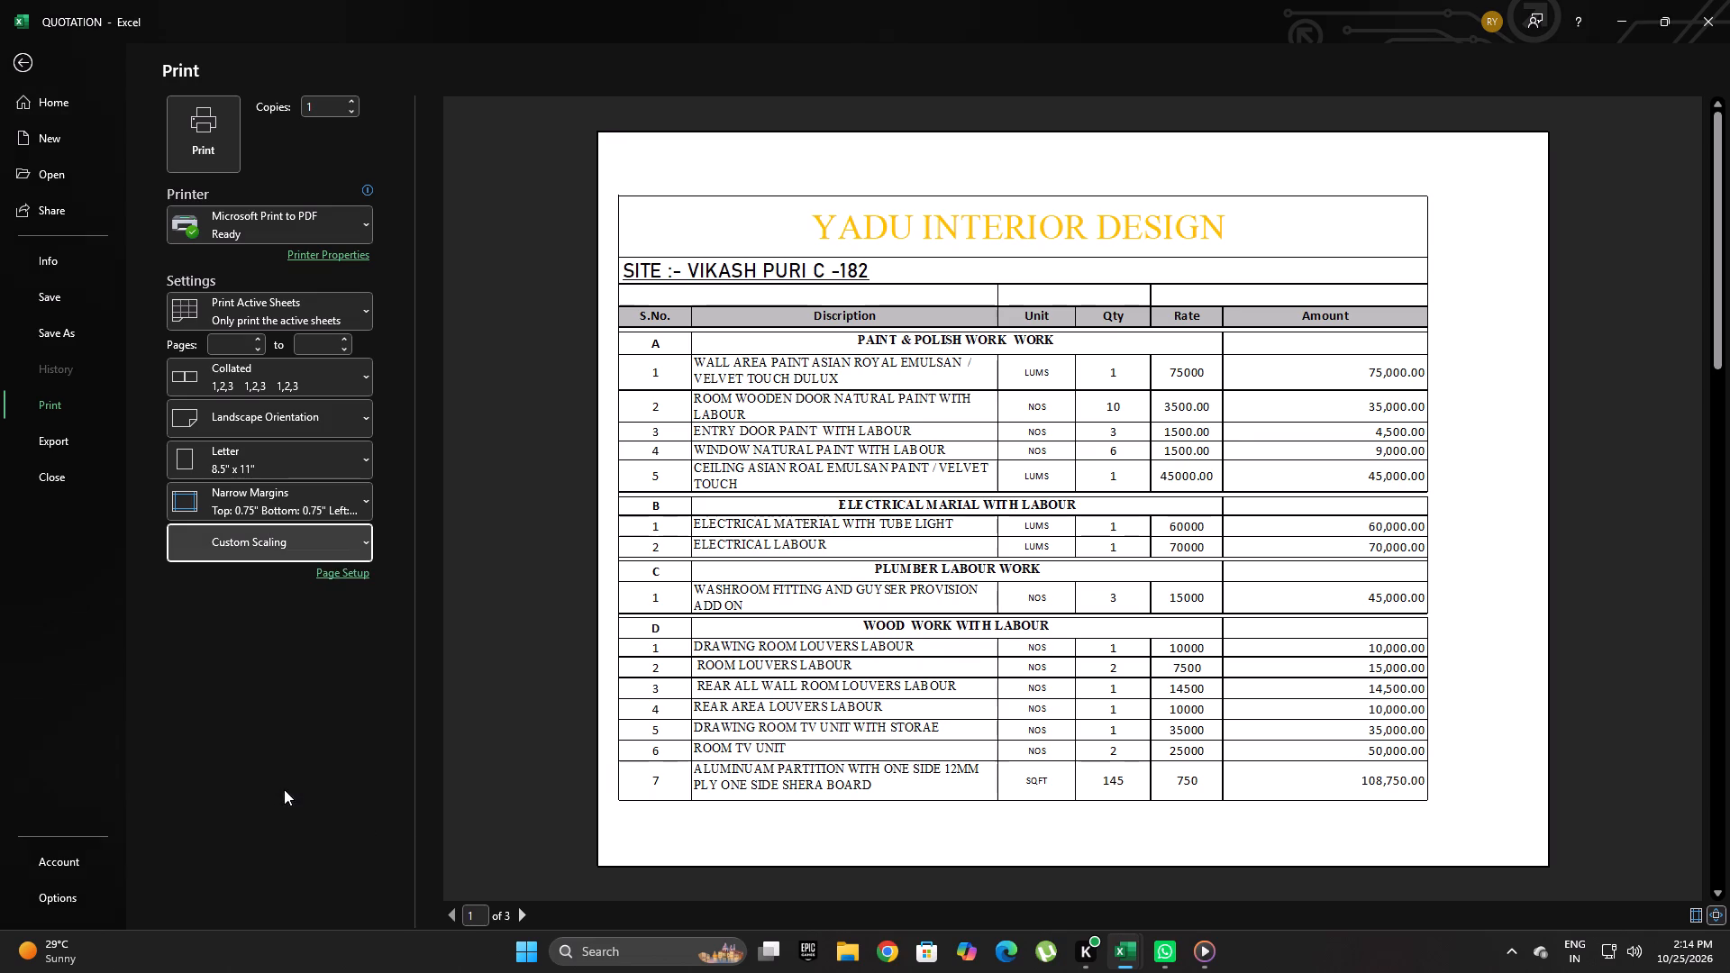
# Set the page margins to 1 on the left and 0.25 at the top and bottom.
pyautogui.click(357, 571)
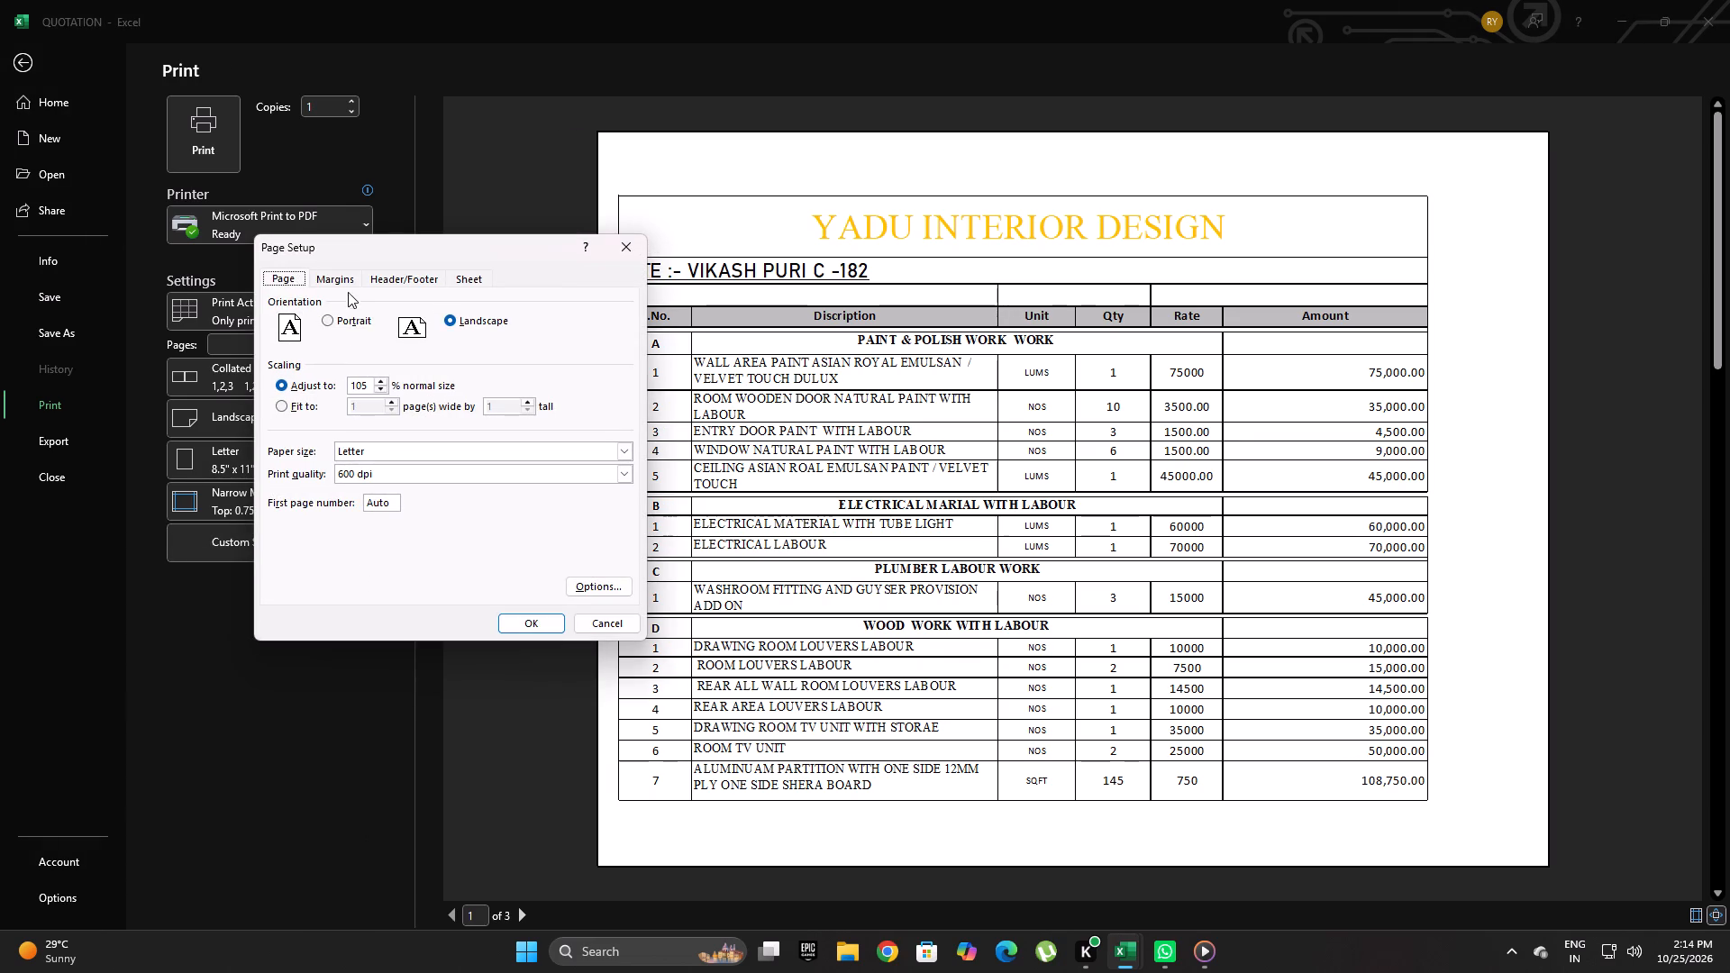
pyautogui.click(346, 276)
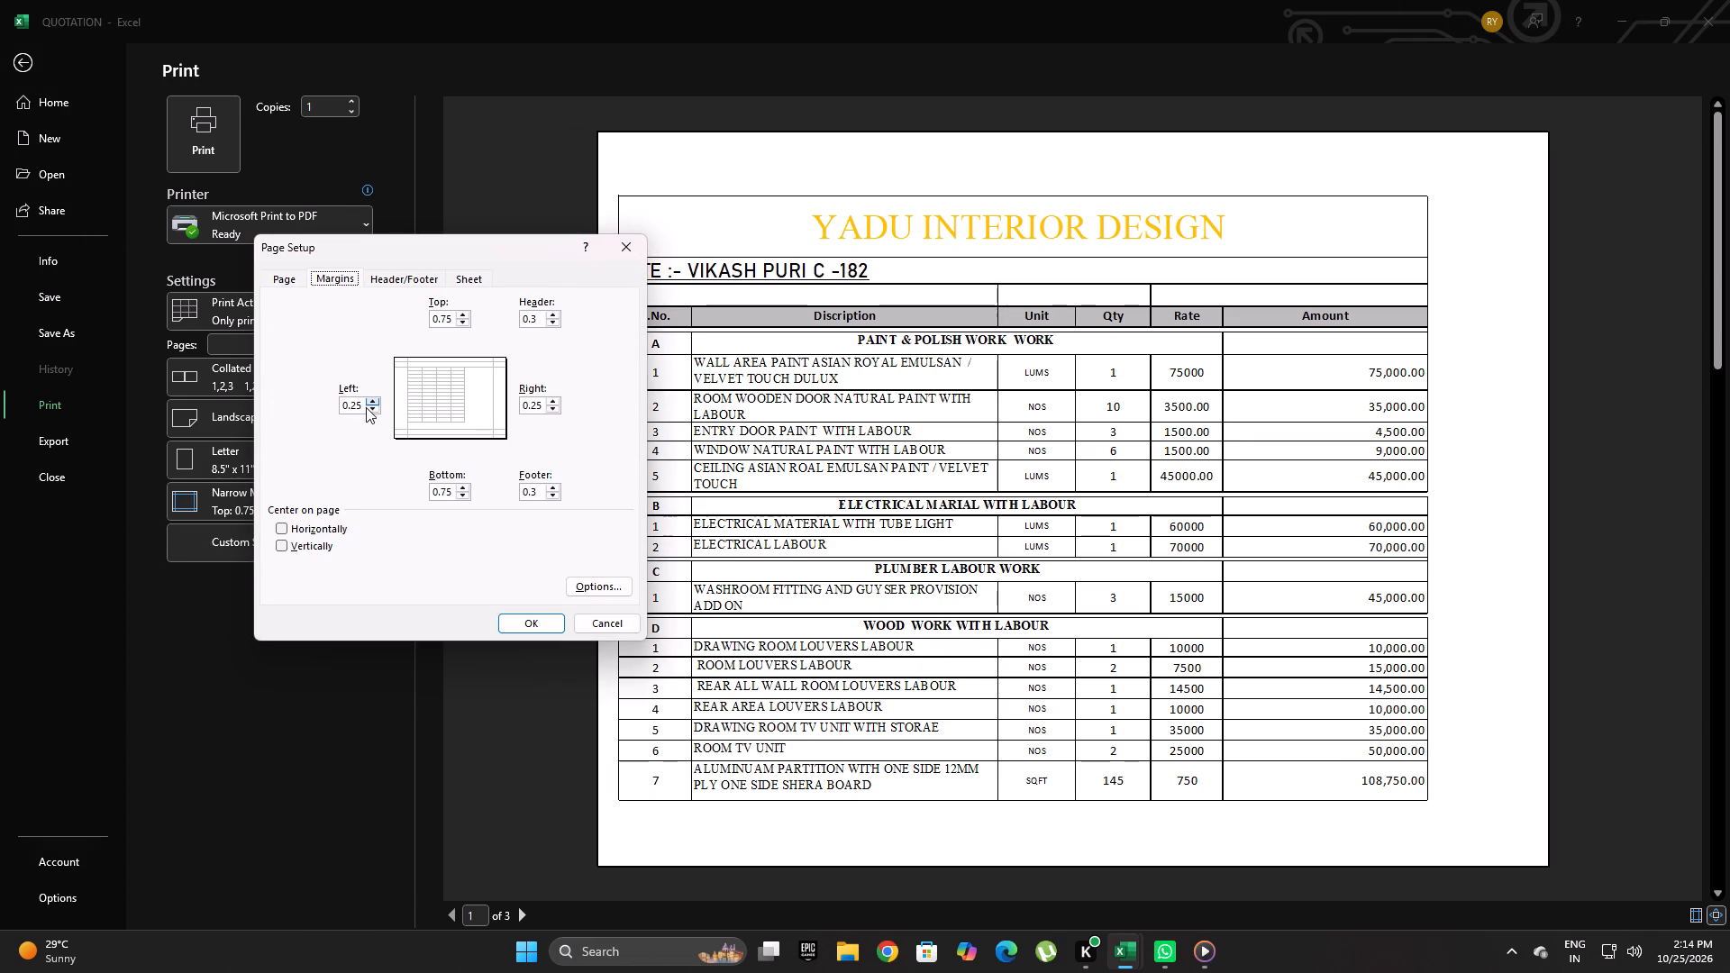
pyautogui.click(369, 409)
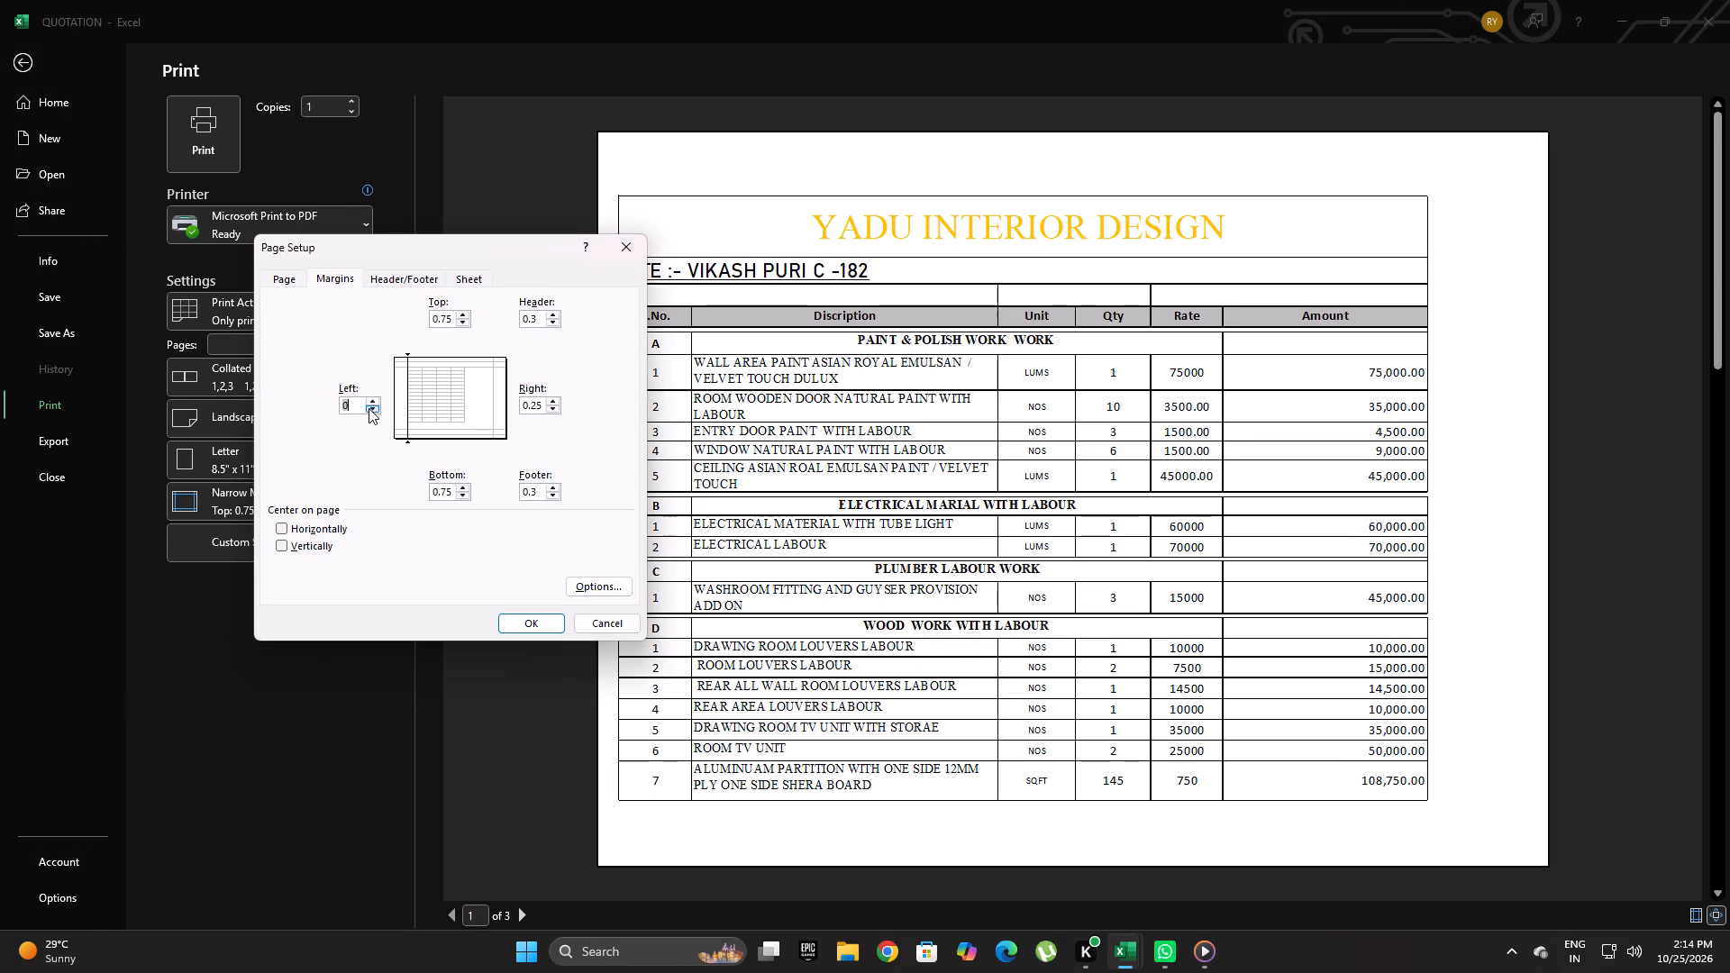
pyautogui.tripleClick(375, 399)
pyautogui.click(375, 399)
pyautogui.click(467, 316)
pyautogui.doubleClick(466, 325)
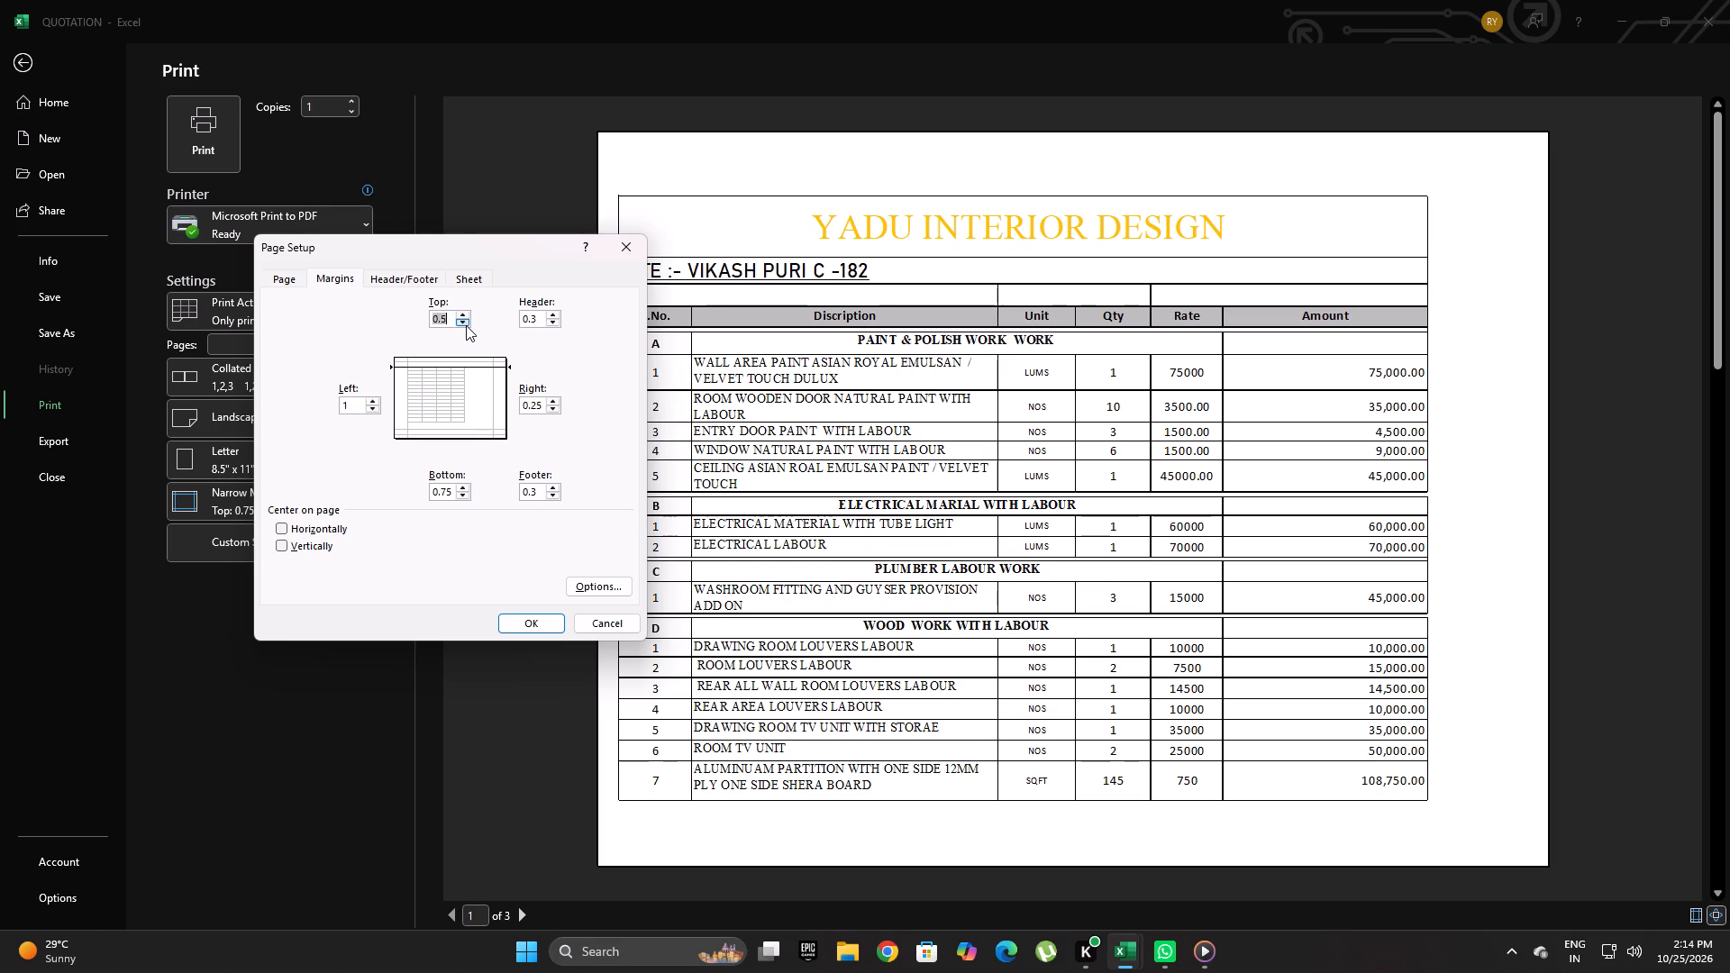
pyautogui.click(466, 325)
pyautogui.doubleClick(460, 497)
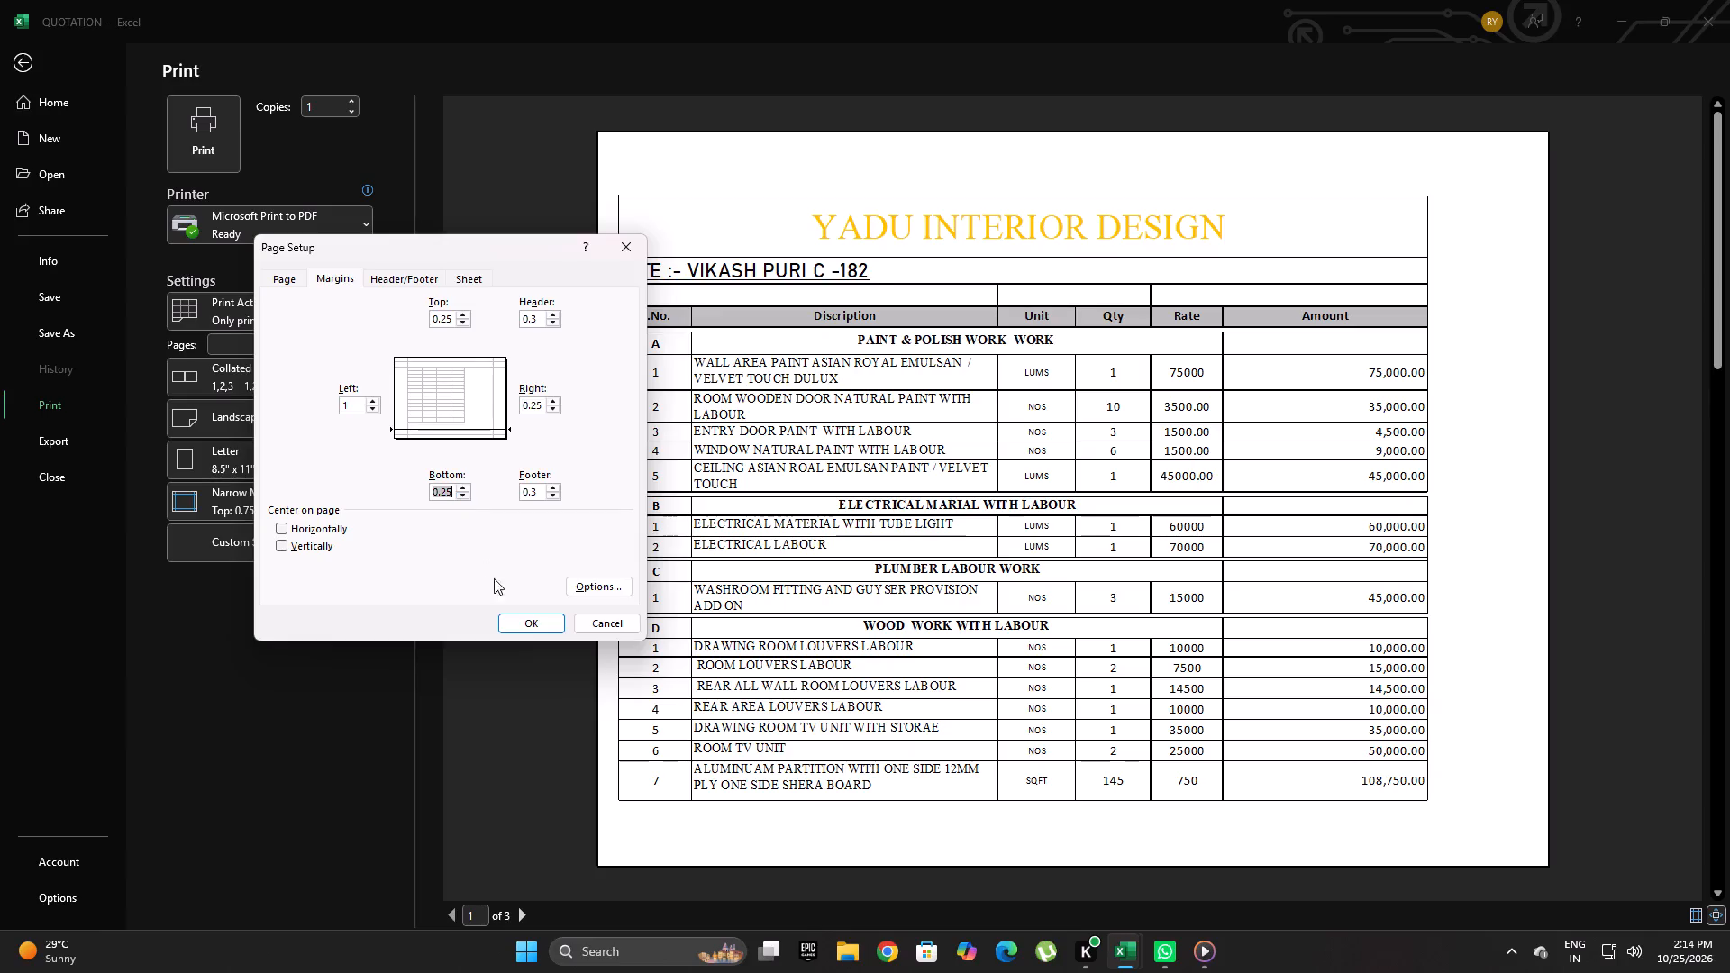
pyautogui.click(529, 627)
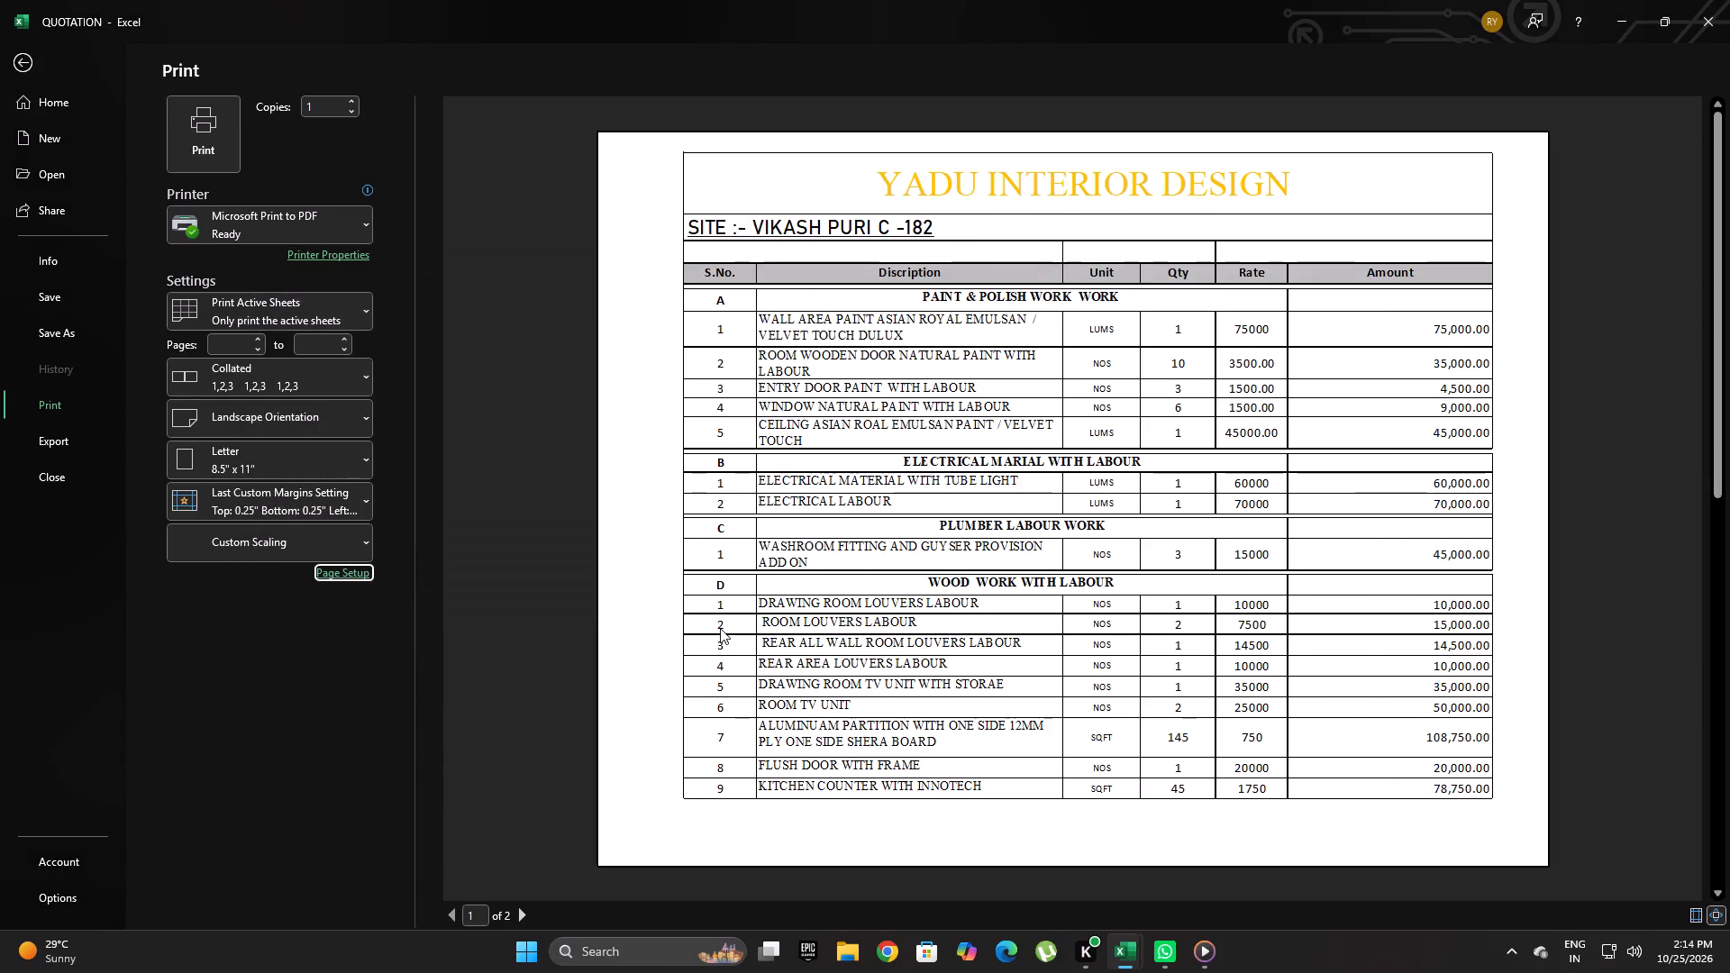
# Examine both previewed pages of the quotation with the new margins.
pyautogui.scroll(1, 720, 628)
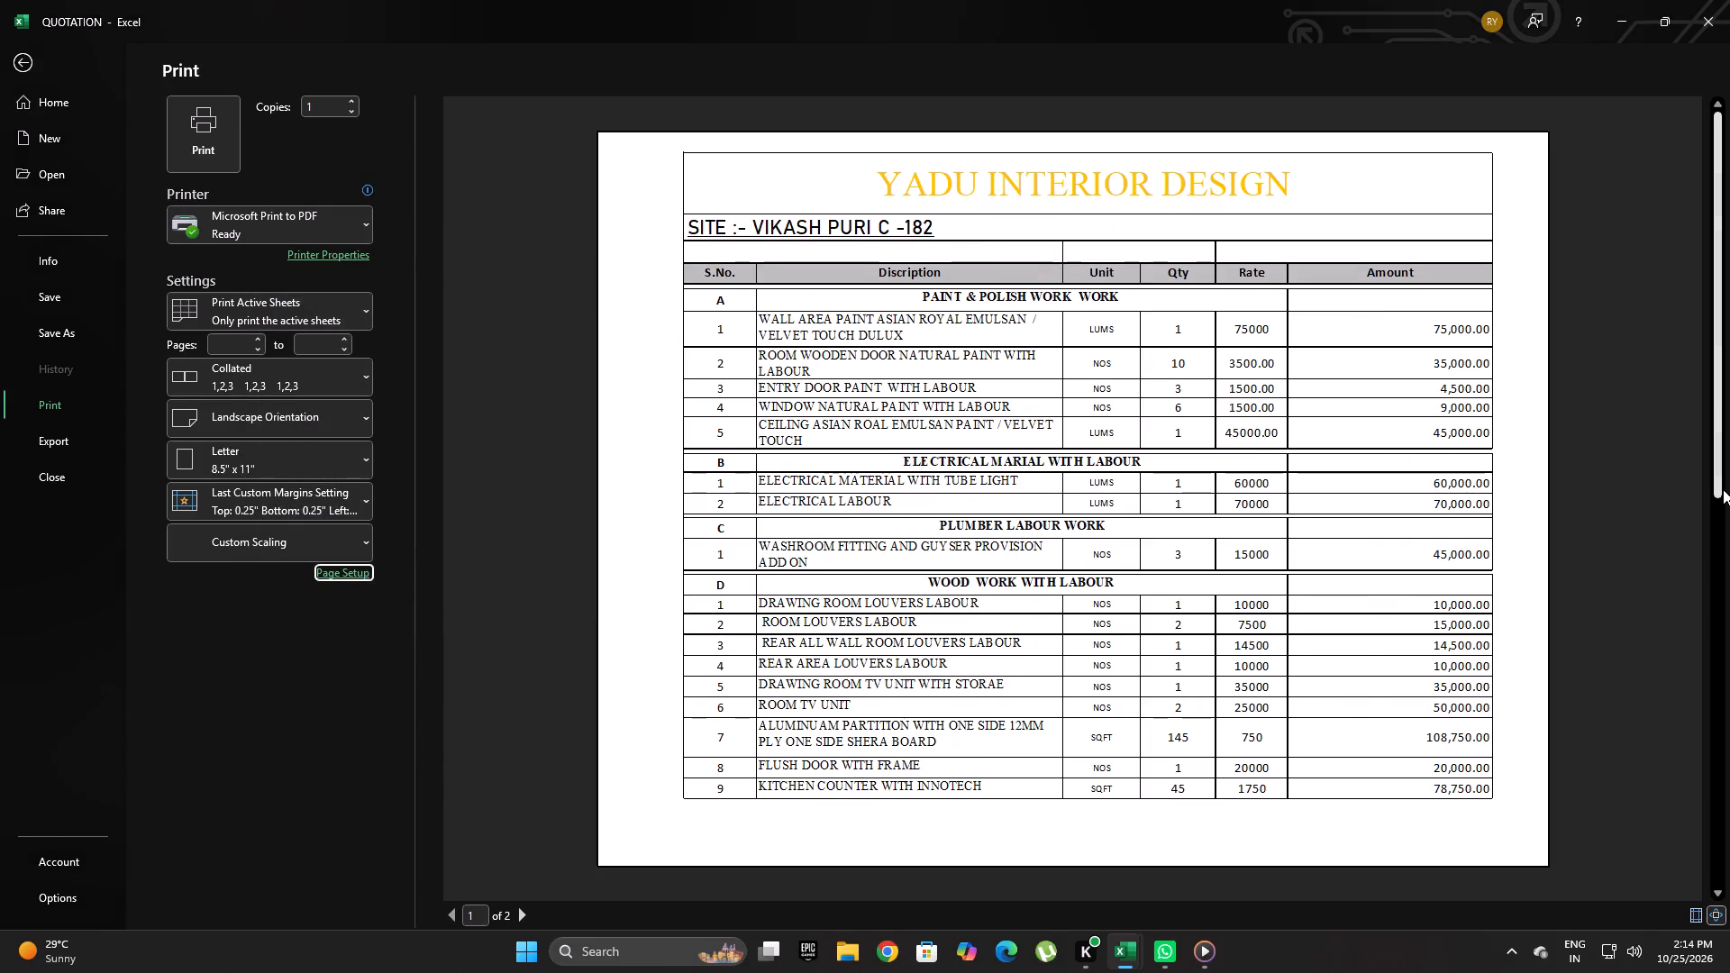
pyautogui.moveTo(1723, 489); pyautogui.dragTo(1729, 610)
pyautogui.scroll(-1, 1704, 577)
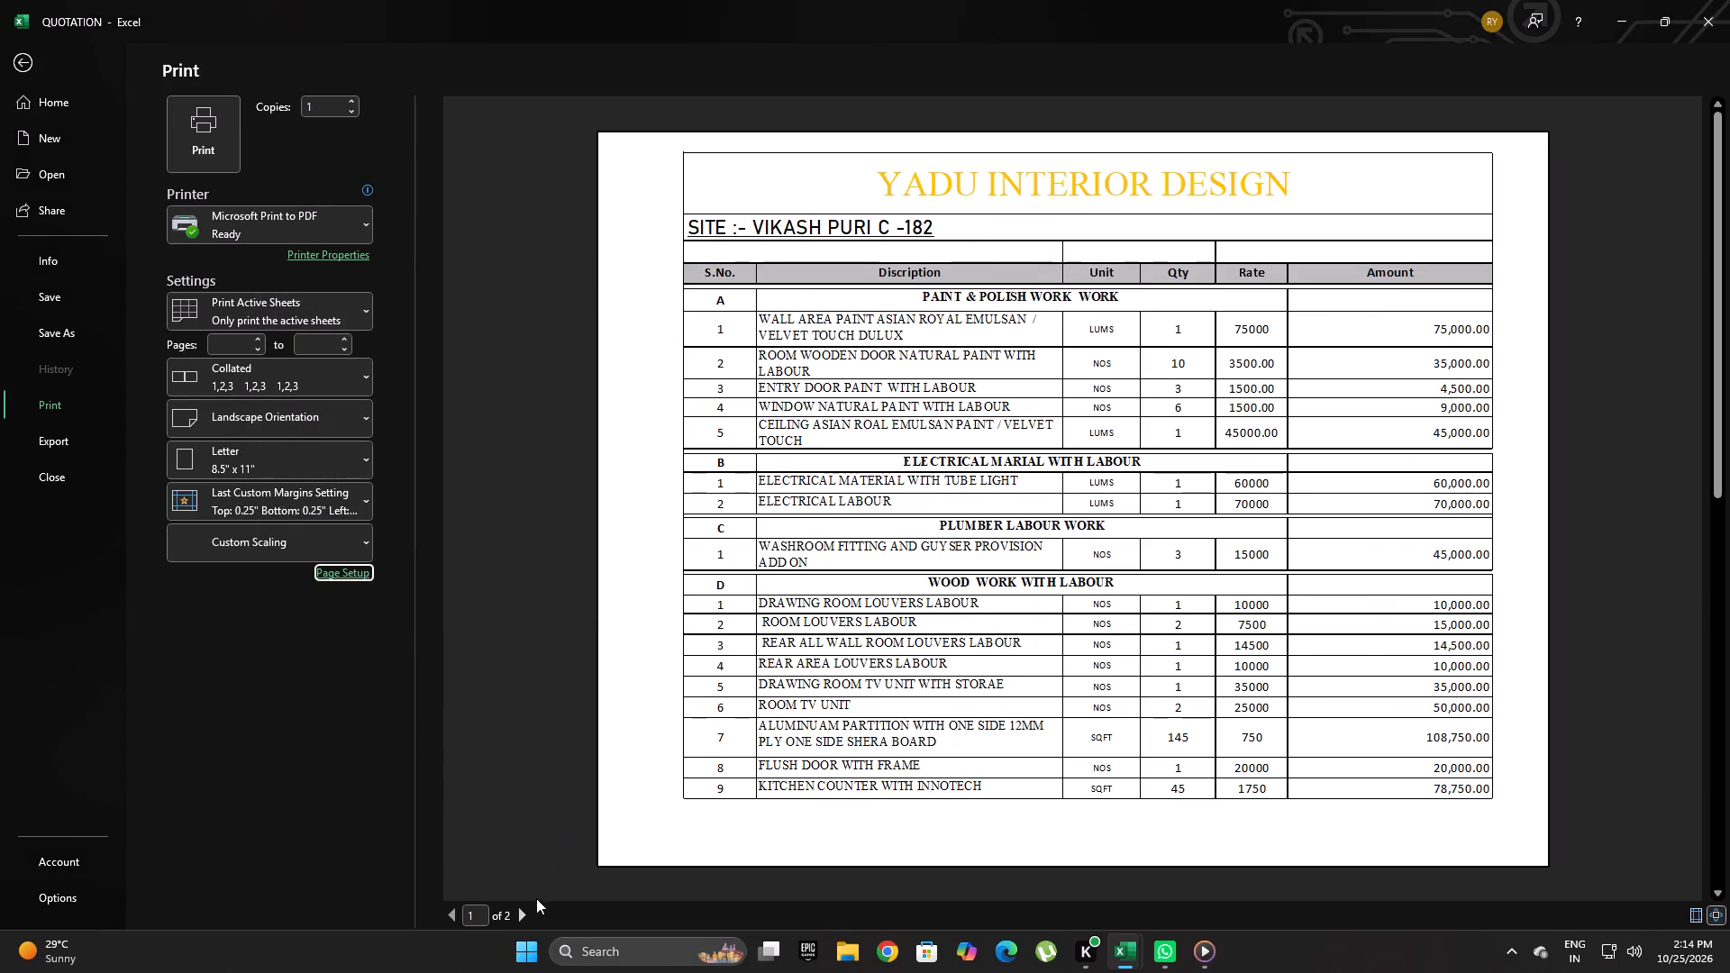
pyautogui.click(531, 907)
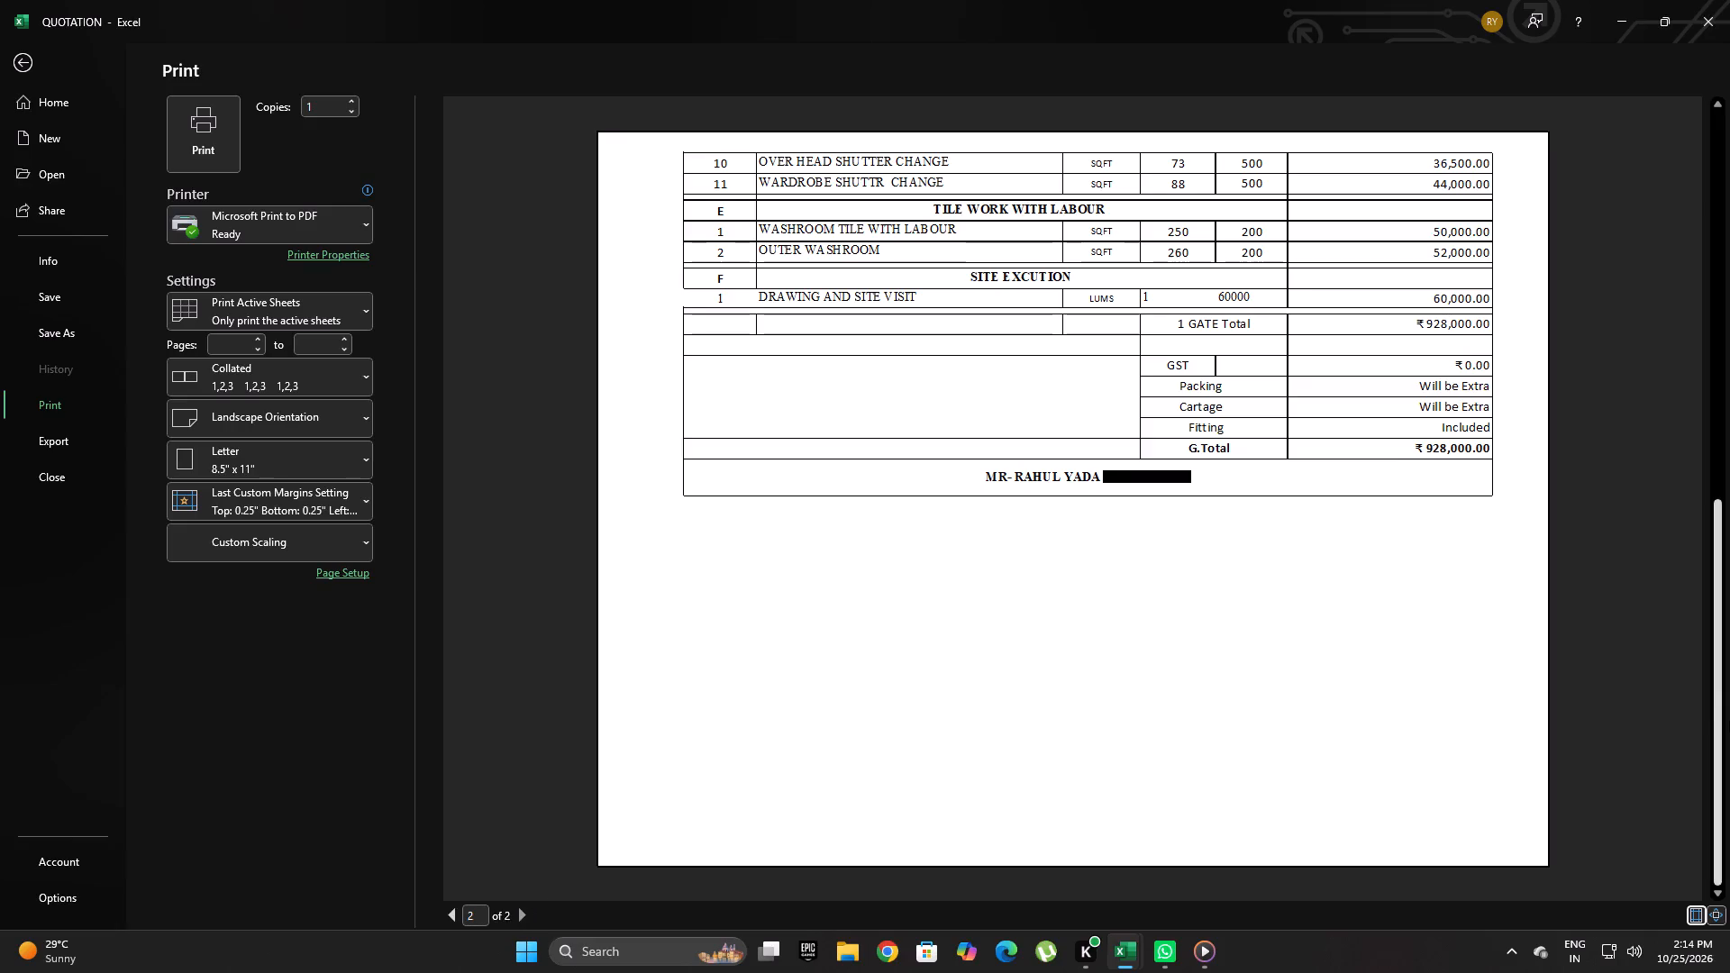
pyautogui.moveTo(1714, 695); pyautogui.dragTo(1702, 596)
pyautogui.scroll(2, 1707, 601)
pyautogui.moveTo(1718, 576); pyautogui.dragTo(1722, 346)
pyautogui.moveTo(1725, 291); pyautogui.dragTo(1718, 532)
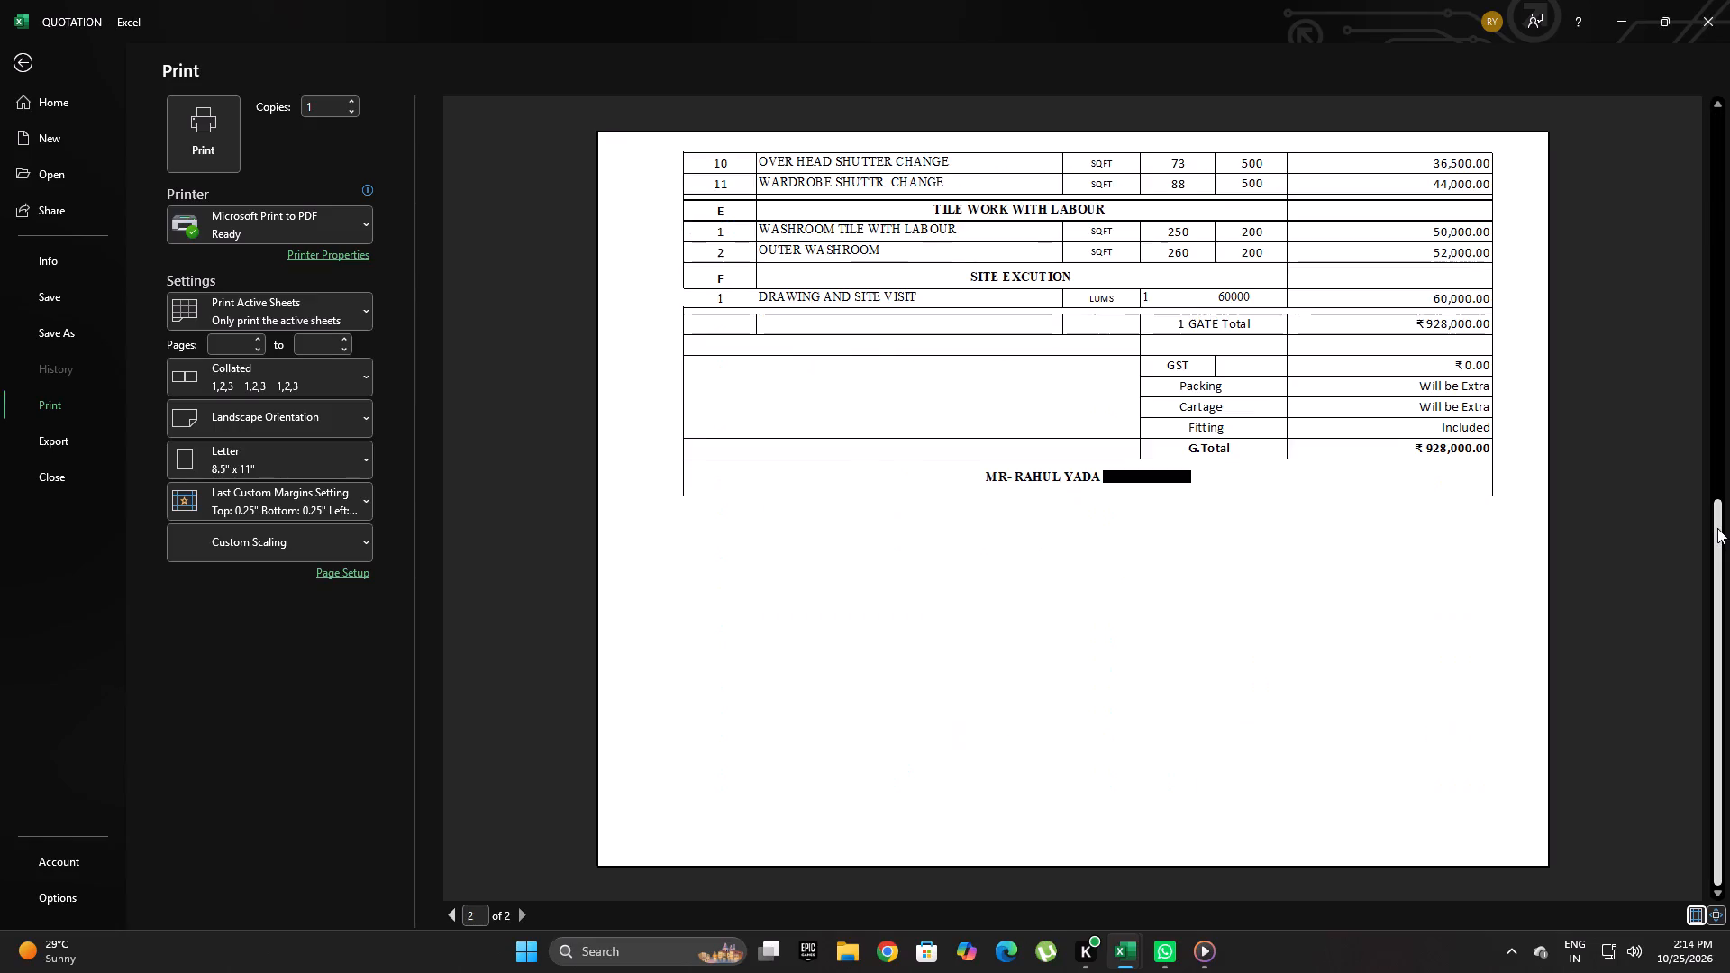
pyautogui.moveTo(1717, 525); pyautogui.dragTo(1716, 324)
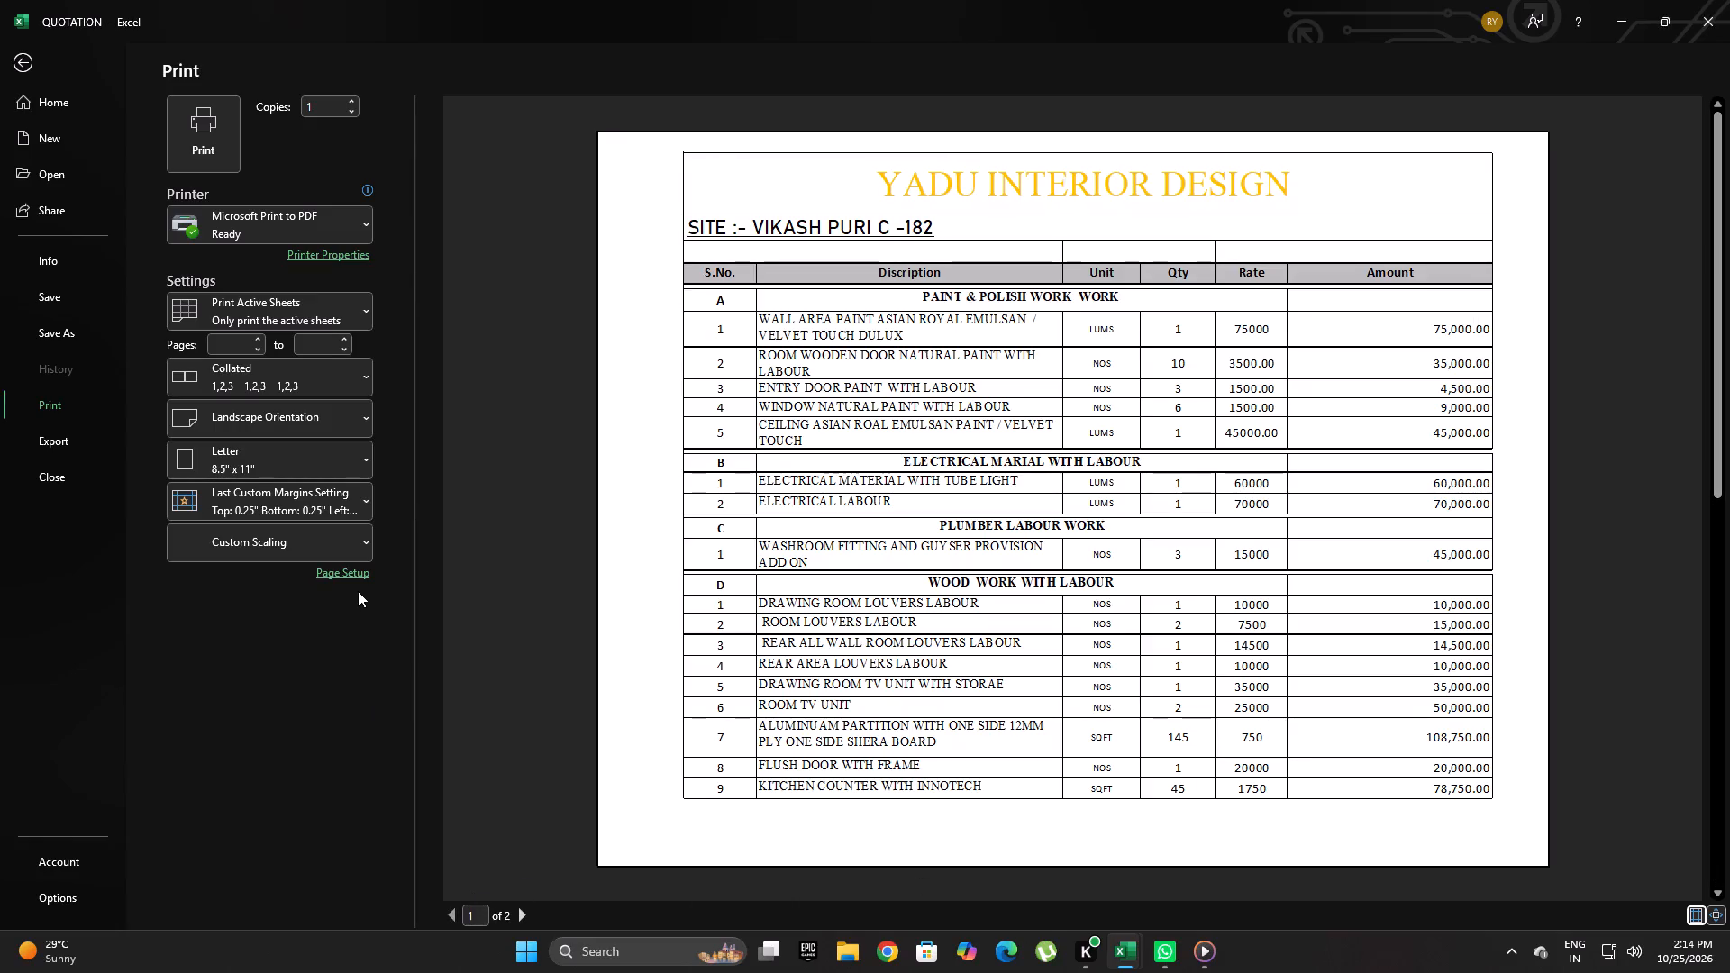
pyautogui.scroll(-1, 682, 687)
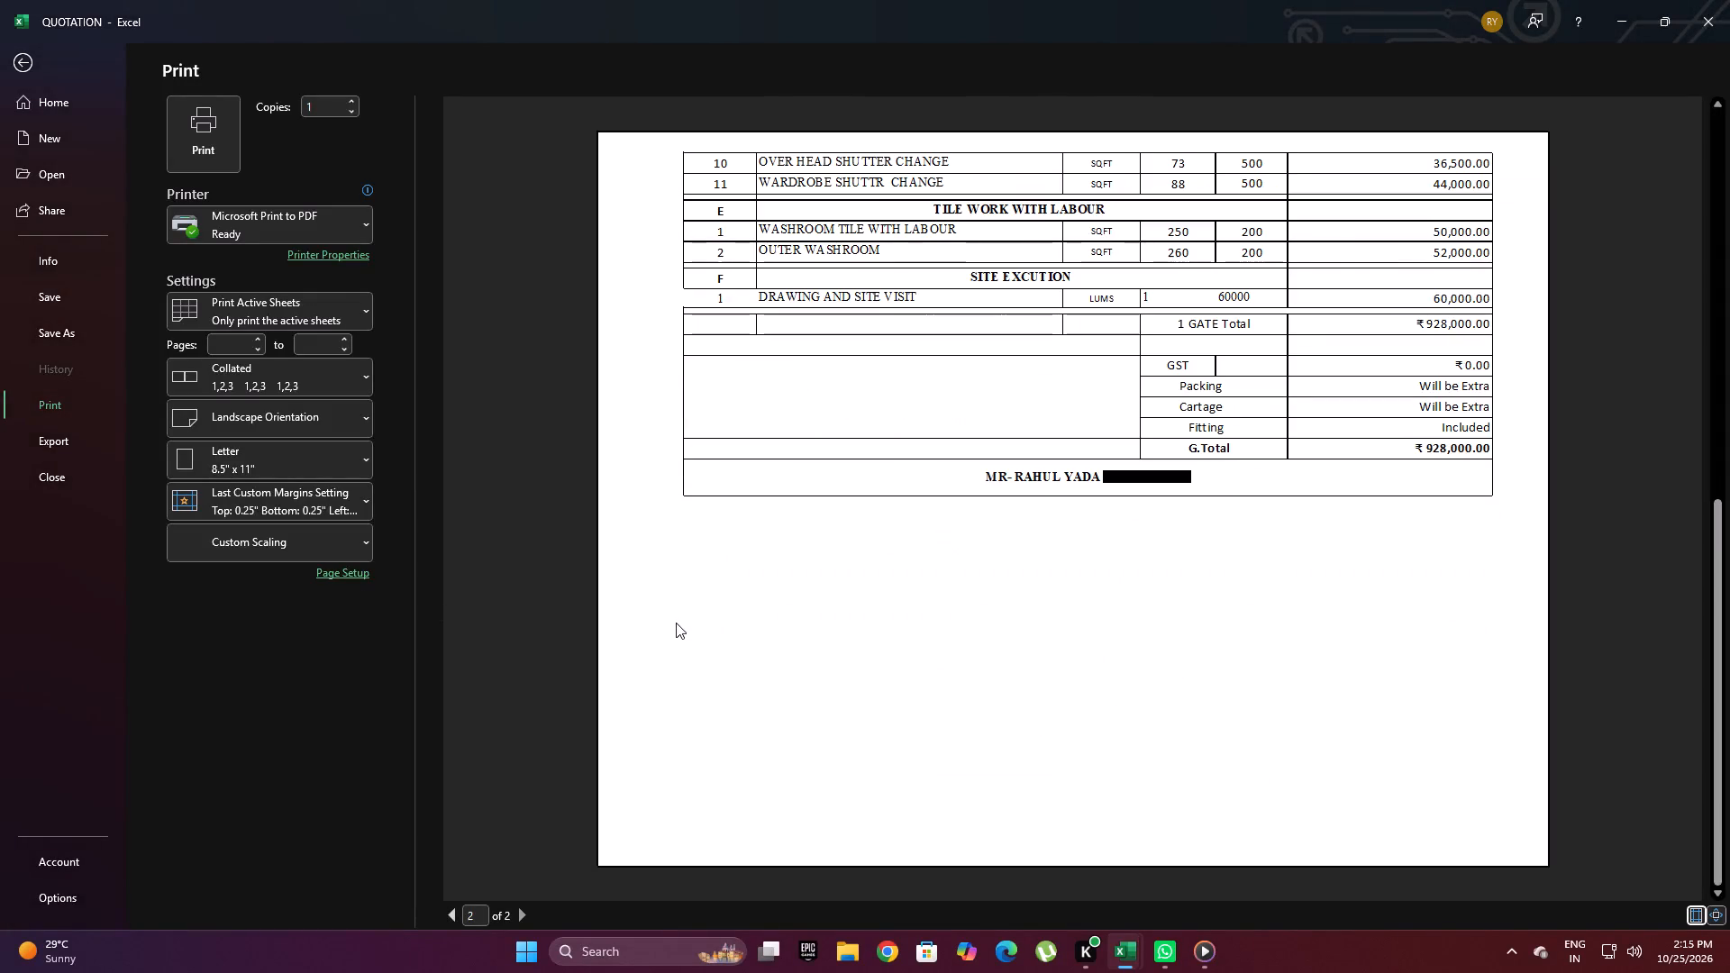
# Check the scaling and margin settings in the page setup, review both previewed pages, and return to the sheet.
pyautogui.click(292, 502)
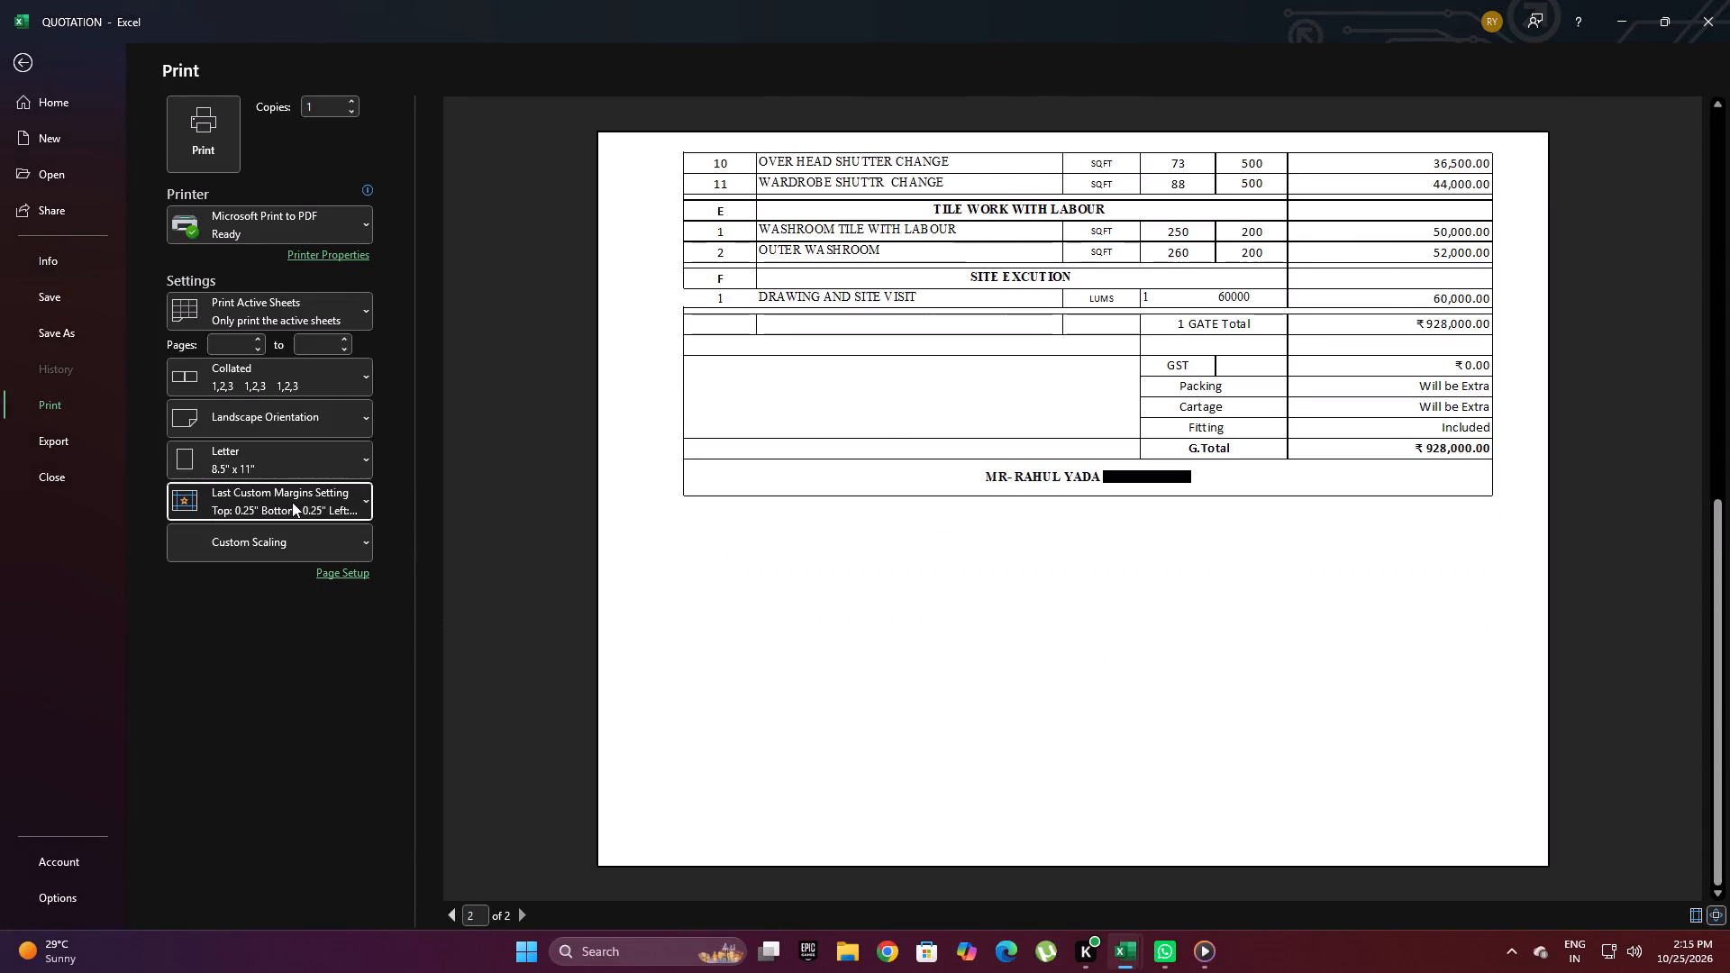
pyautogui.click(292, 502)
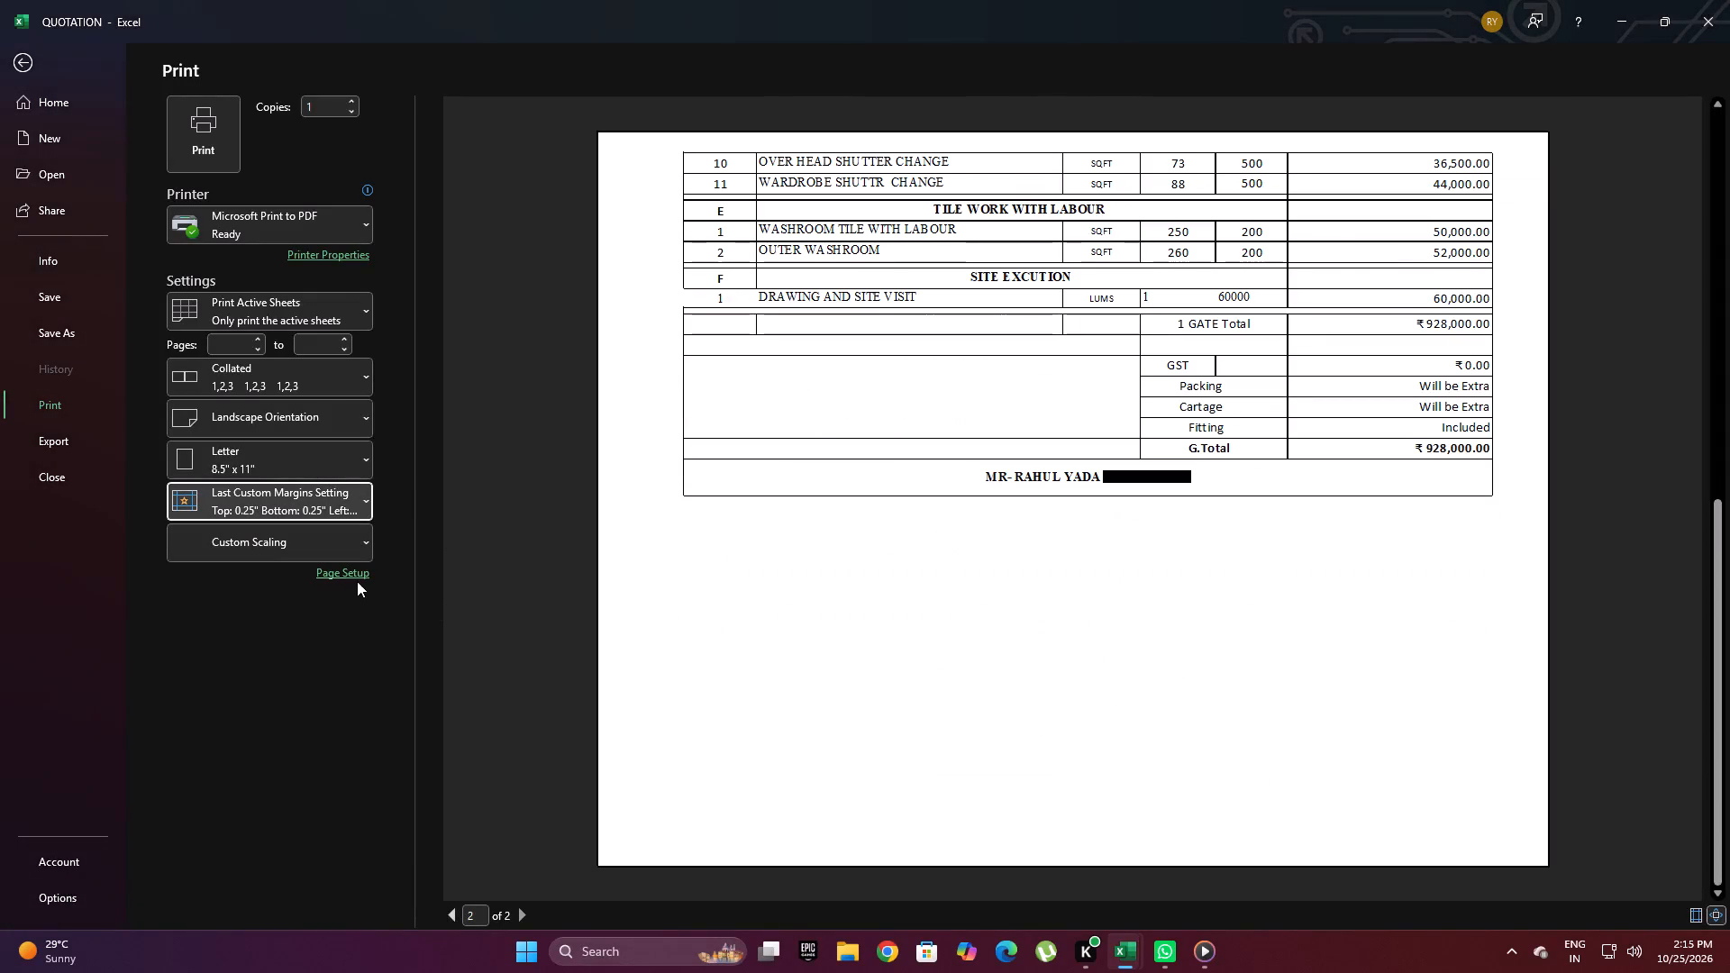
pyautogui.click(353, 572)
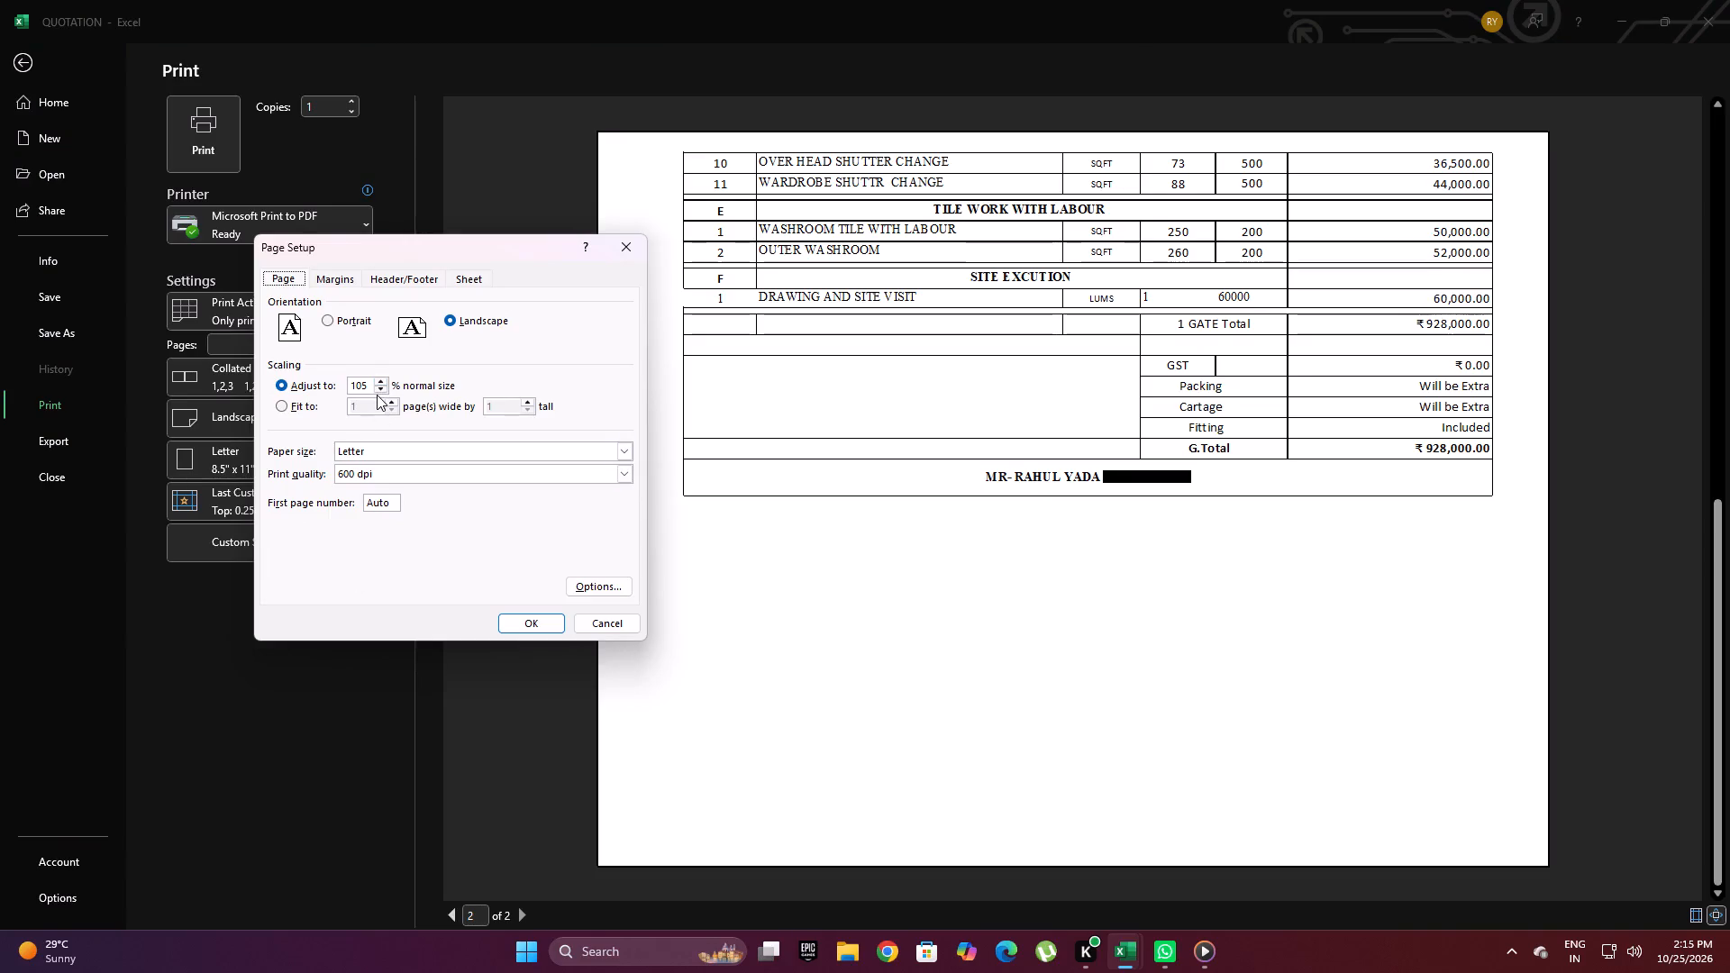
pyautogui.scroll(2, 1283, 671)
pyautogui.moveTo(1720, 658); pyautogui.dragTo(1709, 575)
pyautogui.moveTo(1708, 575); pyautogui.dragTo(1722, 512)
pyautogui.moveTo(1722, 513); pyautogui.dragTo(1721, 466)
pyautogui.click(448, 912)
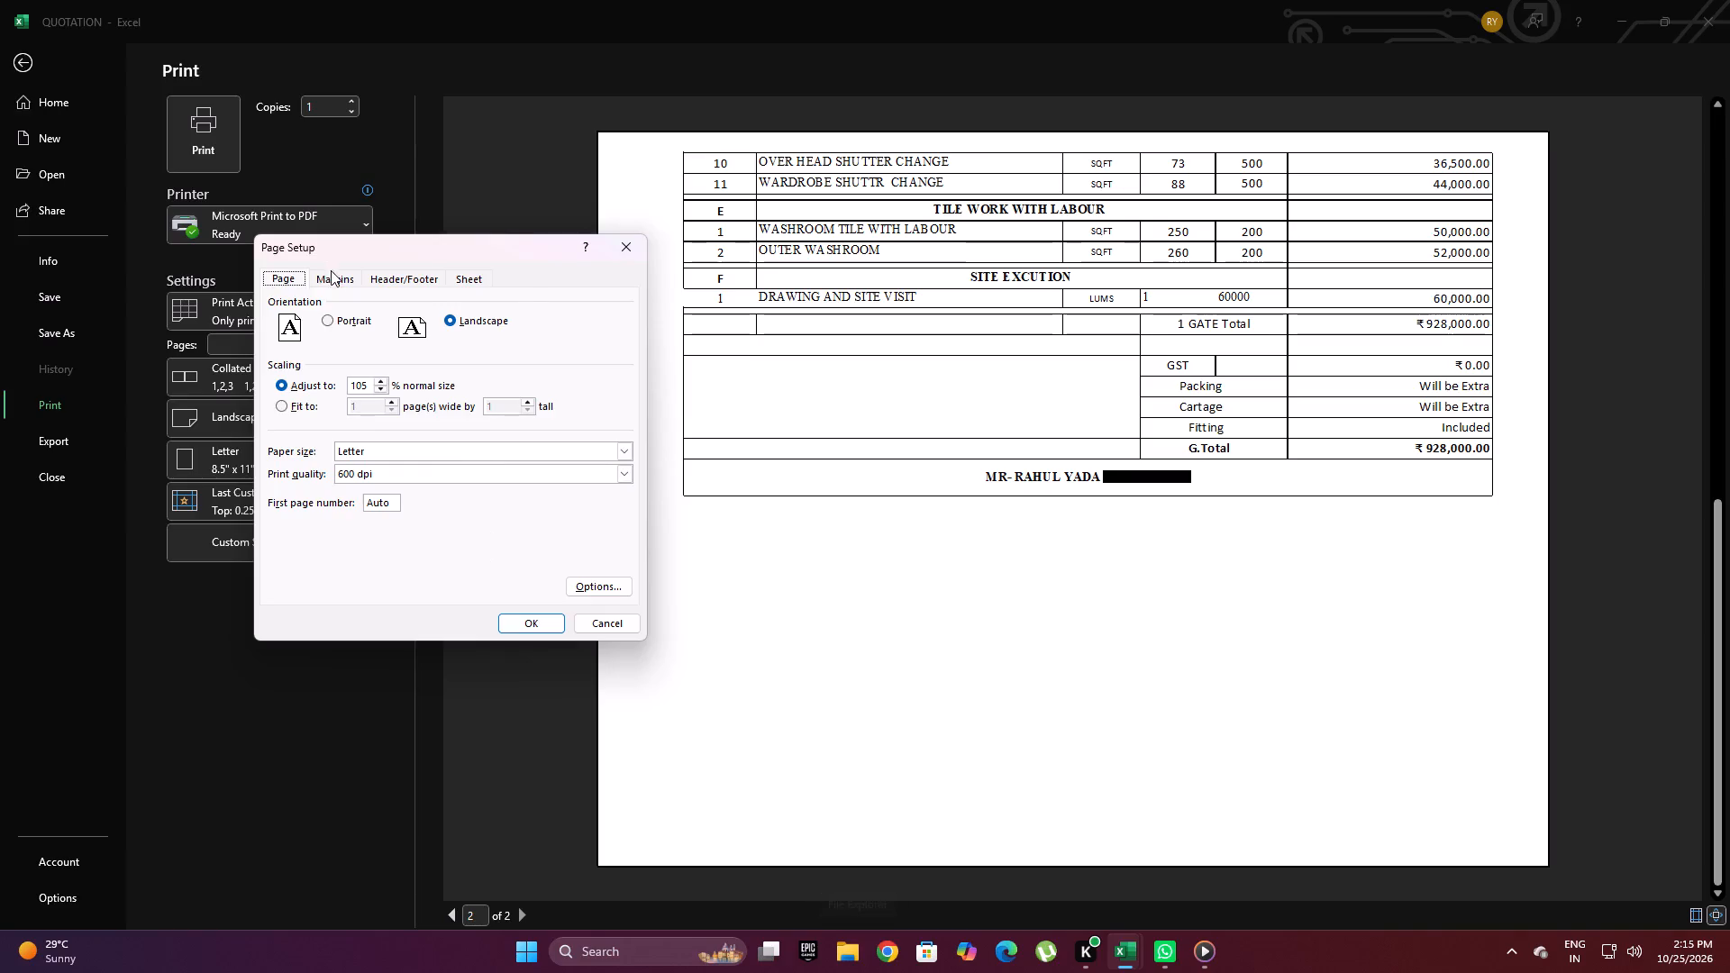
pyautogui.click(344, 278)
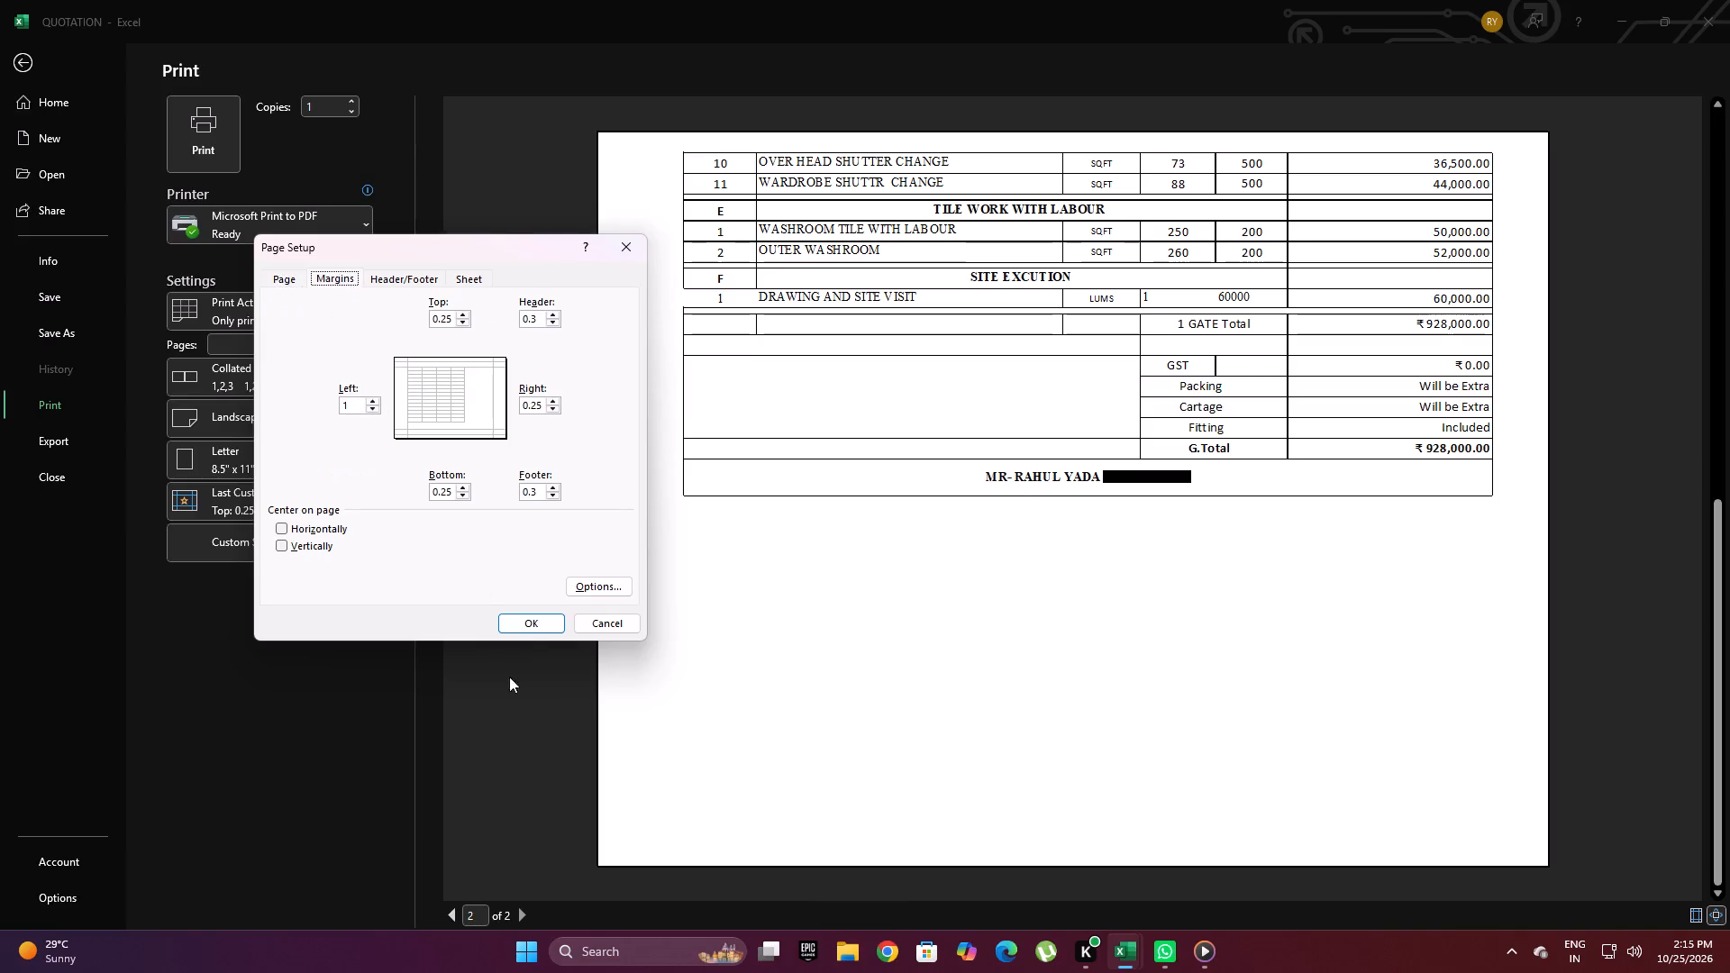
pyautogui.click(530, 623)
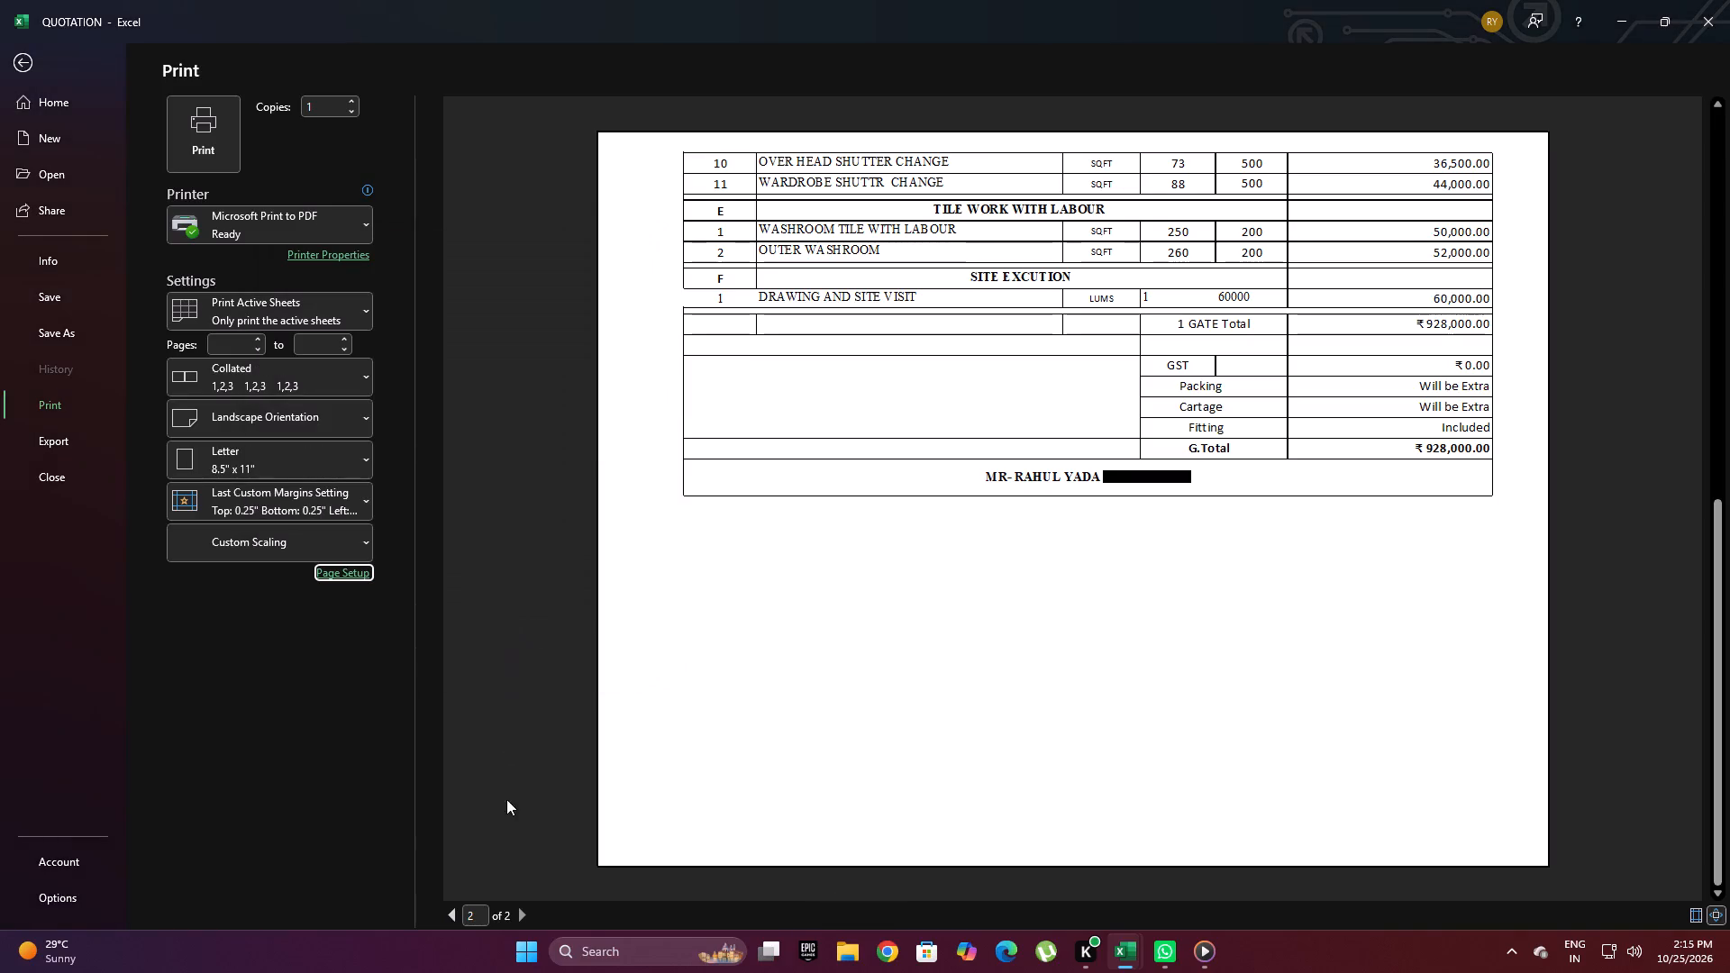
pyautogui.click(452, 919)
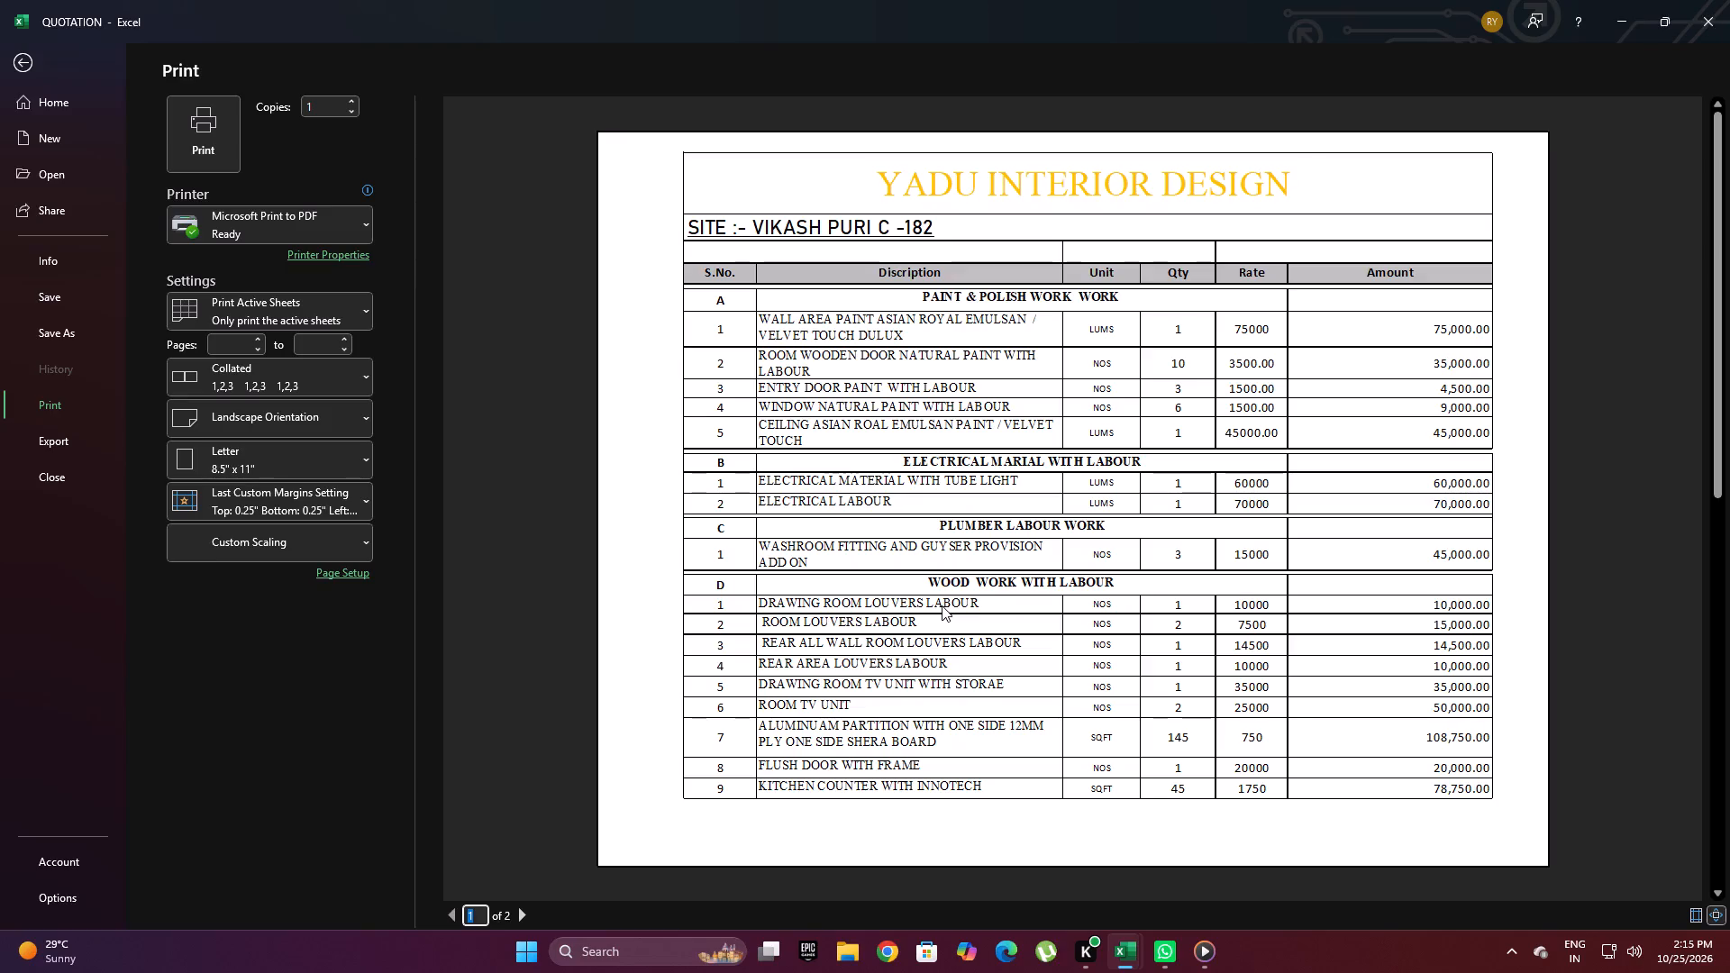
pyautogui.click(516, 913)
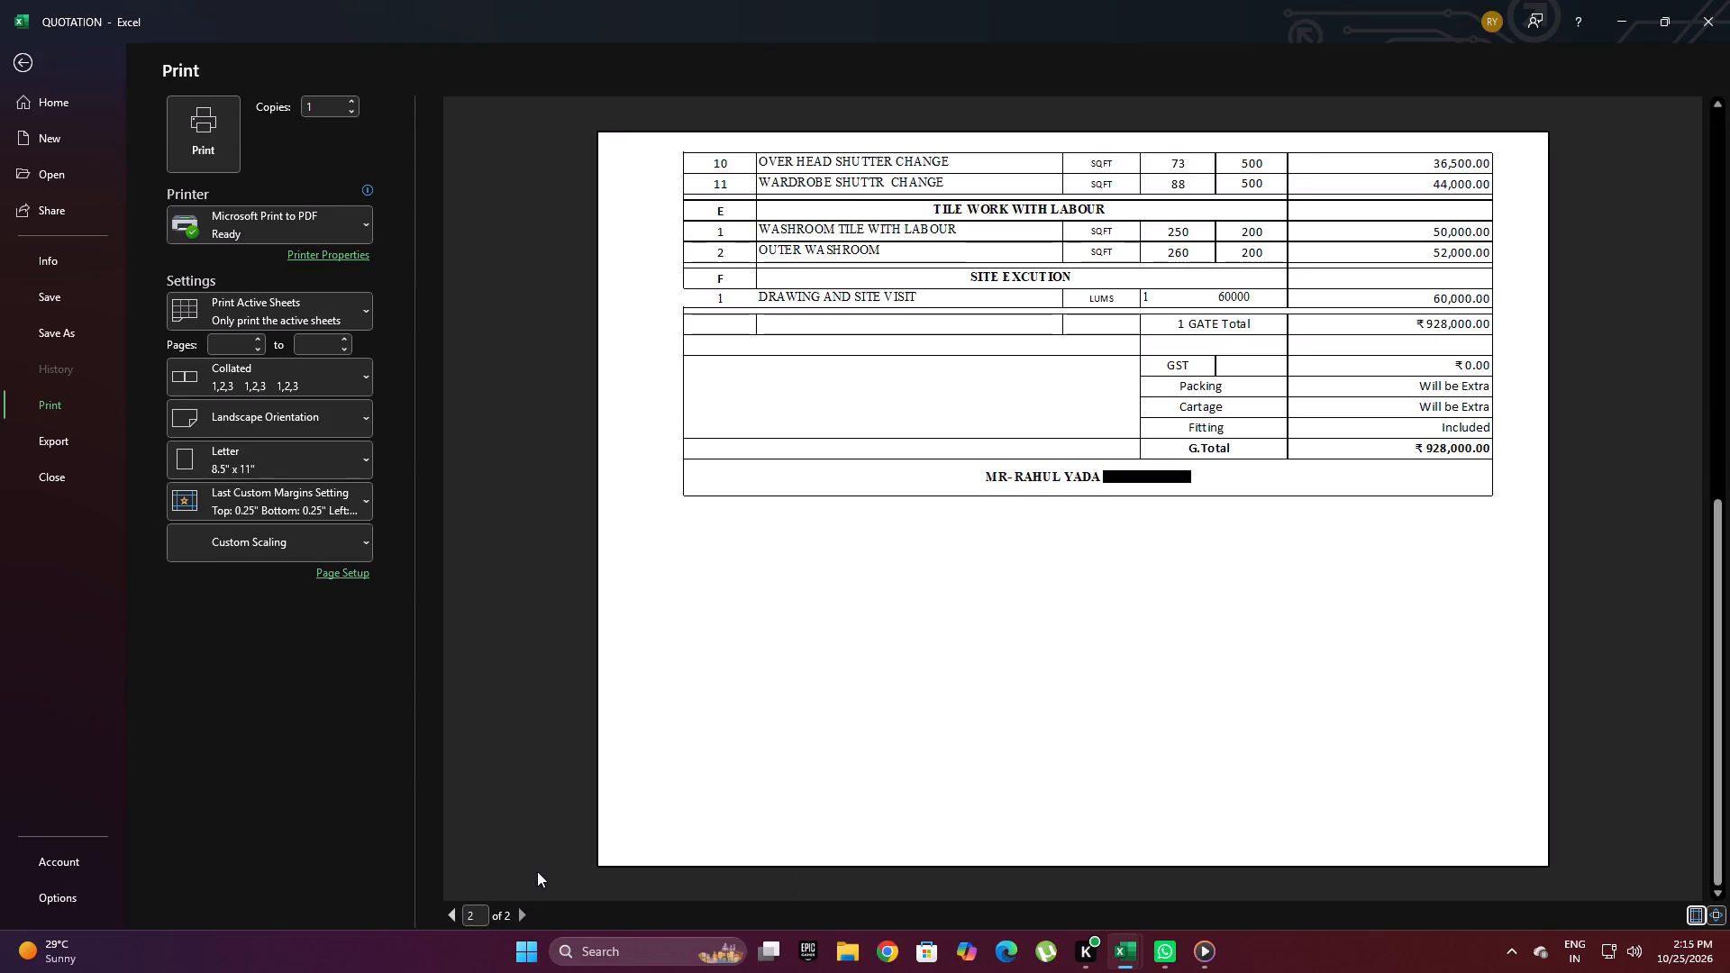
pyautogui.press('Escape')
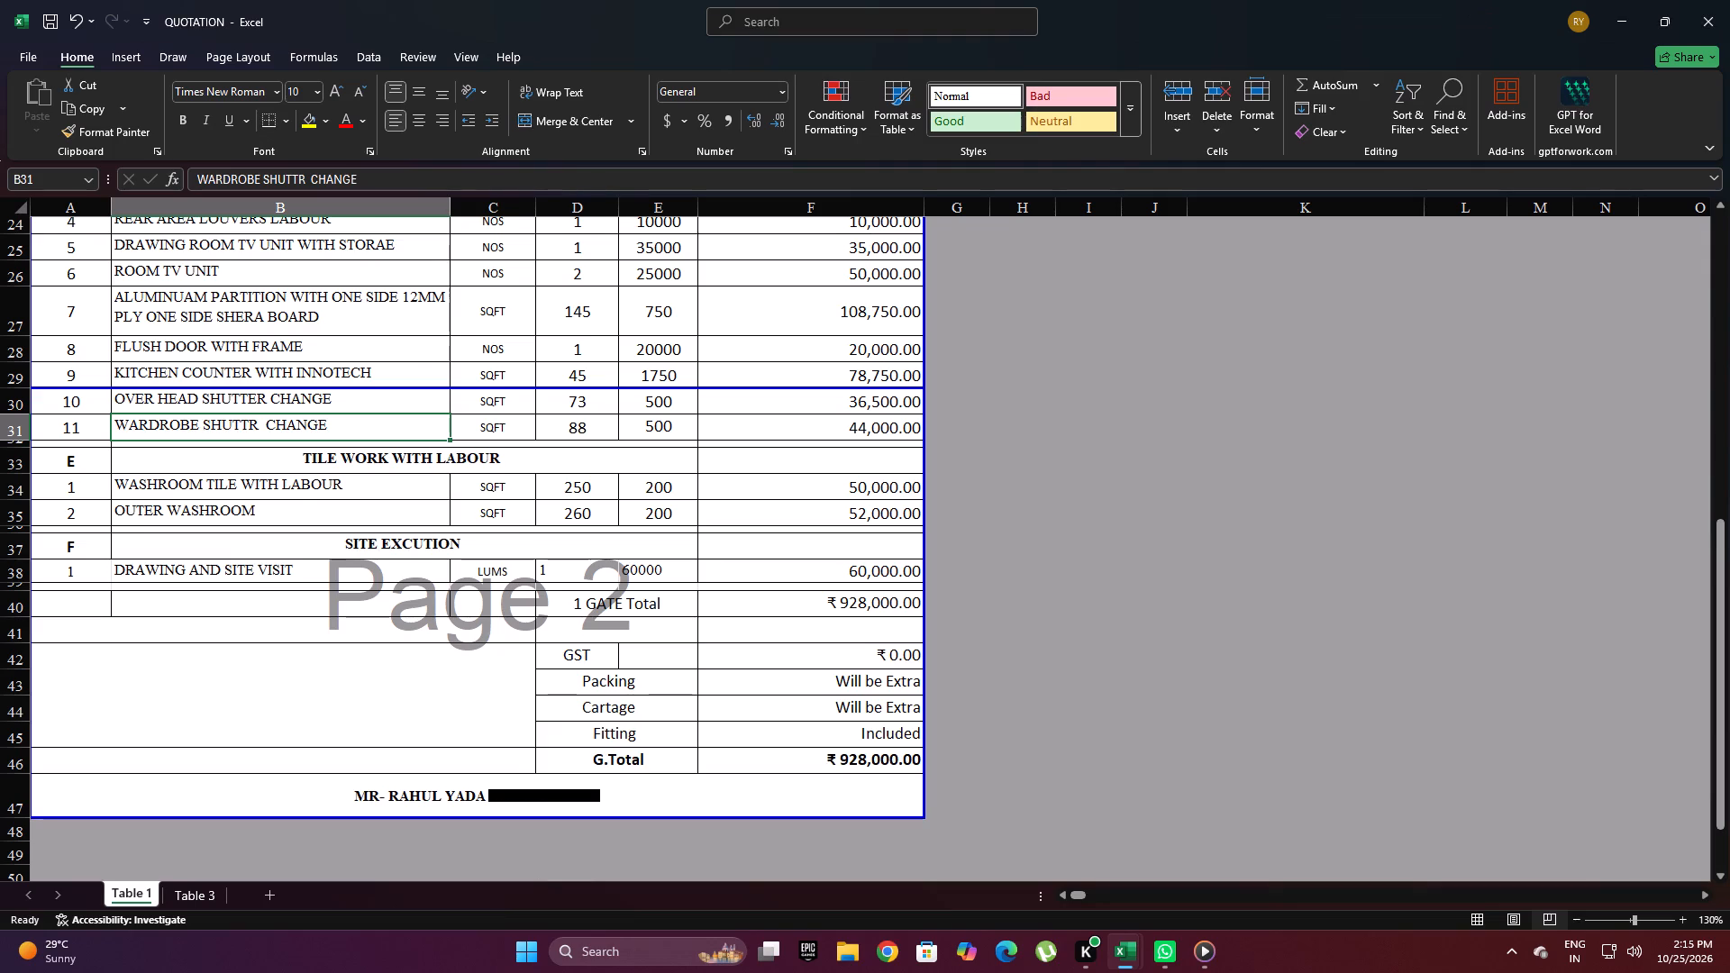
# Remove "1 GATE" from the total row's label so that it reads Total.
pyautogui.doubleClick(594, 607)
pyautogui.moveTo(620, 609); pyautogui.dragTo(534, 614)
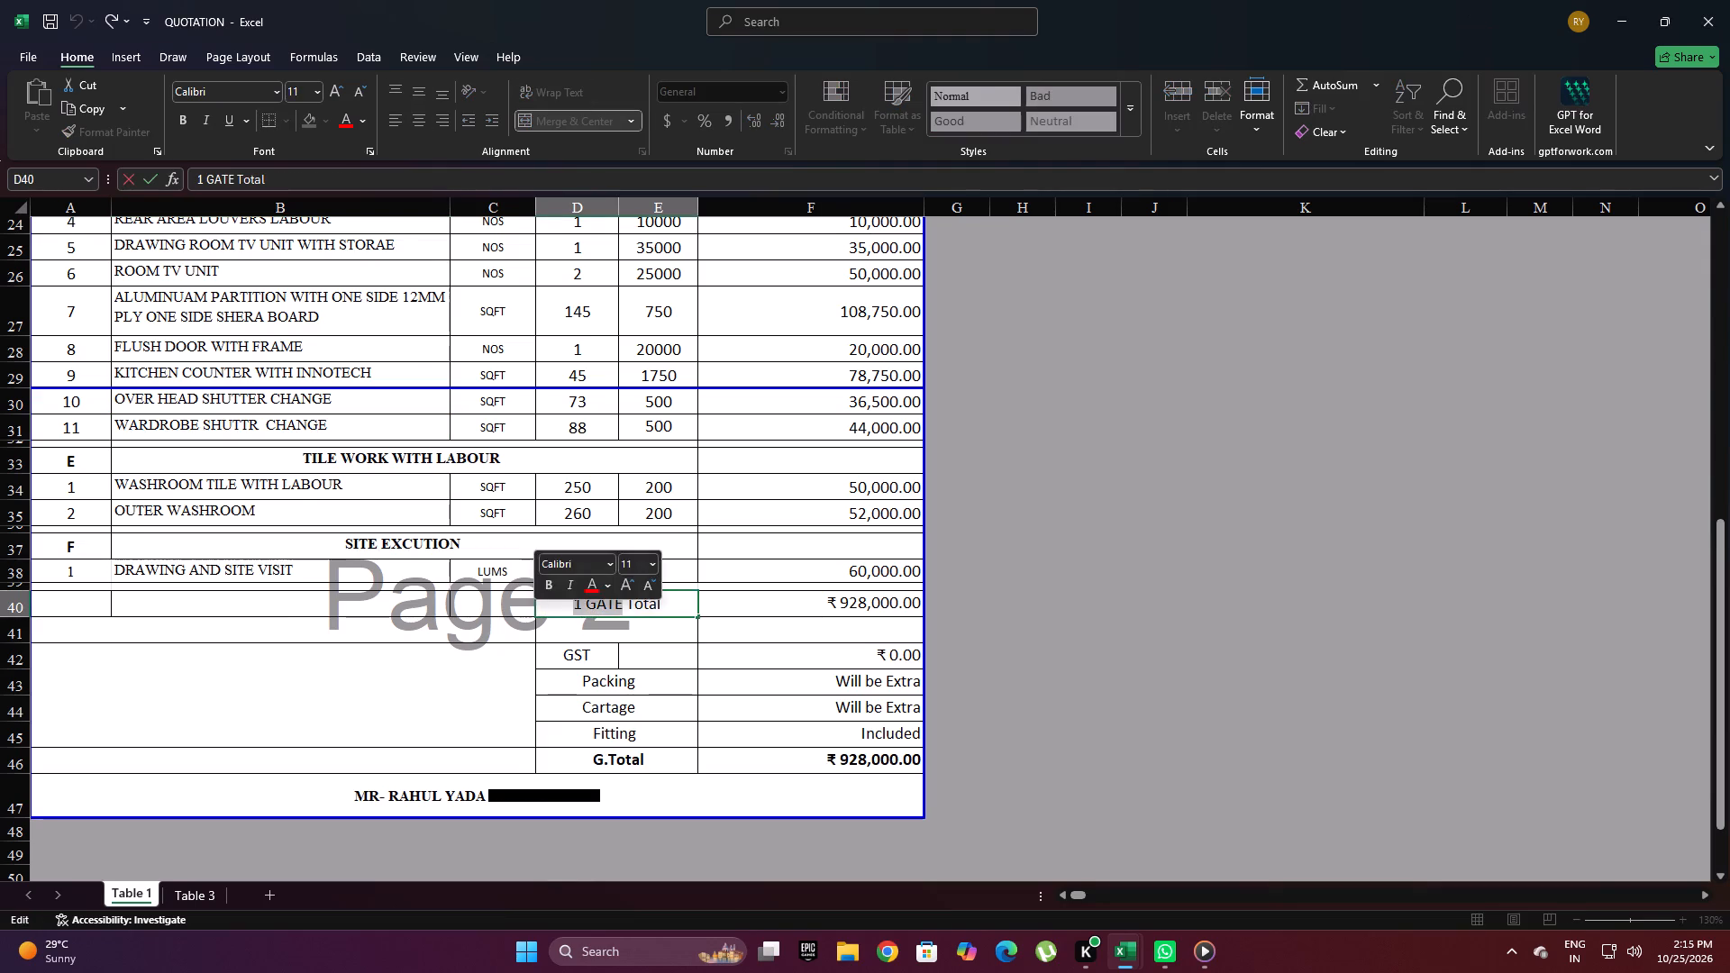
pyautogui.press('BackSpace')
pyautogui.click(691, 679)
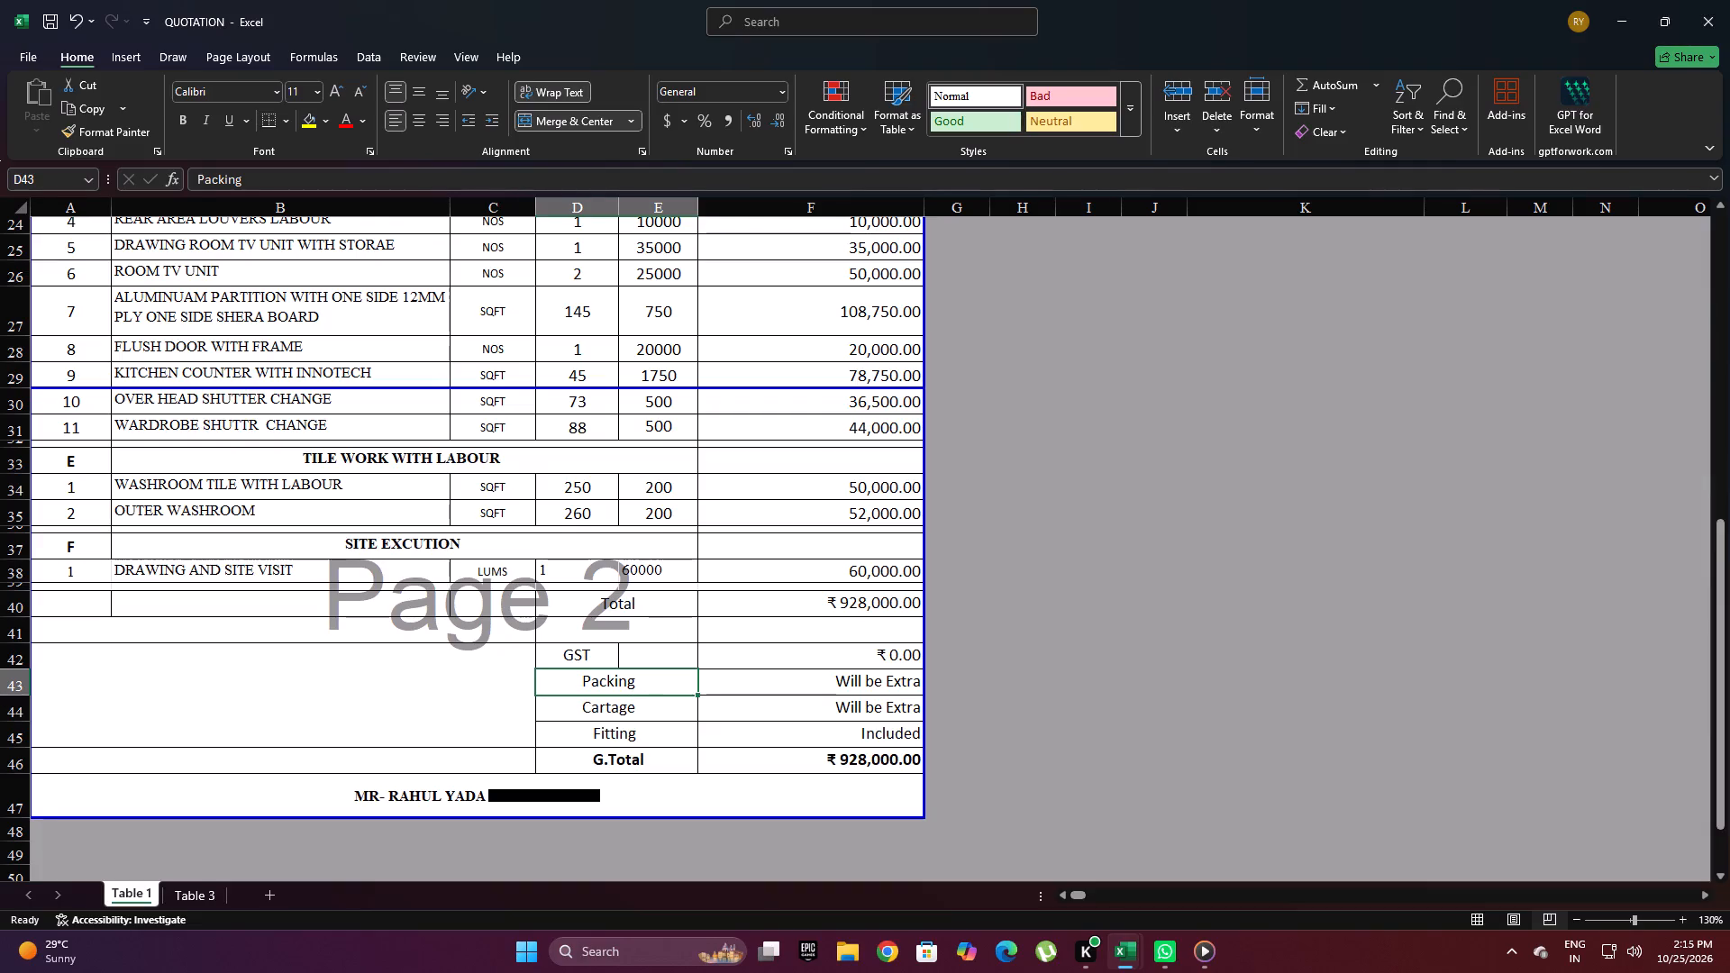
# Review the quotation sheet from its title to the closing totals and inspect the Total amount's formula.
pyautogui.scroll(2, 617, 808)
pyautogui.scroll(-1, 617, 808)
pyautogui.scroll(1, 617, 808)
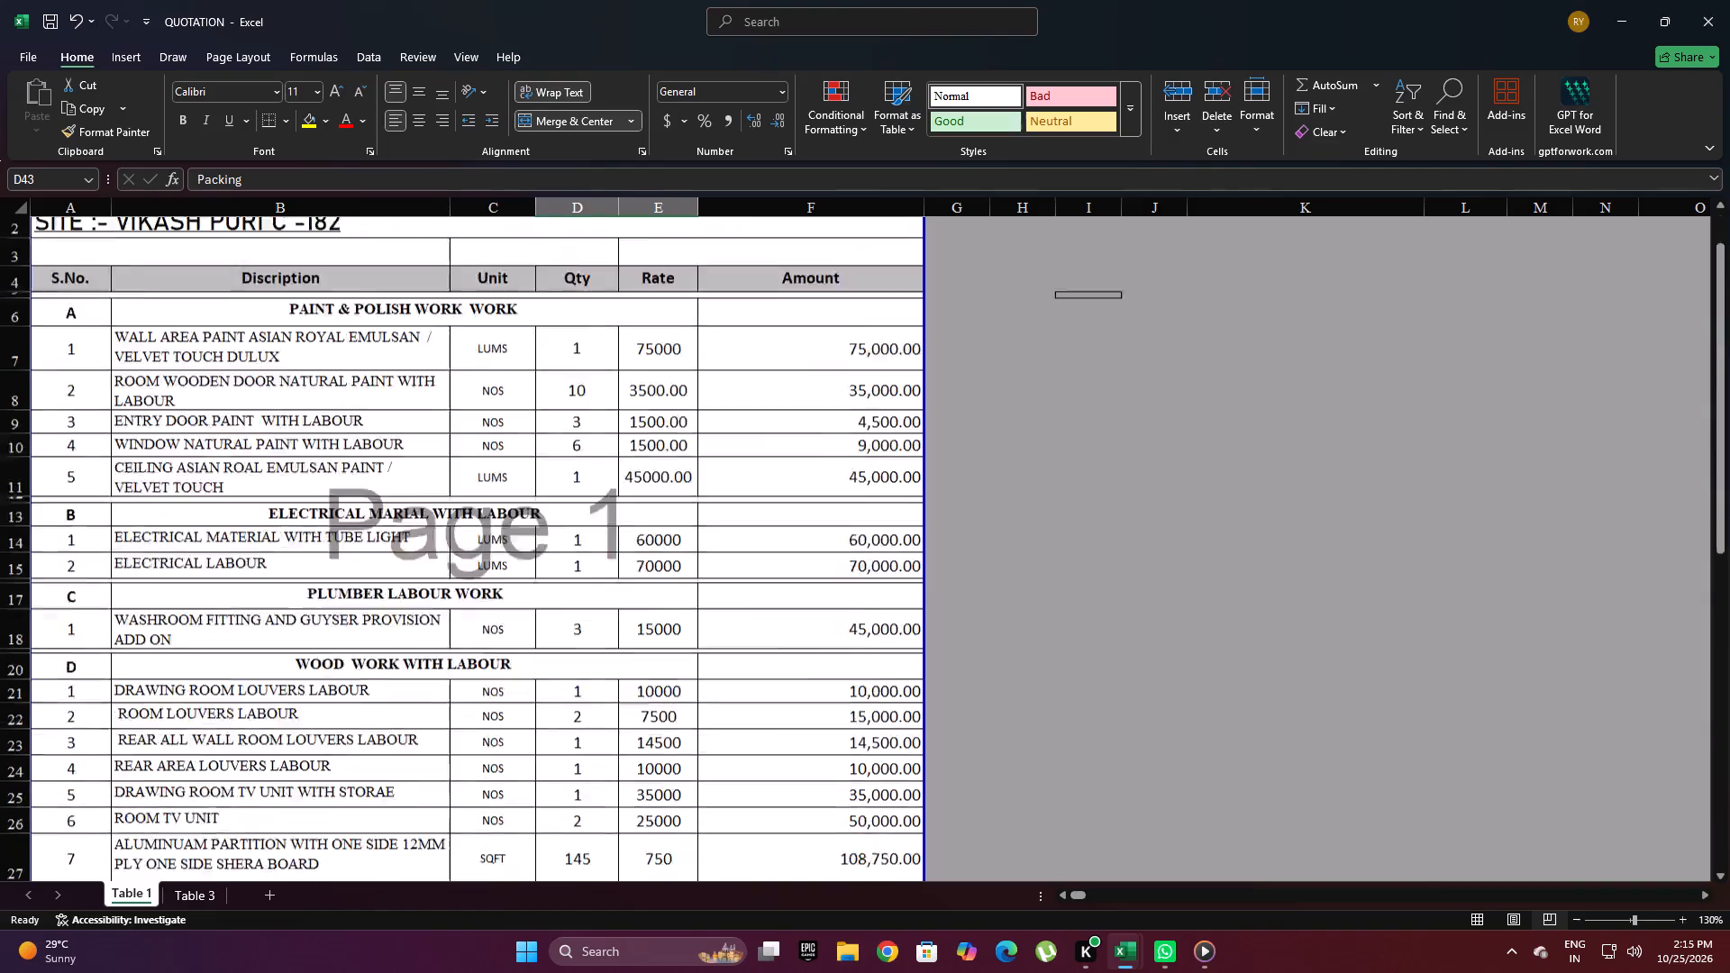
pyautogui.moveTo(1728, 422); pyautogui.dragTo(1729, 622)
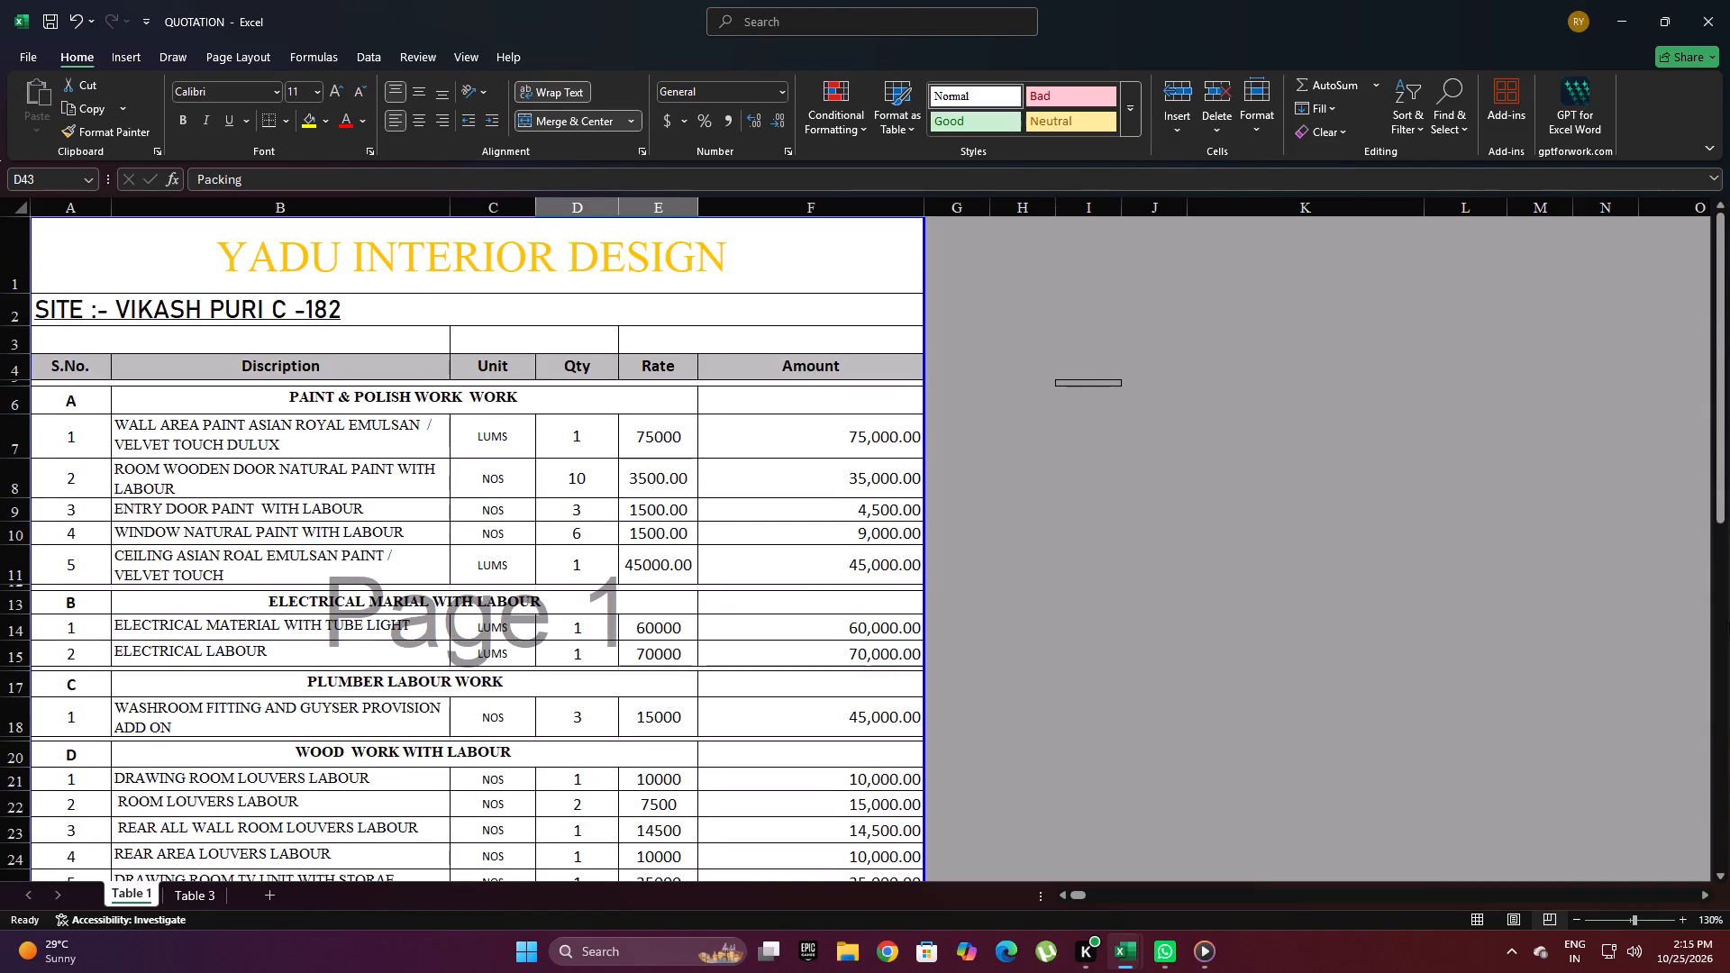
pyautogui.moveTo(1729, 622); pyautogui.dragTo(1729, 627)
pyautogui.moveTo(1724, 516); pyautogui.dragTo(1721, 833)
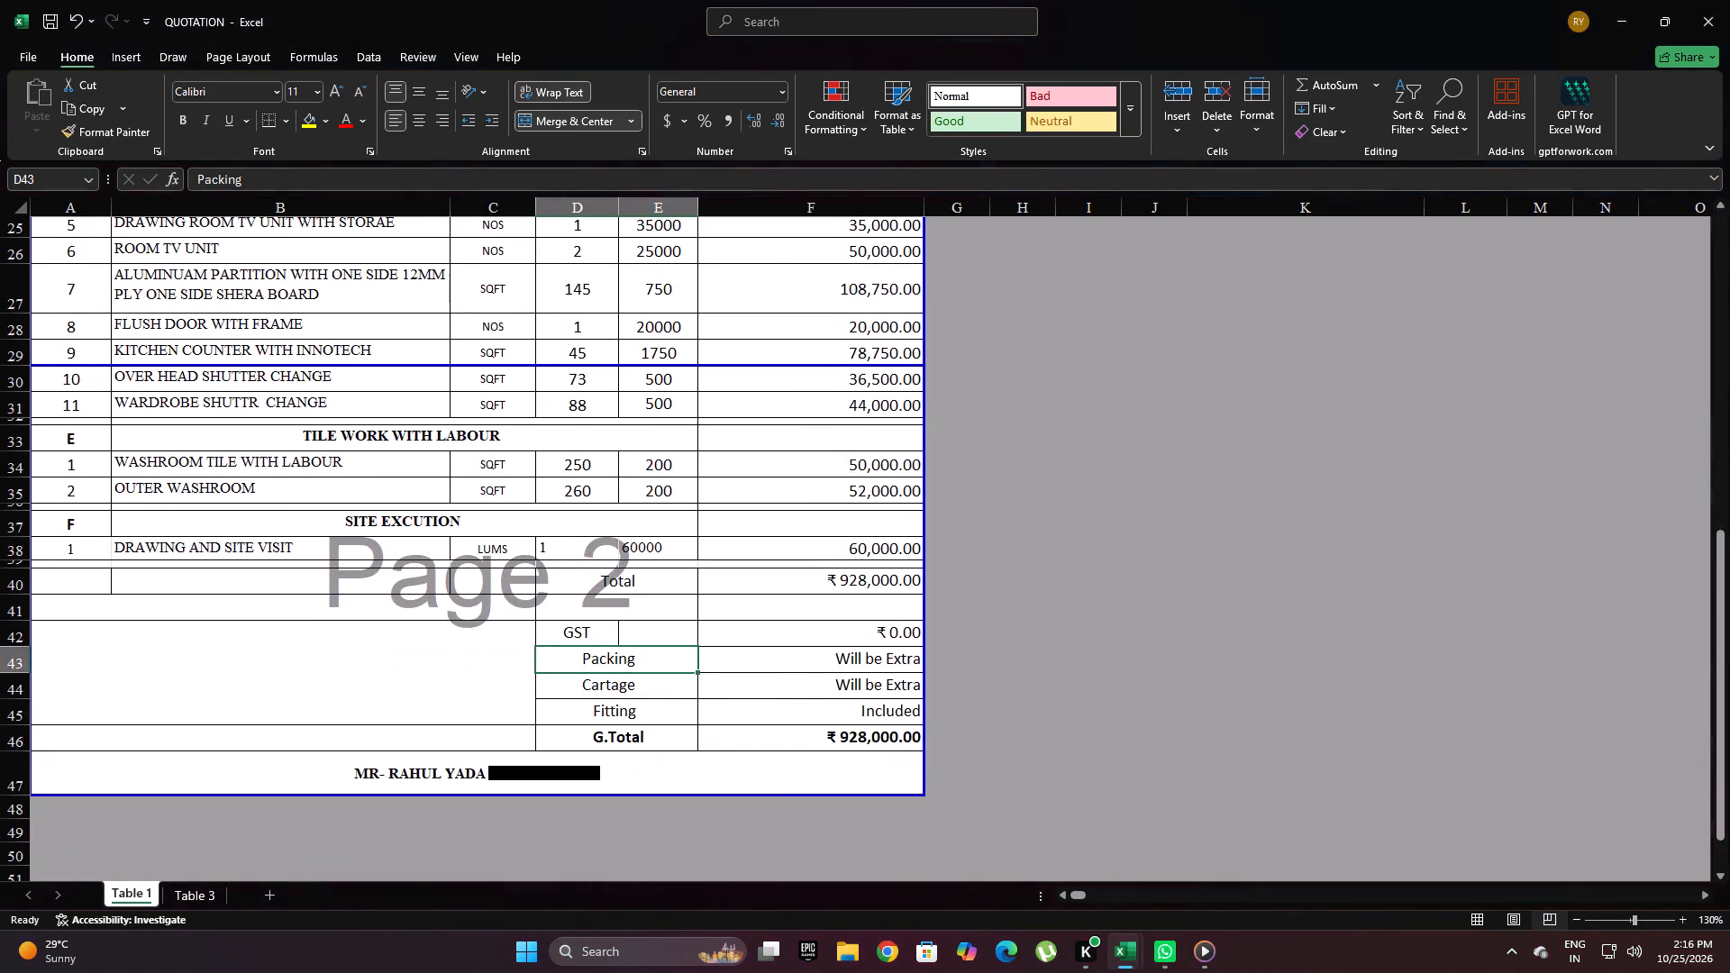
pyautogui.click(847, 584)
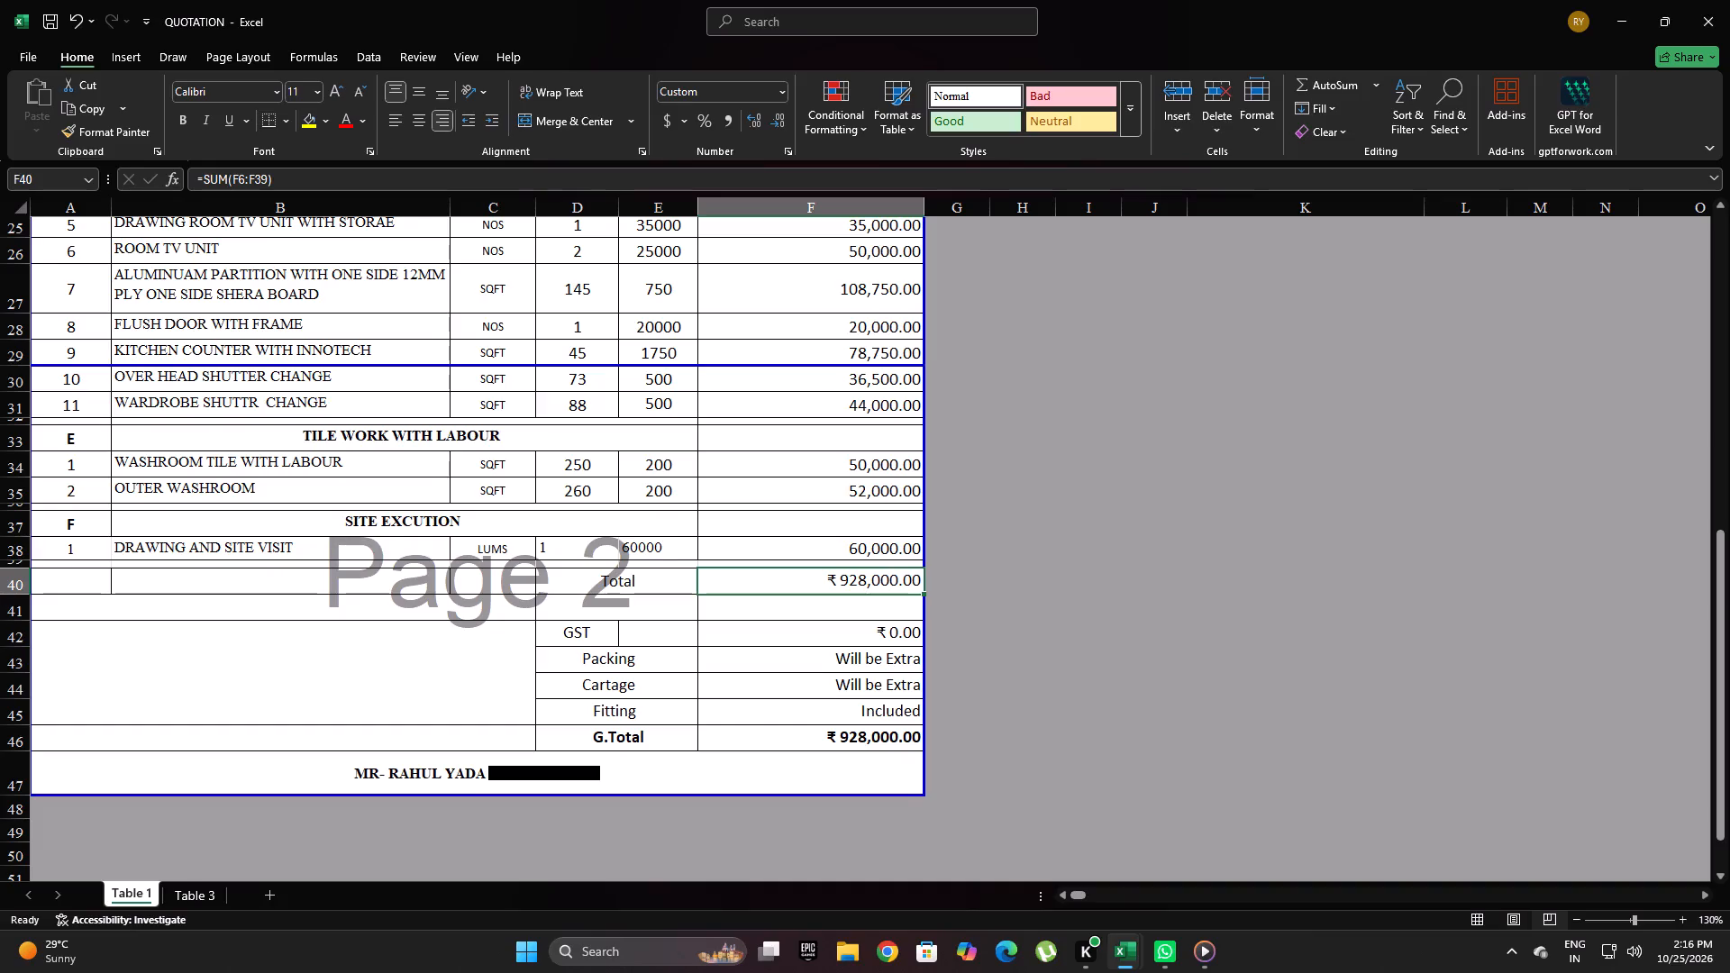
pyautogui.moveTo(1723, 619); pyautogui.dragTo(1721, 289)
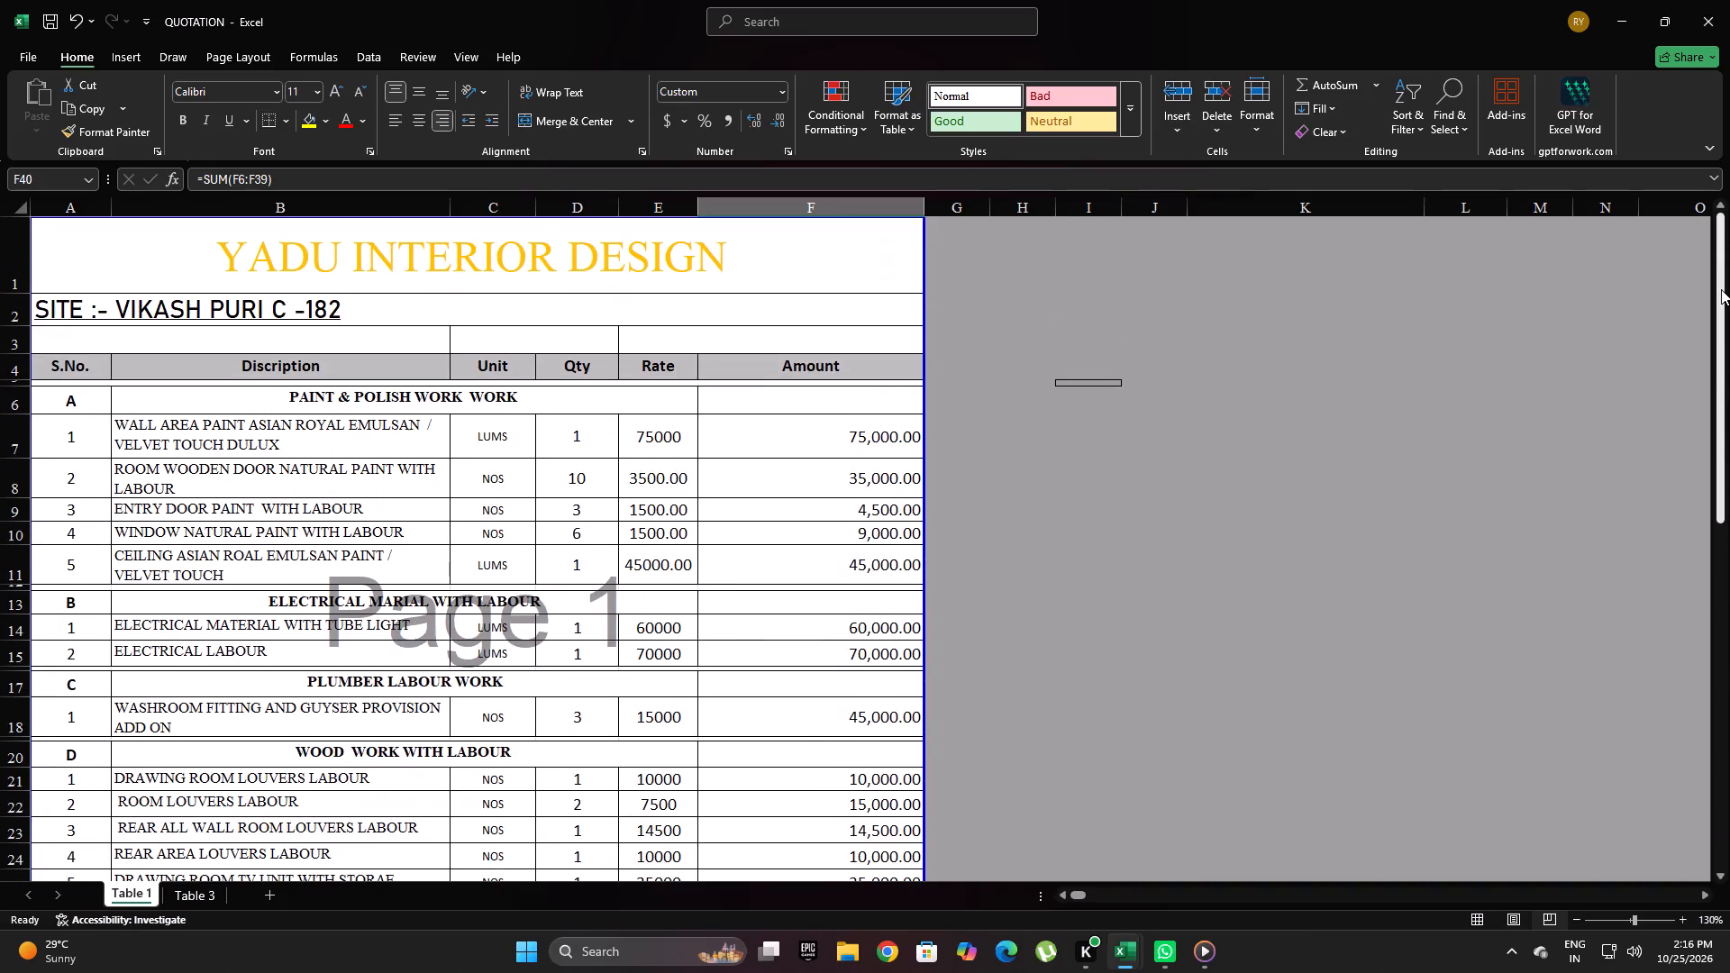
pyautogui.moveTo(1721, 289); pyautogui.dragTo(1721, 283)
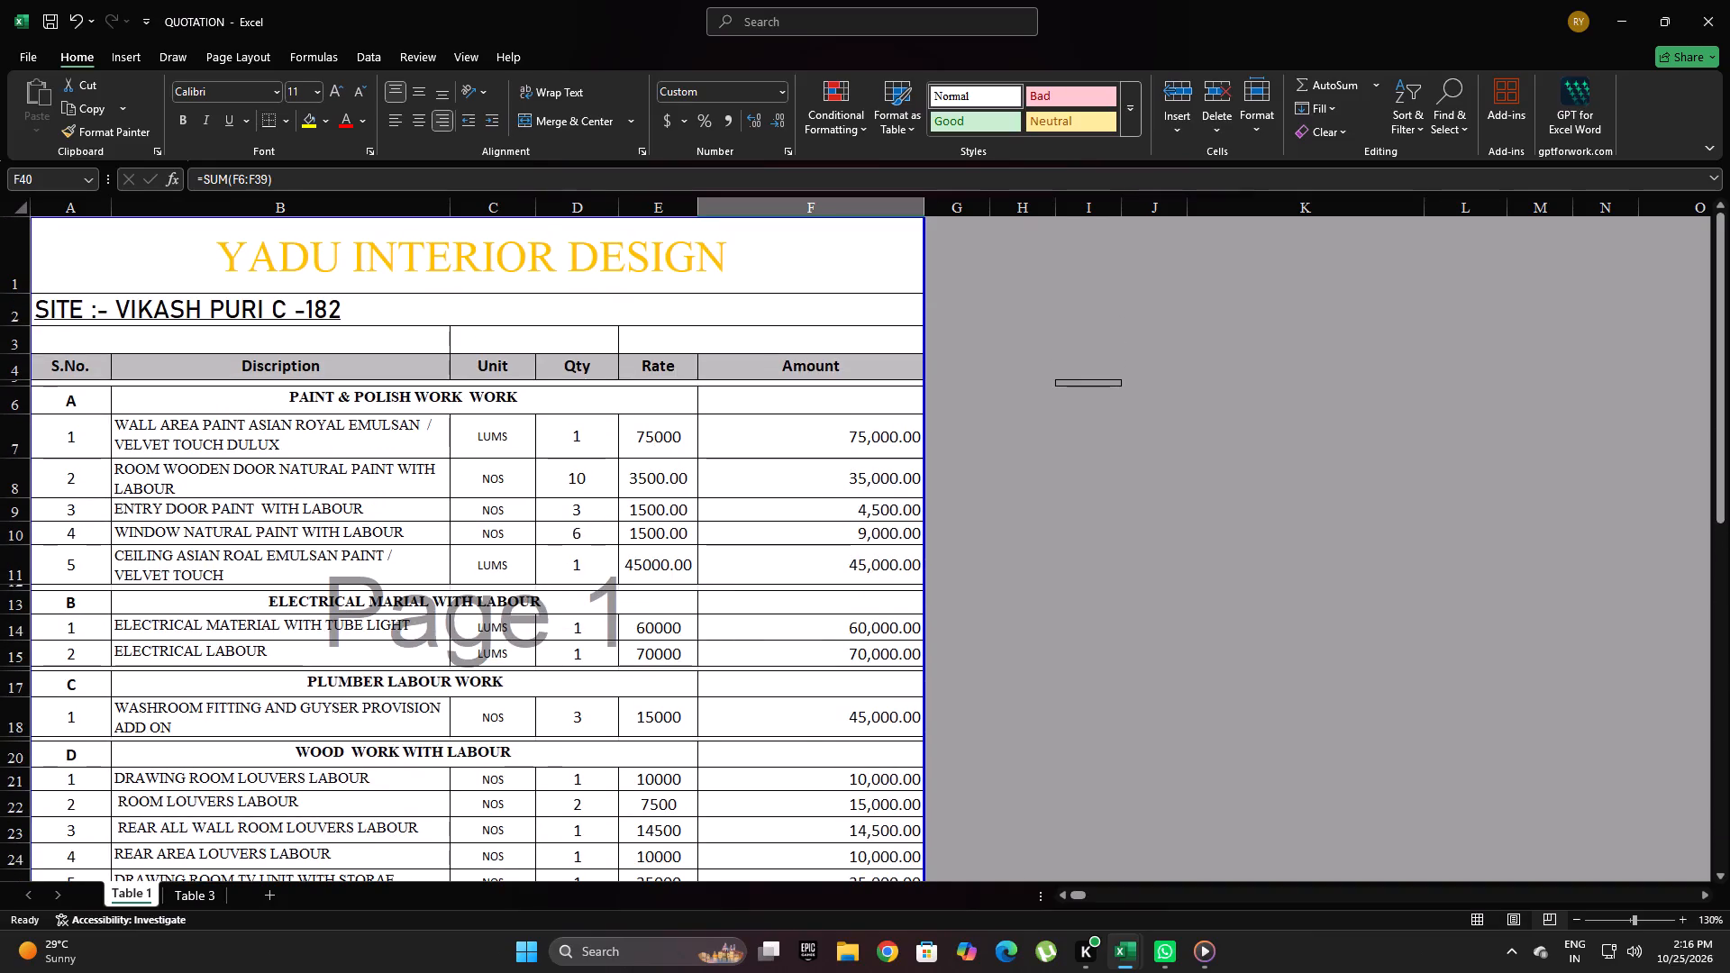
# Preview the print once more and open the Save As locations for the quotation.
pyautogui.hotkey('ctrl', 'p')
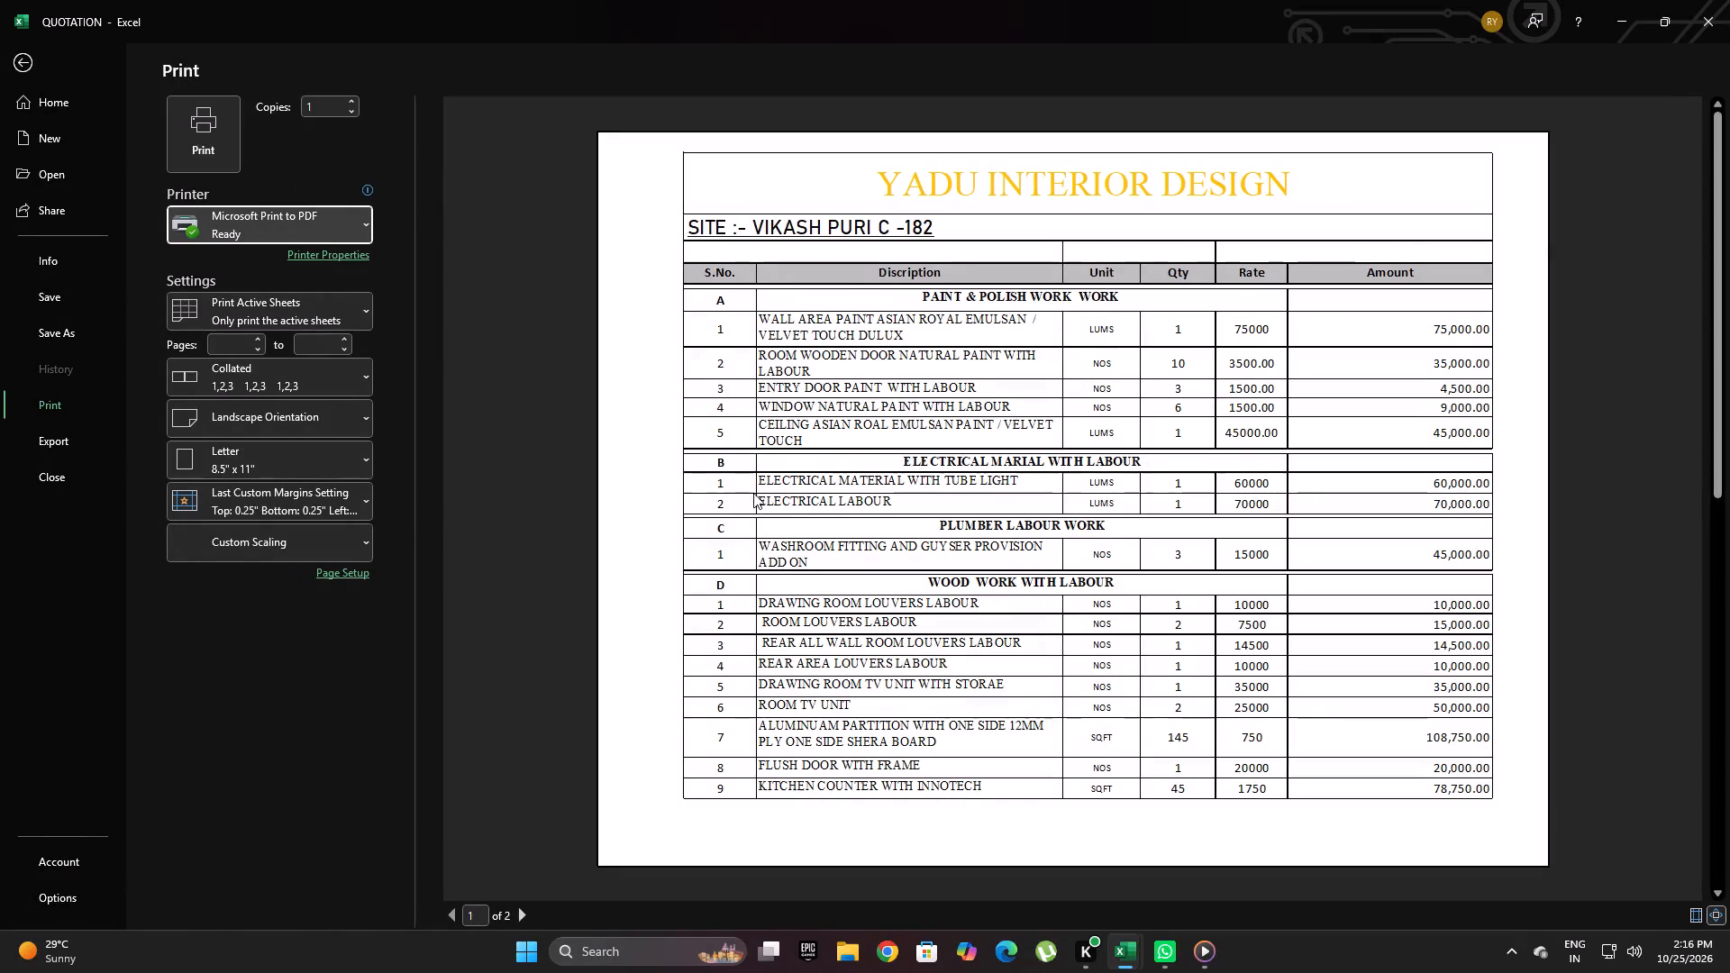
pyautogui.click(54, 328)
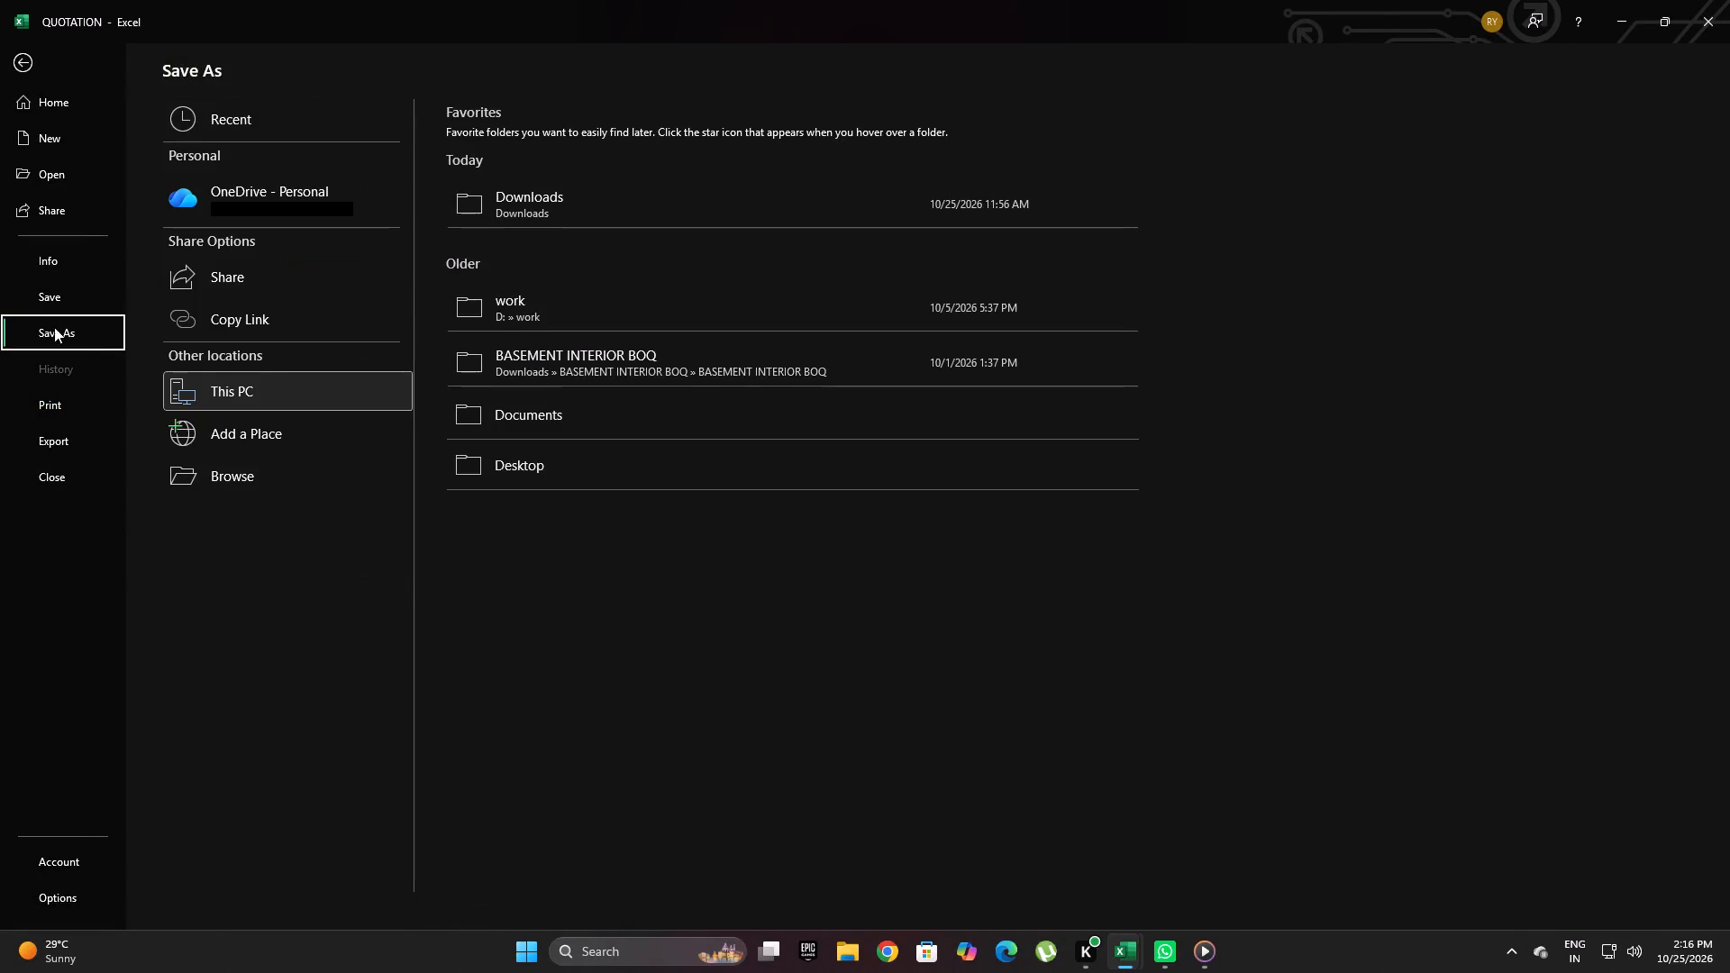
# Save the quotation as a PDF on the Desktop, adding the site name and number before QUOTATION in the file name.
pyautogui.click(572, 476)
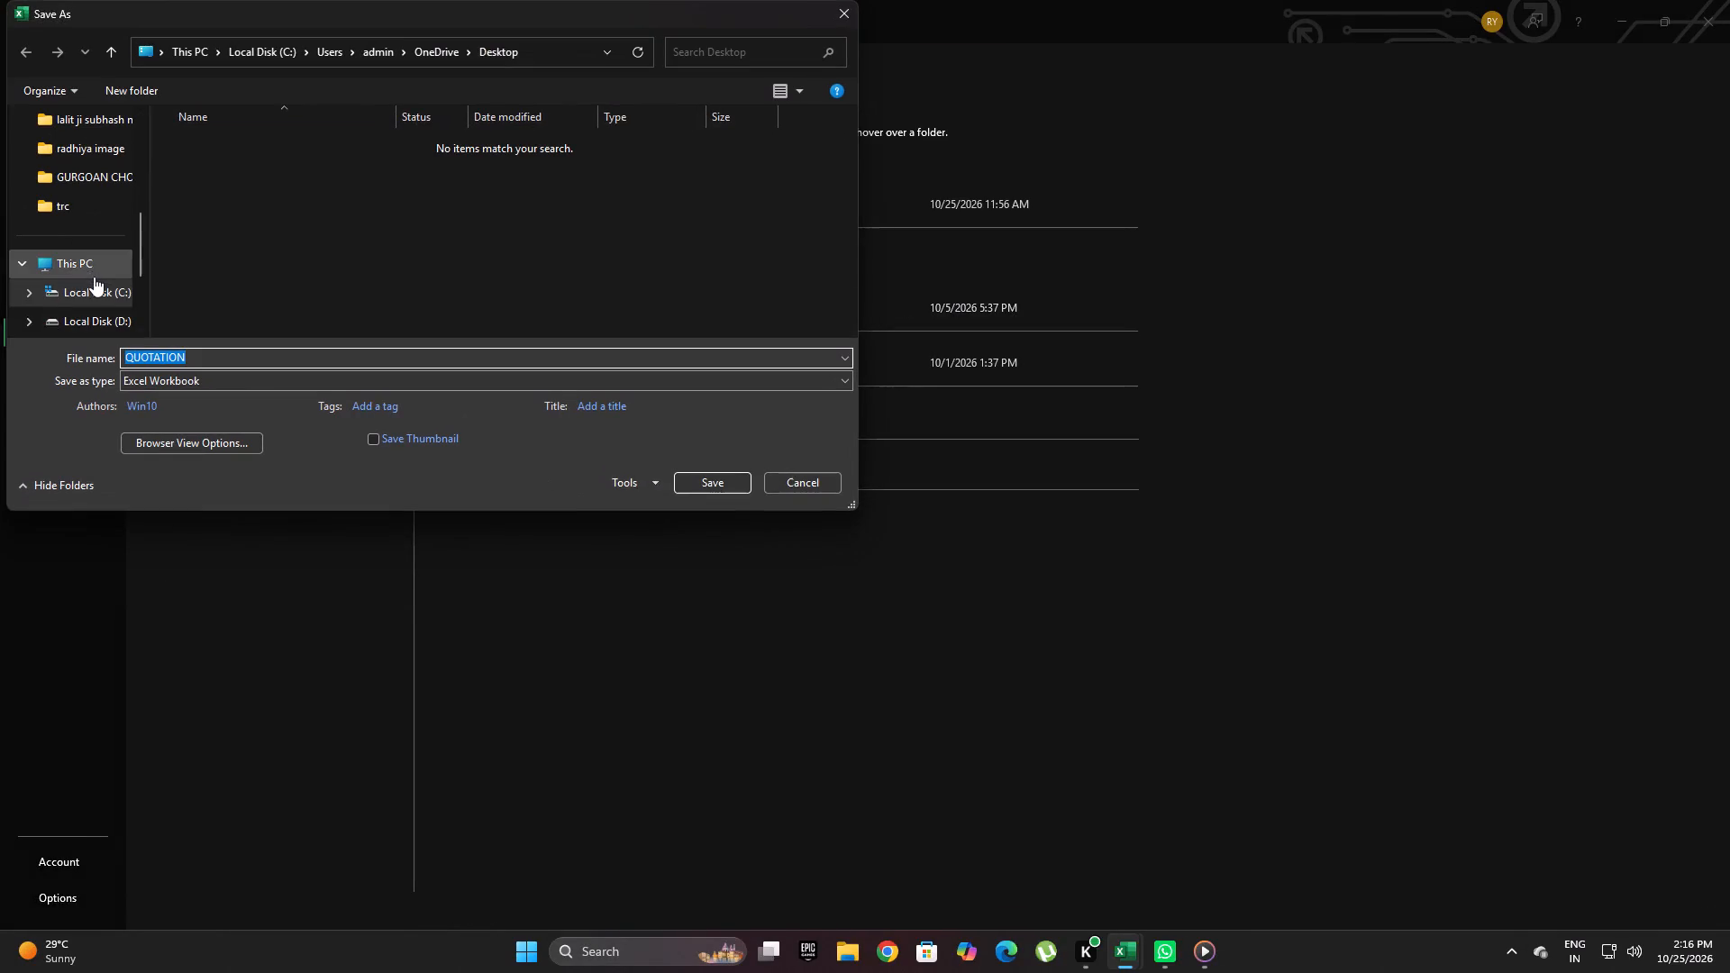
pyautogui.scroll(2, 94, 277)
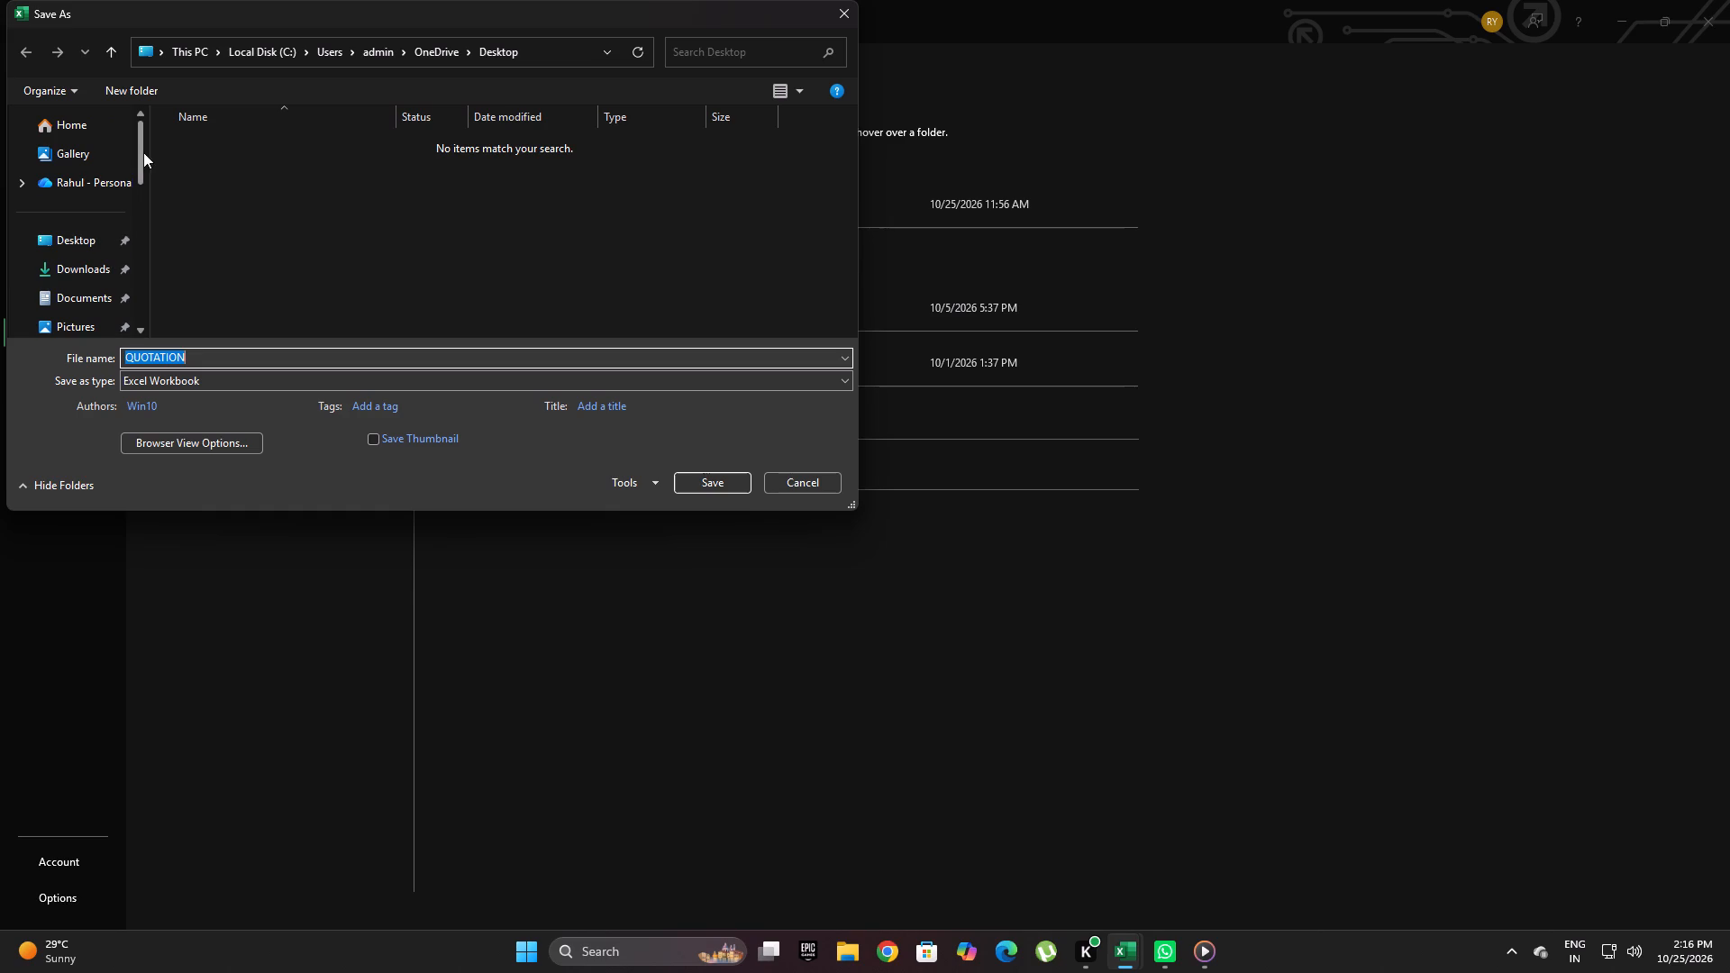
pyautogui.click(139, 153)
pyautogui.click(89, 253)
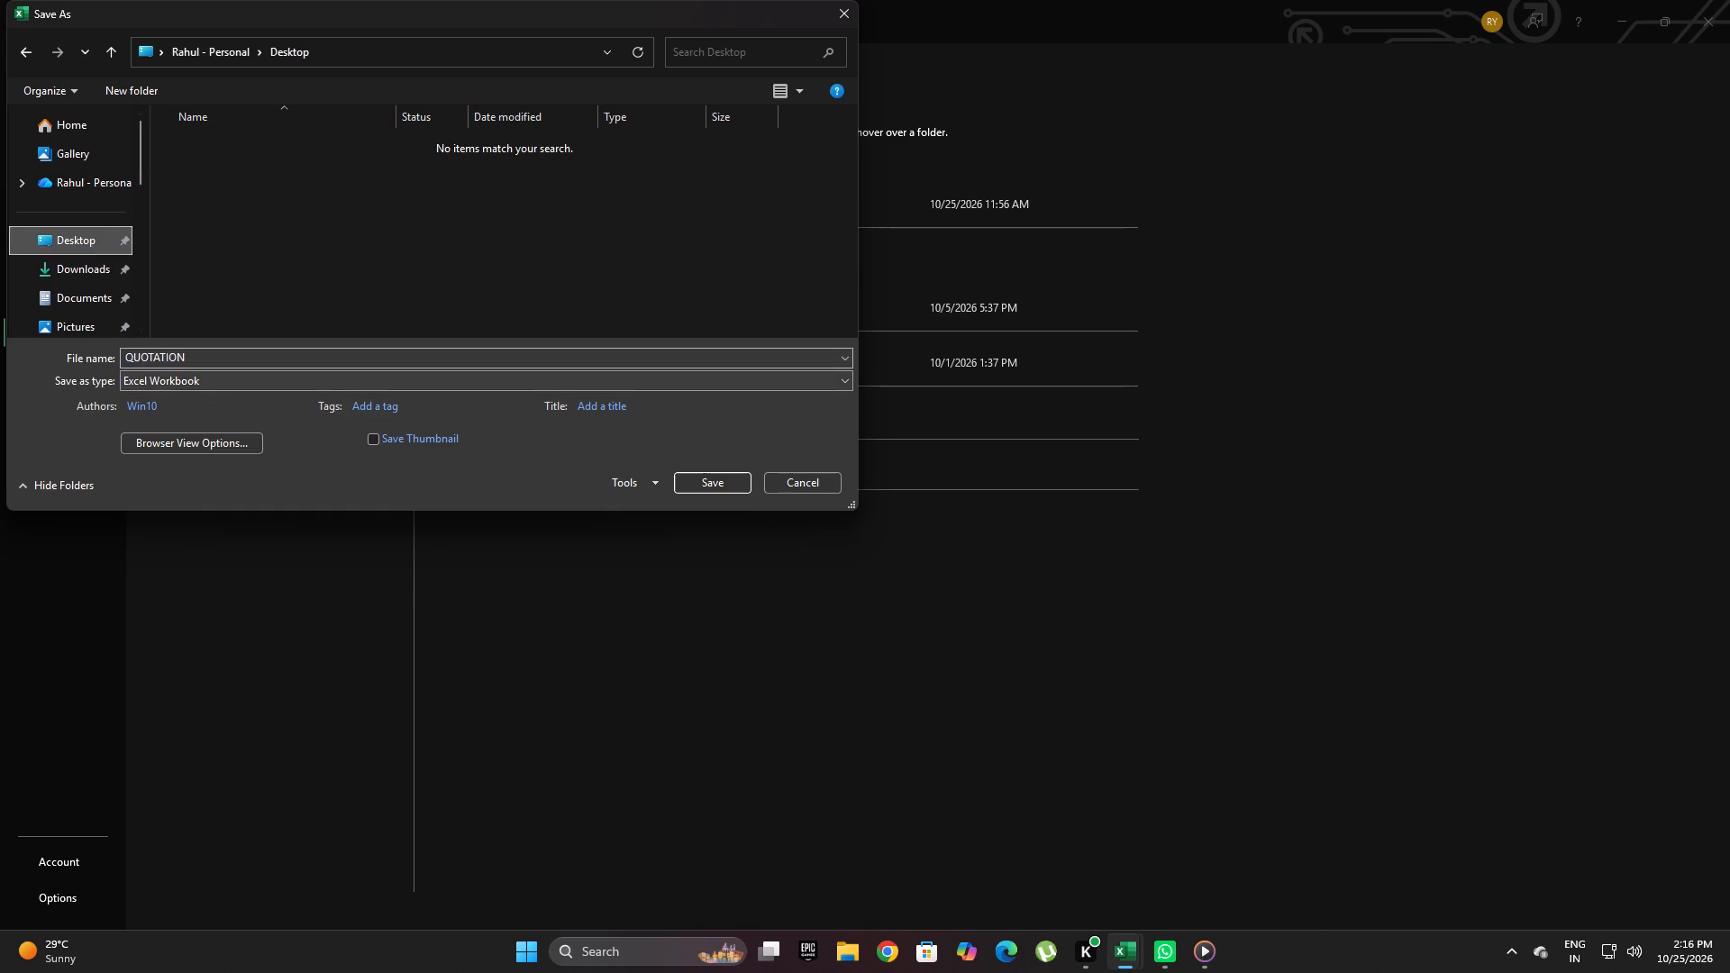
pyautogui.tripleClick(129, 357)
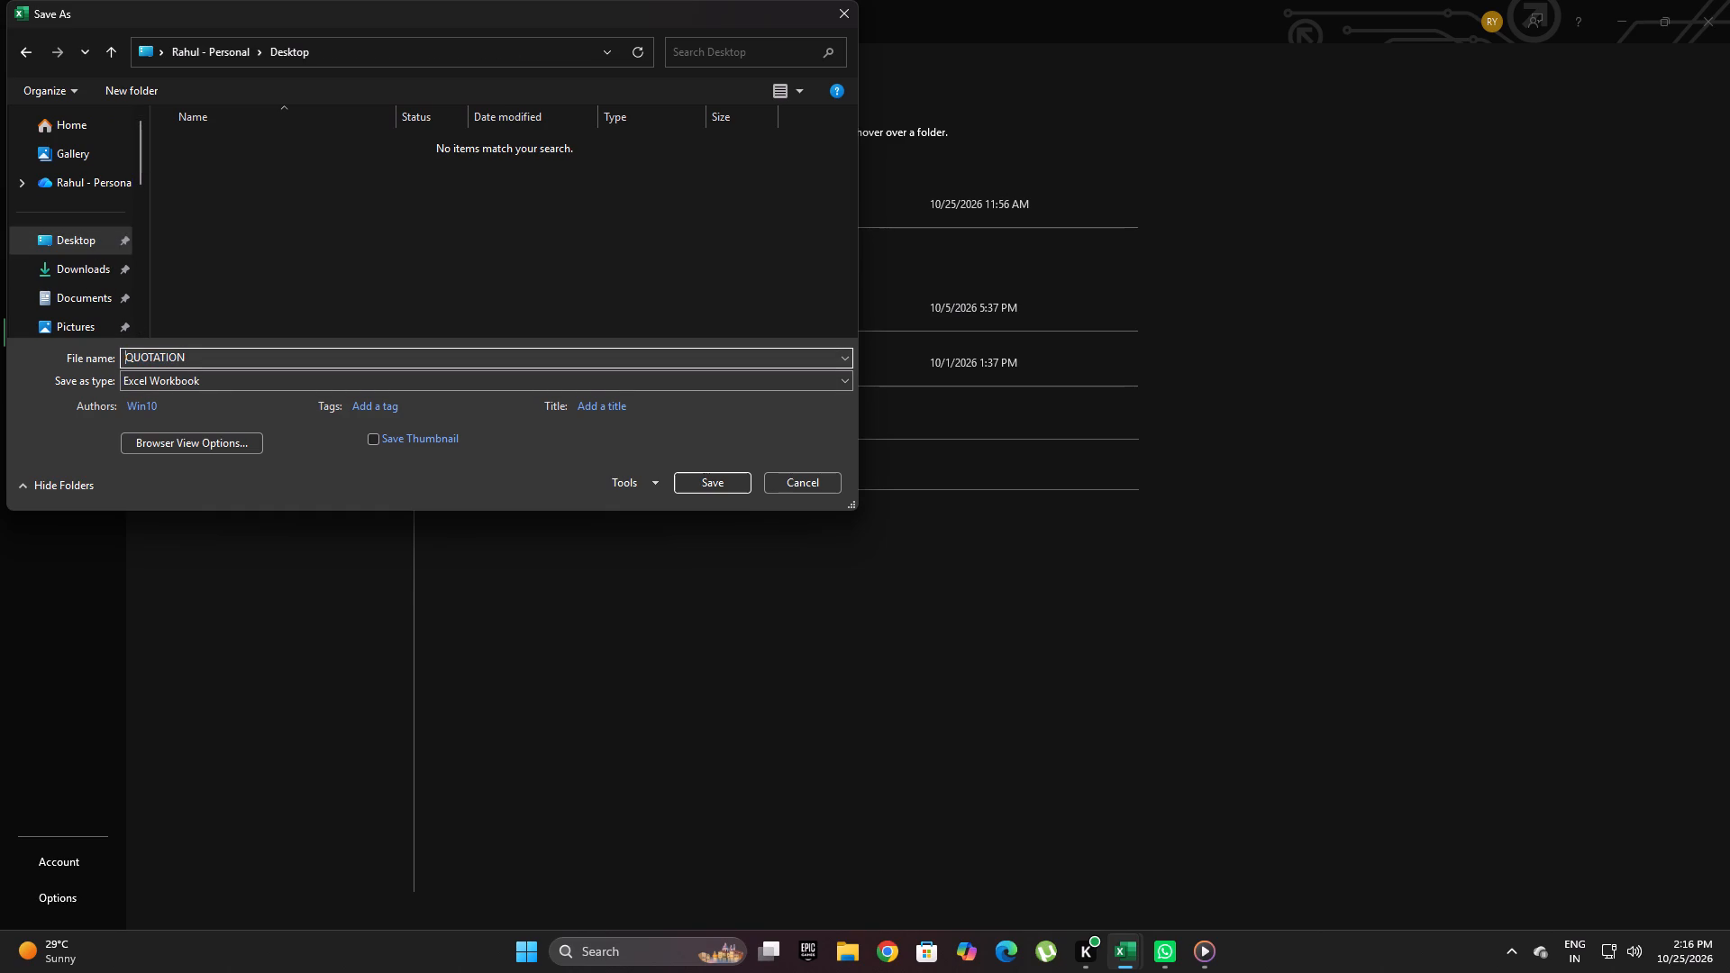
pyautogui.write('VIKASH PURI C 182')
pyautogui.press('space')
pyautogui.click(199, 380)
pyautogui.click(172, 733)
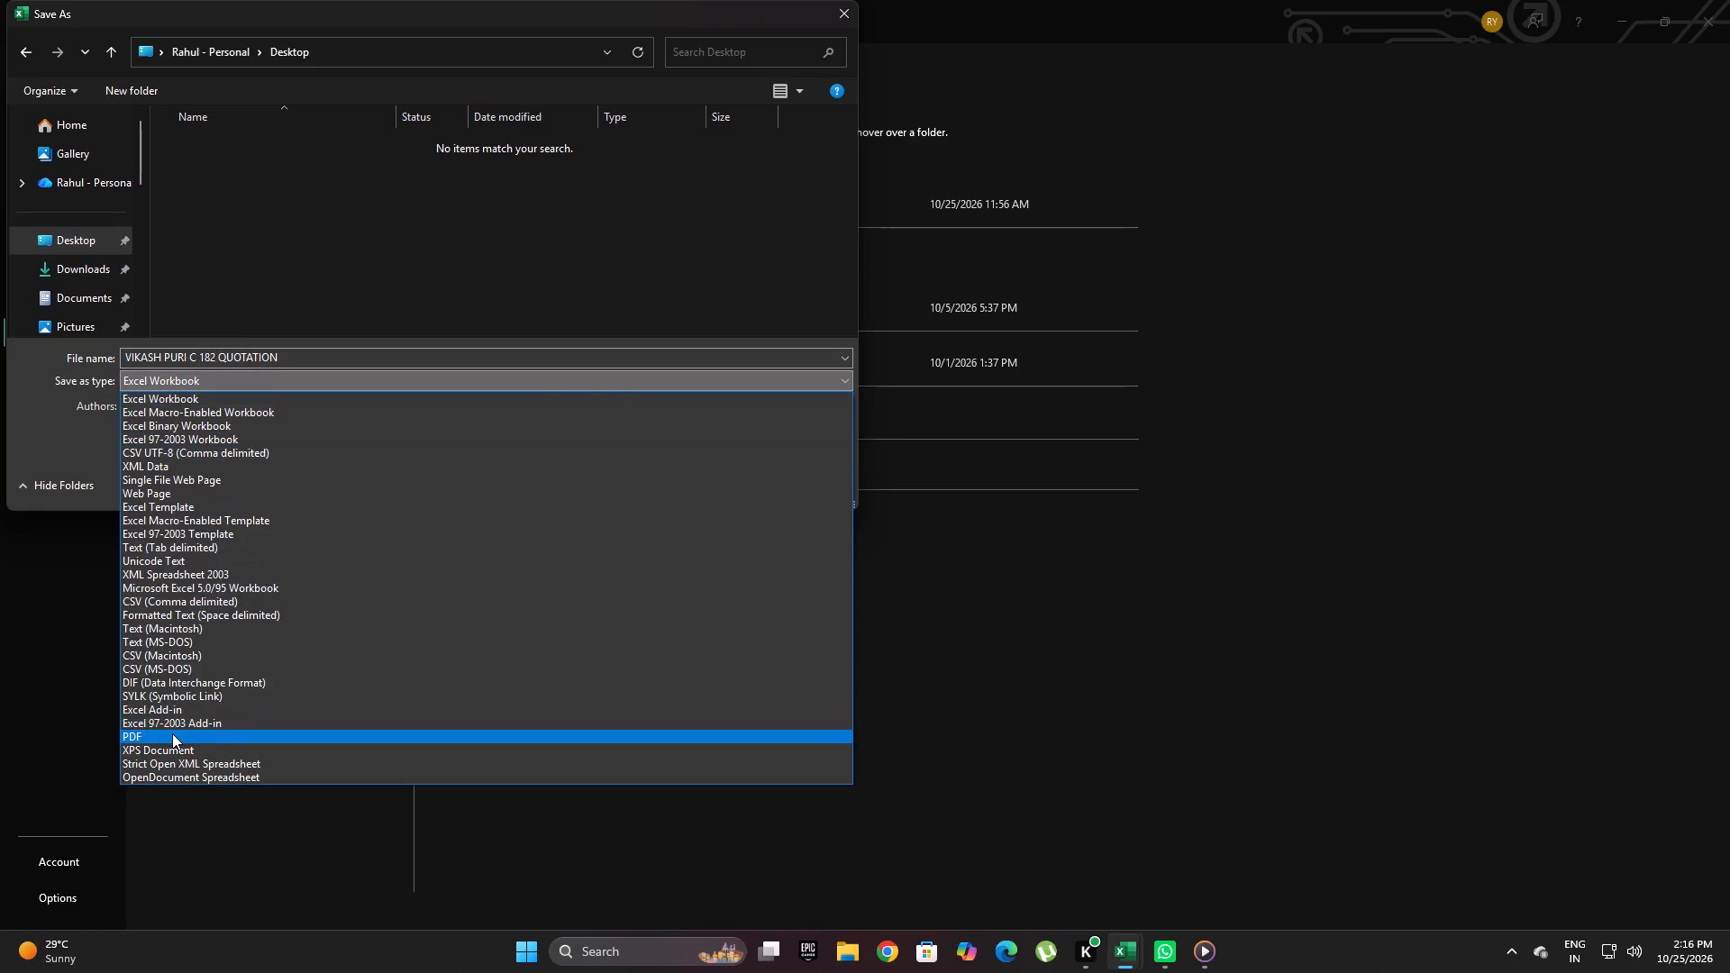